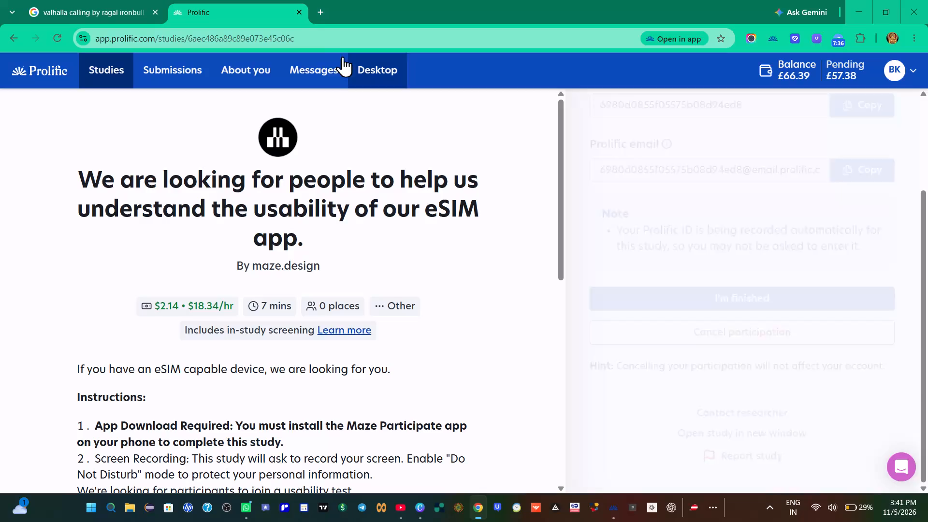
# Close the Prolific study page and copy the phrase "Calling me home" from the song lyrics.
pyautogui.click(303, 12)
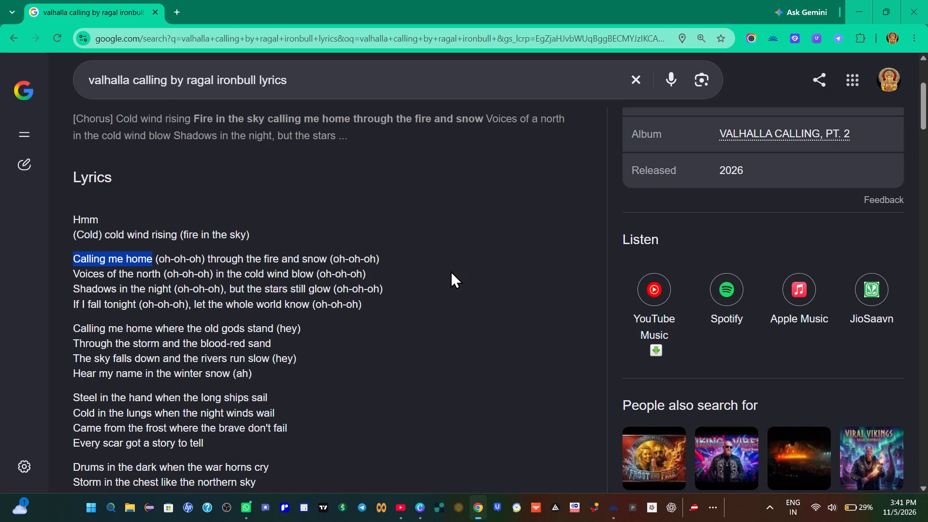
pyautogui.rightClick(102, 256)
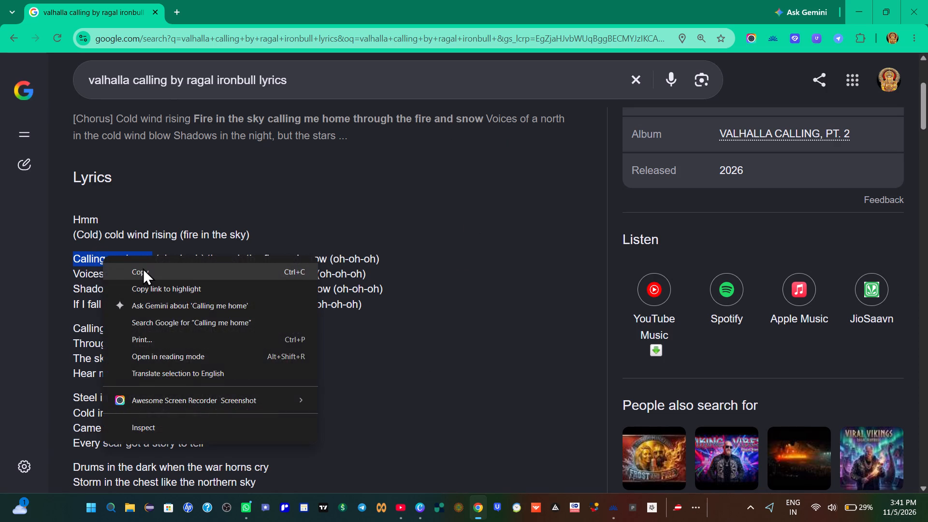
pyautogui.click(143, 268)
# Switch to the Canva lyric video and play it full screen through "fire in the sky" to check the text timing.
pyautogui.click(419, 510)
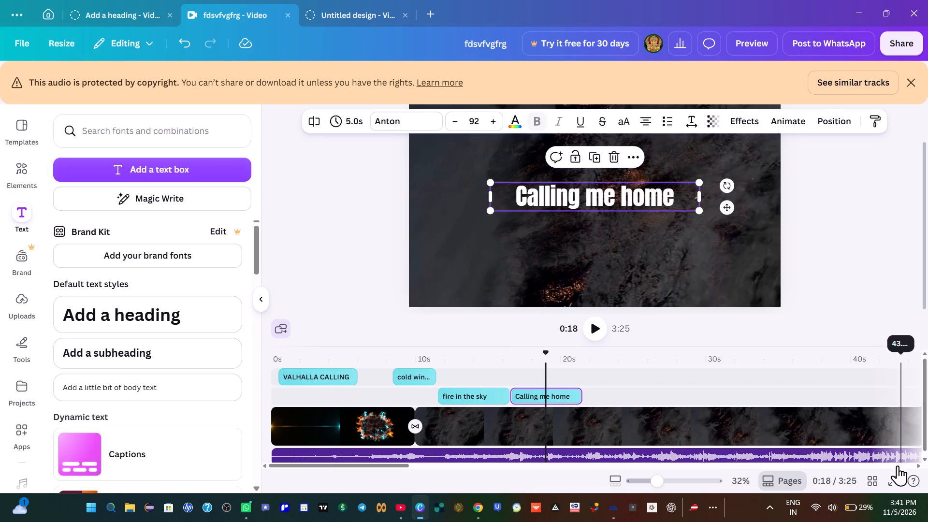
pyautogui.click(894, 483)
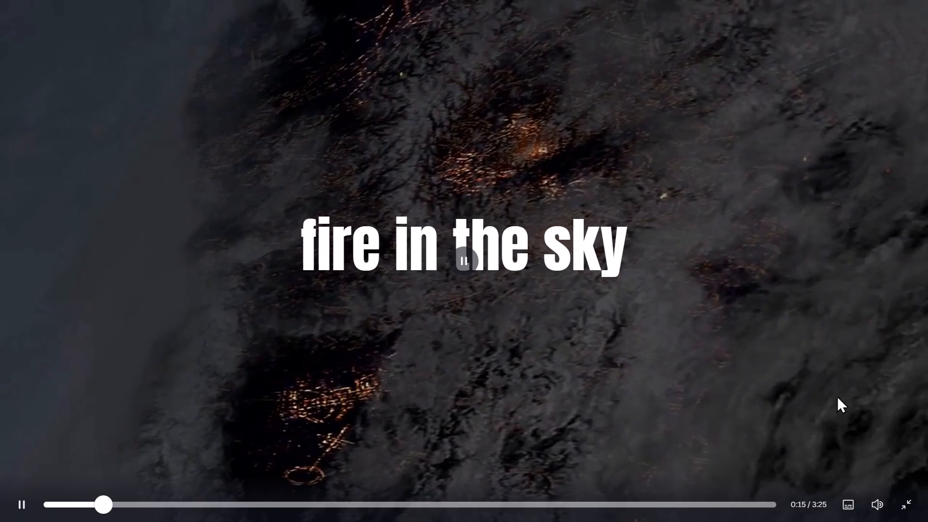
pyautogui.click(909, 504)
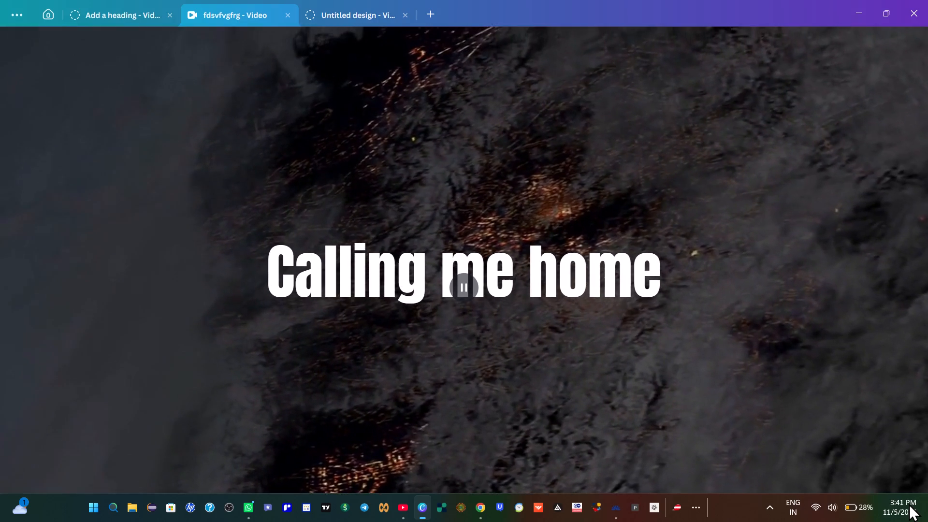
# Dismiss the Rakuten Insight Surveys notifications, clear all the remaining system notifications and return to the video.
pyautogui.click(909, 504)
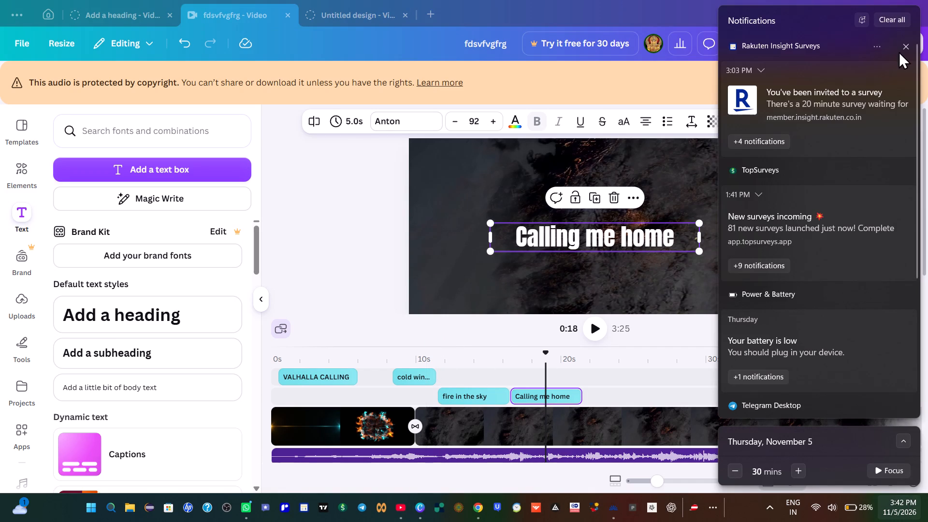
pyautogui.click(905, 45)
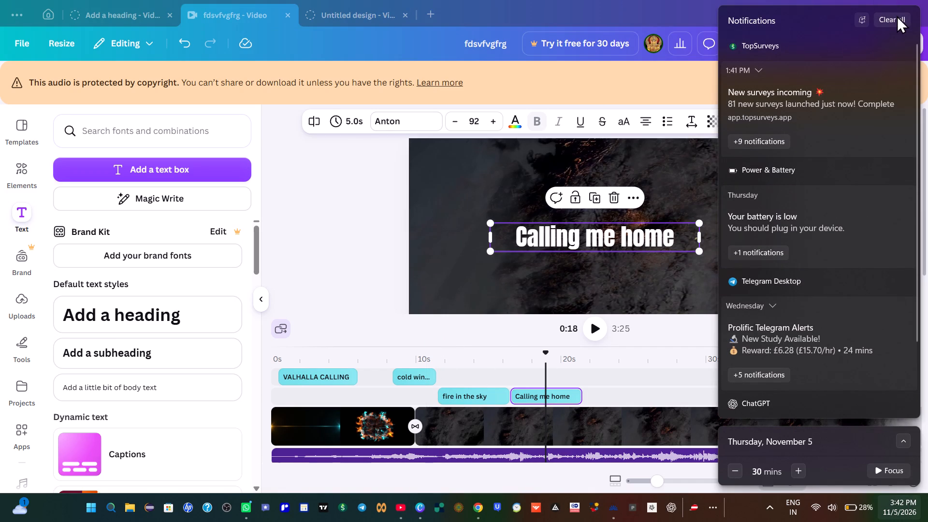
pyautogui.click(897, 15)
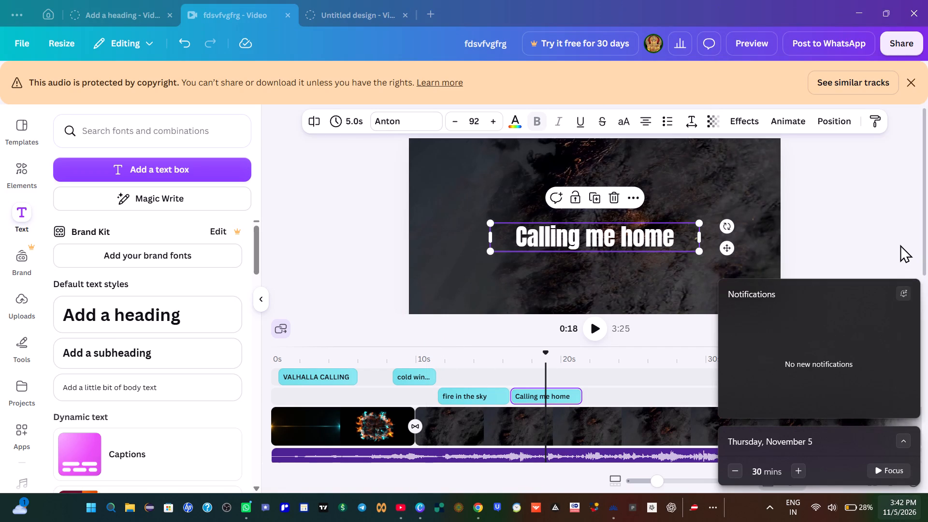
pyautogui.click(900, 245)
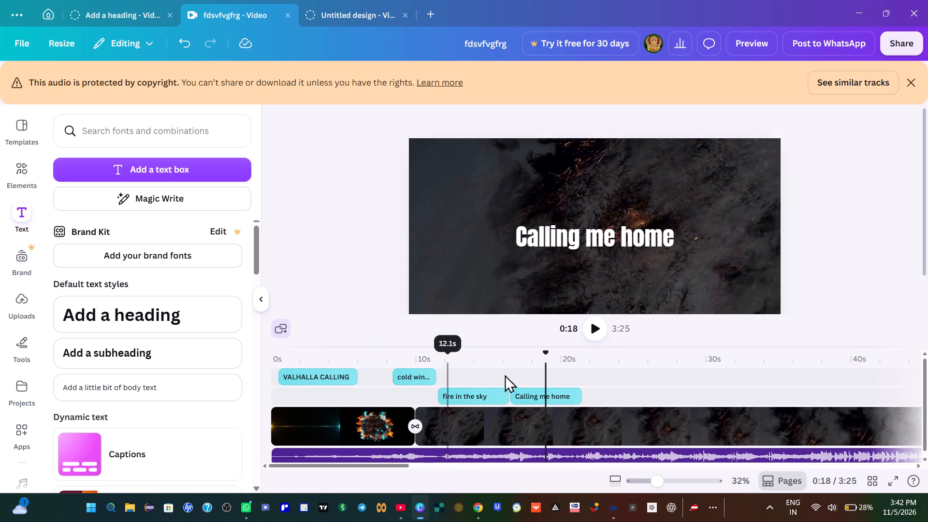
# Replay the video full screen, pausing at "Calling me home" to check when that lyric appears.
pyautogui.click(891, 479)
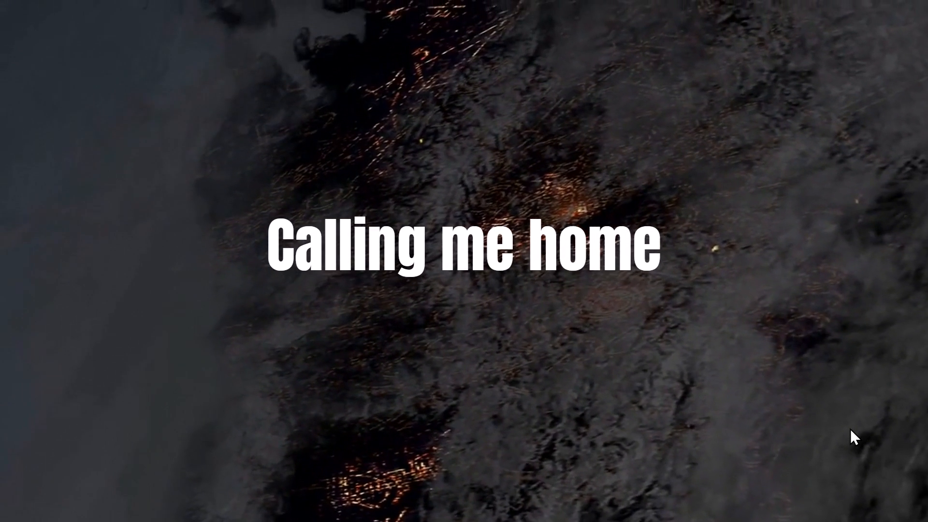
pyautogui.click(848, 425)
pyautogui.click(907, 497)
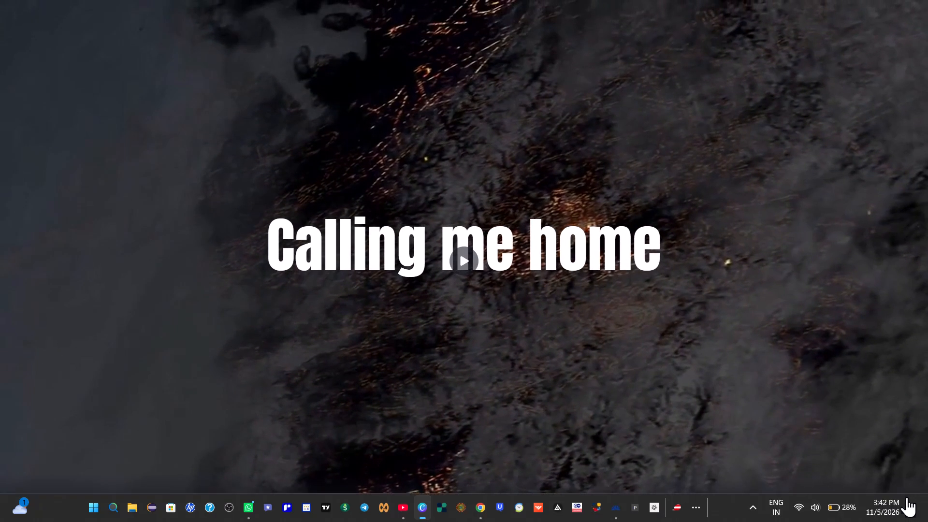
# Check the animation used on "fire in the sky" and apply the Spread animation to the "Calling me home" text.
pyautogui.click(571, 244)
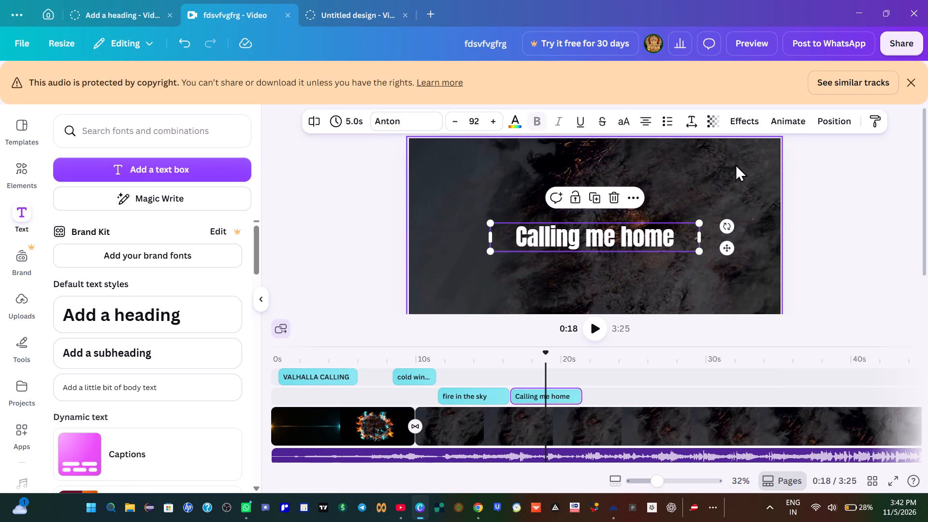
pyautogui.click(794, 121)
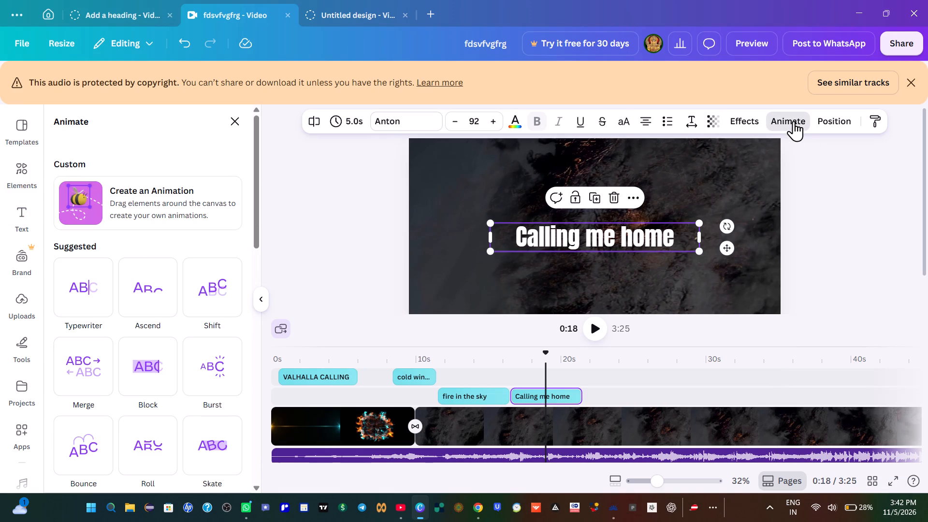
pyautogui.scroll(-4, 196, 242)
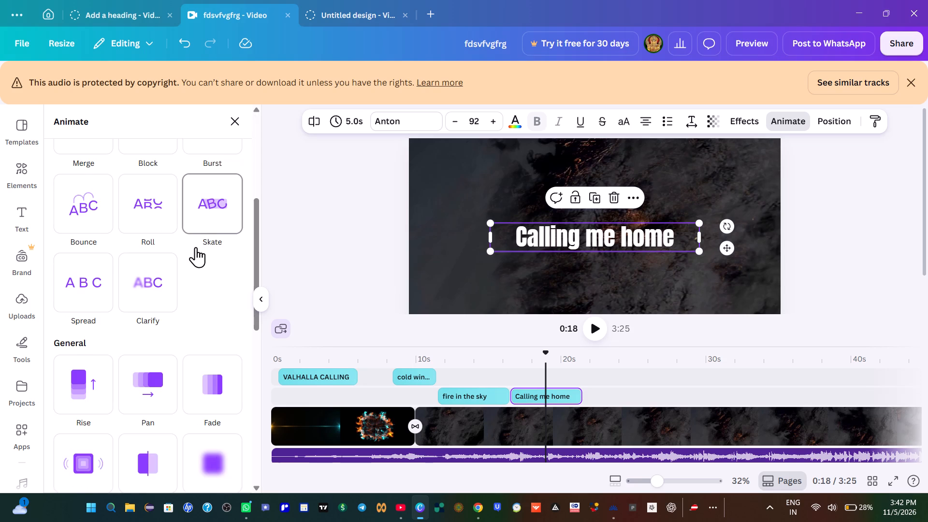
pyautogui.scroll(3, 196, 247)
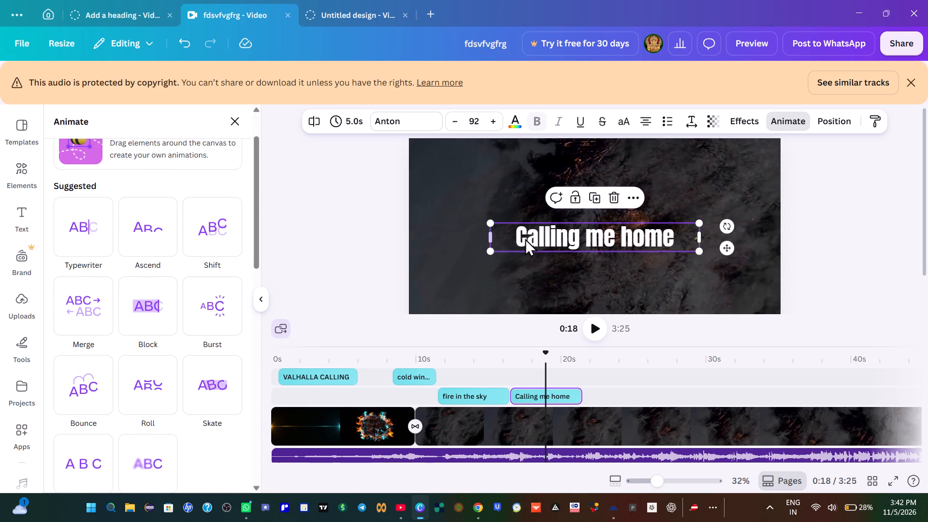
pyautogui.click(458, 389)
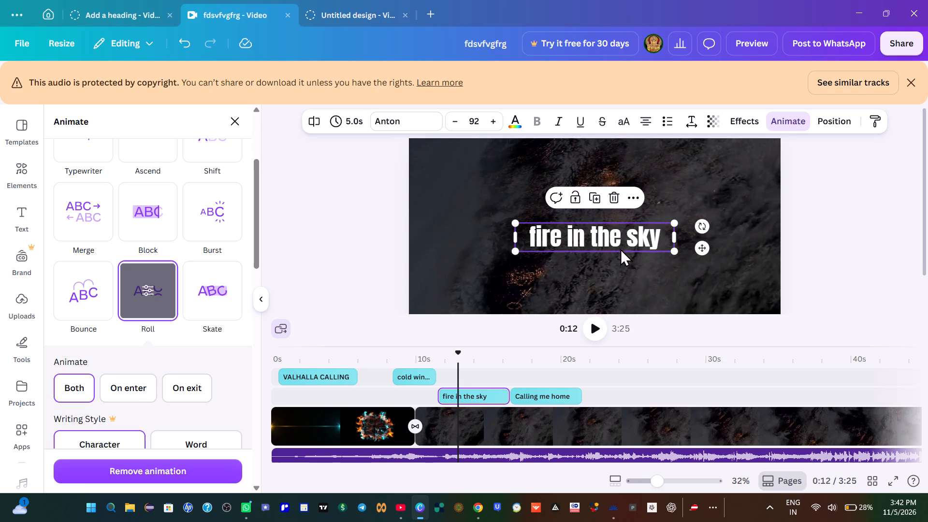
pyautogui.click(538, 385)
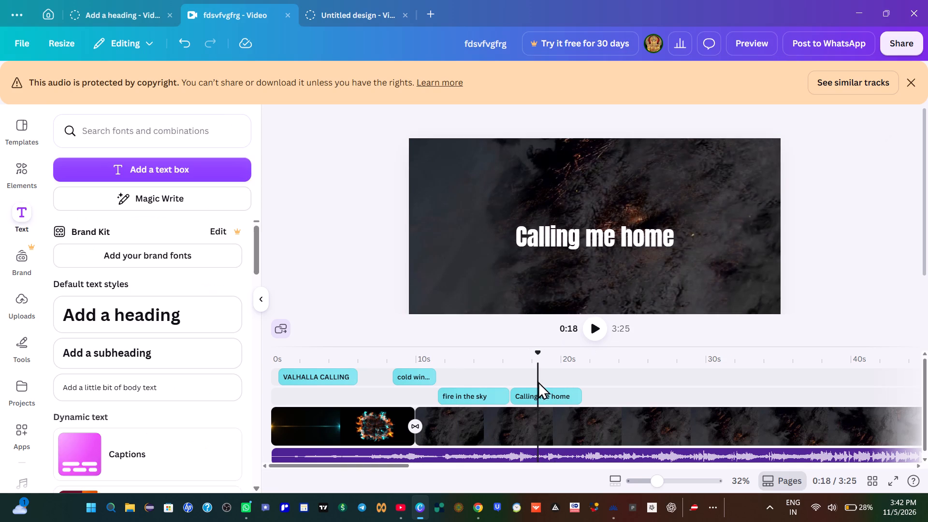
pyautogui.click(493, 376)
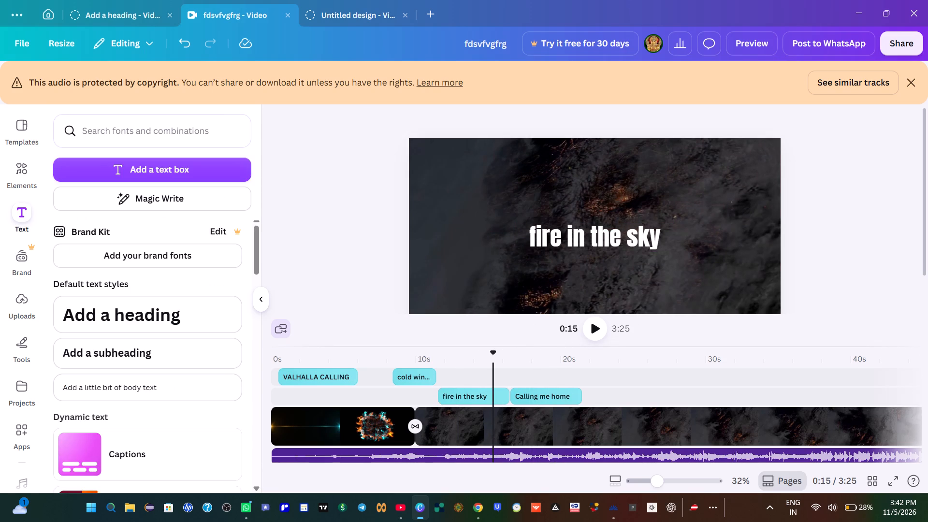
pyautogui.click(543, 396)
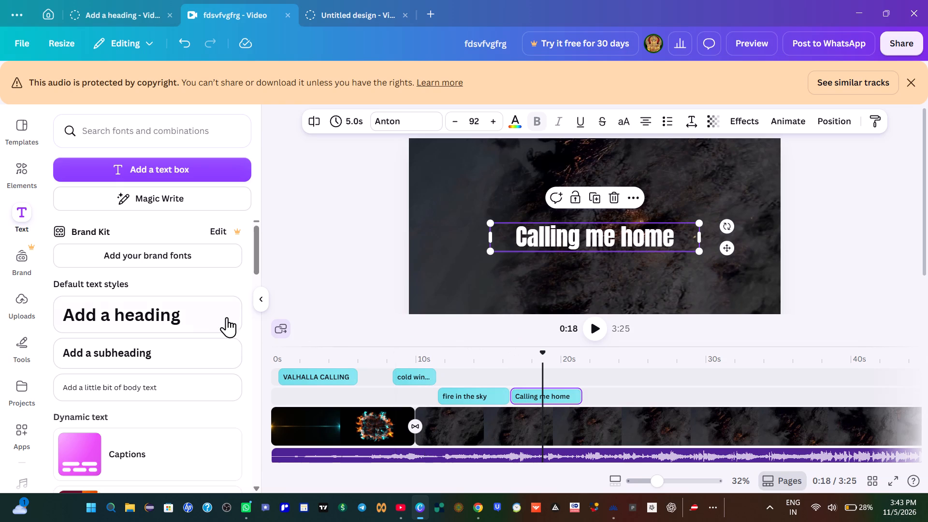
pyautogui.click(792, 122)
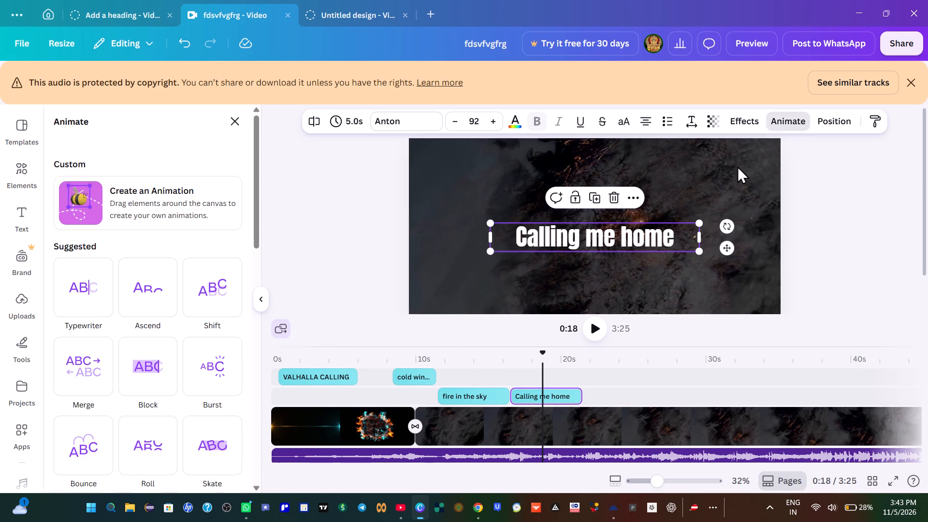
pyautogui.scroll(-1, 162, 317)
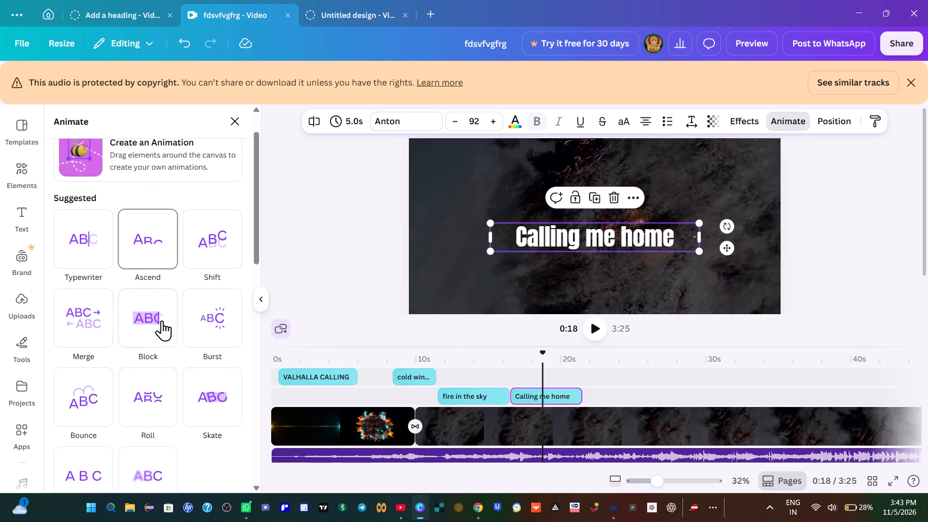
pyautogui.scroll(-2, 158, 326)
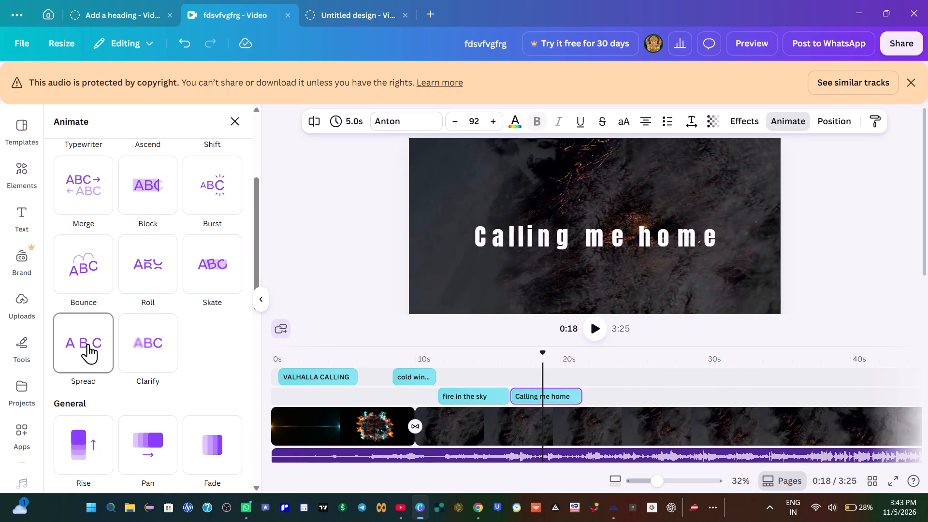
pyautogui.click(88, 344)
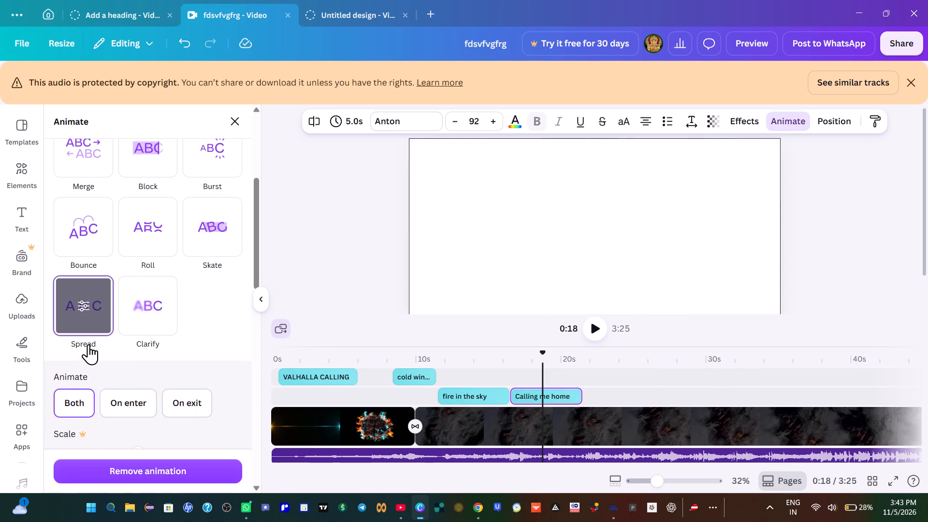
pyautogui.scroll(-3, 93, 336)
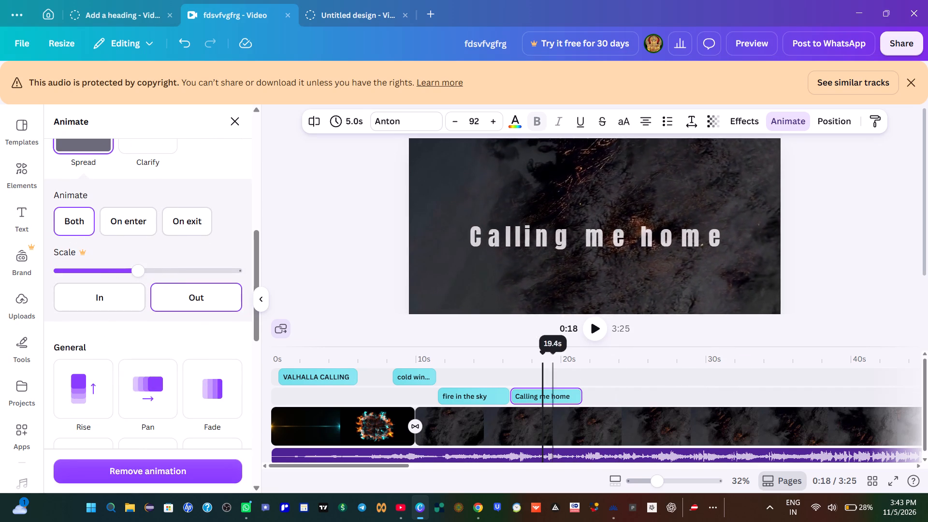
# Preview the "Calling me home" animation full screen, replaying the section leading into it.
pyautogui.click(491, 364)
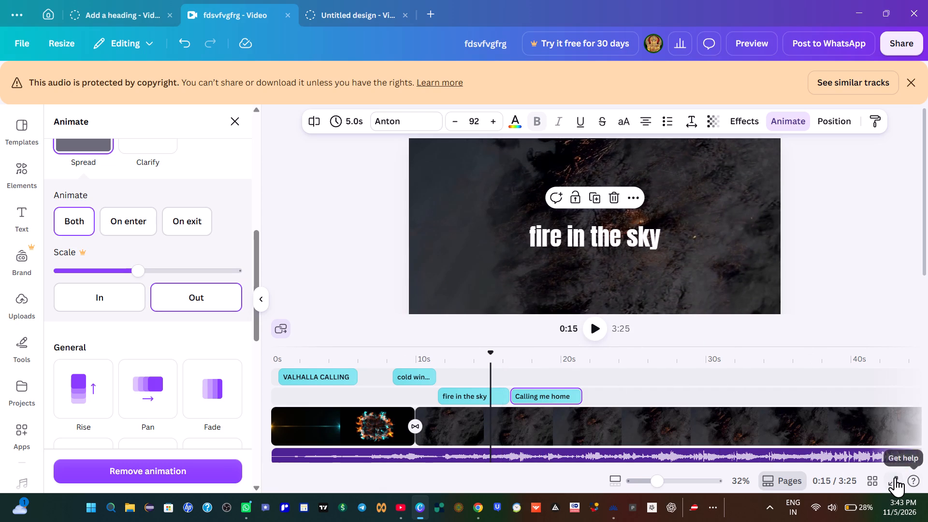
pyautogui.click(897, 477)
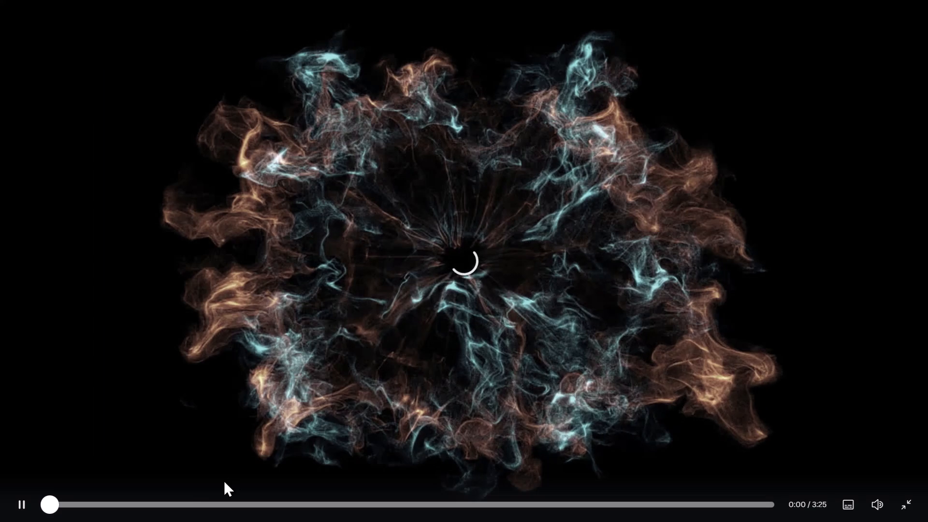
pyautogui.click(113, 499)
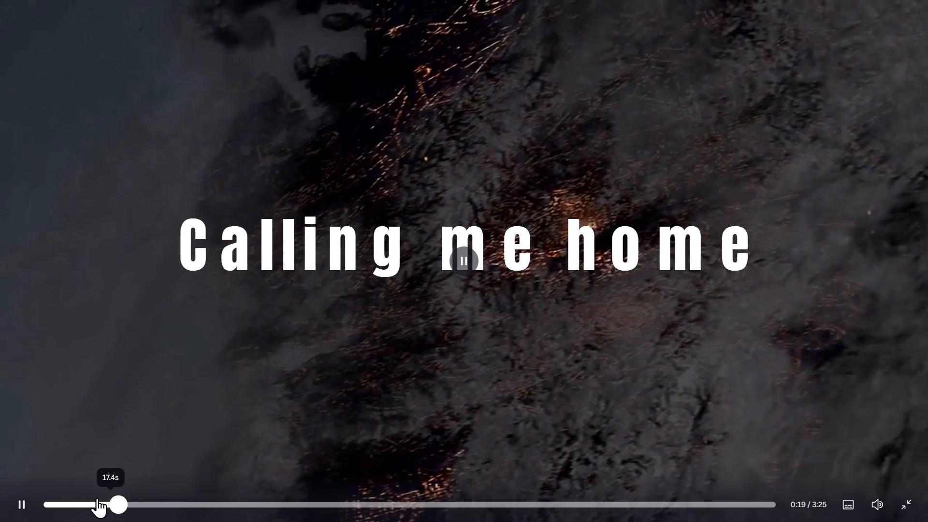
pyautogui.click(87, 500)
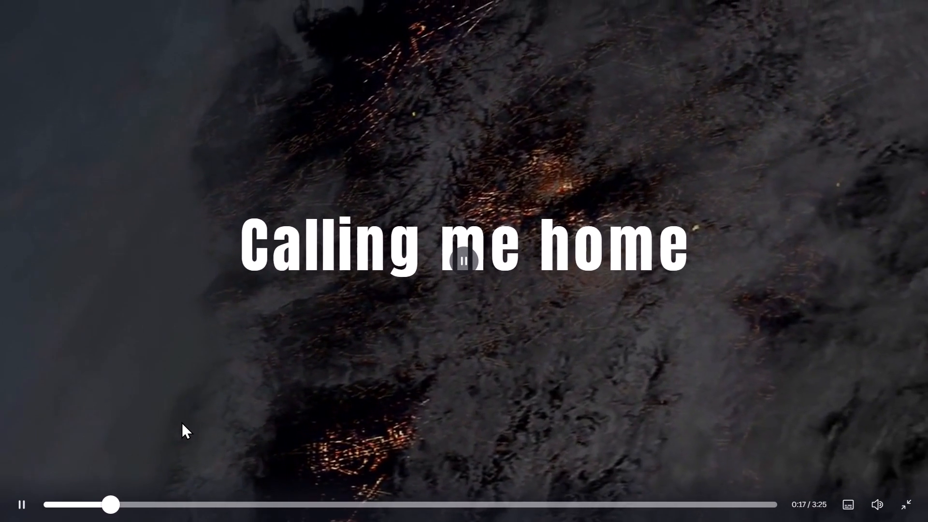
pyautogui.click(907, 498)
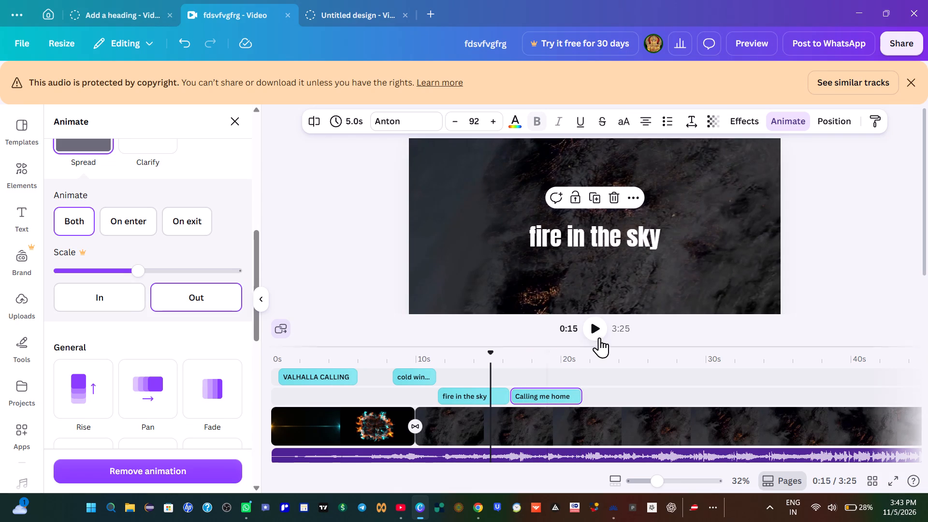
# Play up to the end of the sung phrase and shorten the "Calling me home" text clip to 1.3 s.
pyautogui.click(599, 328)
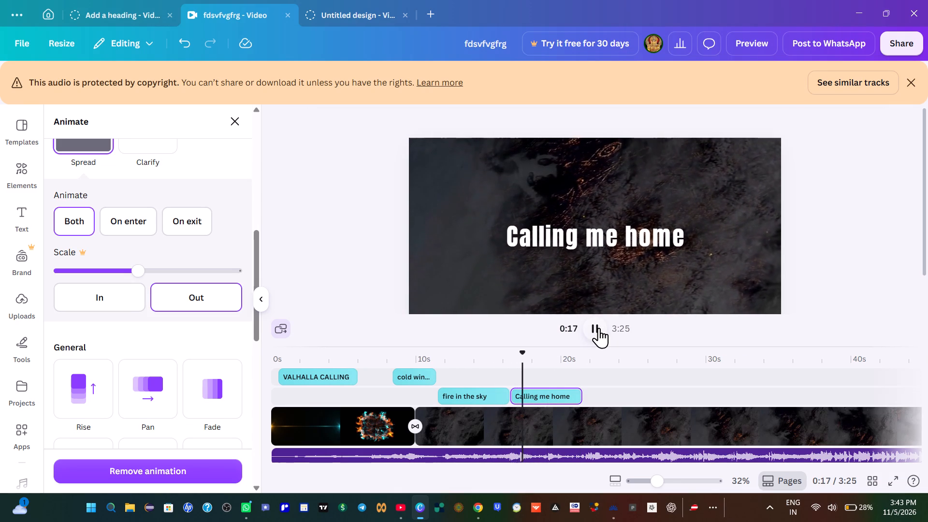
pyautogui.click(599, 328)
pyautogui.click(599, 326)
pyautogui.click(599, 326)
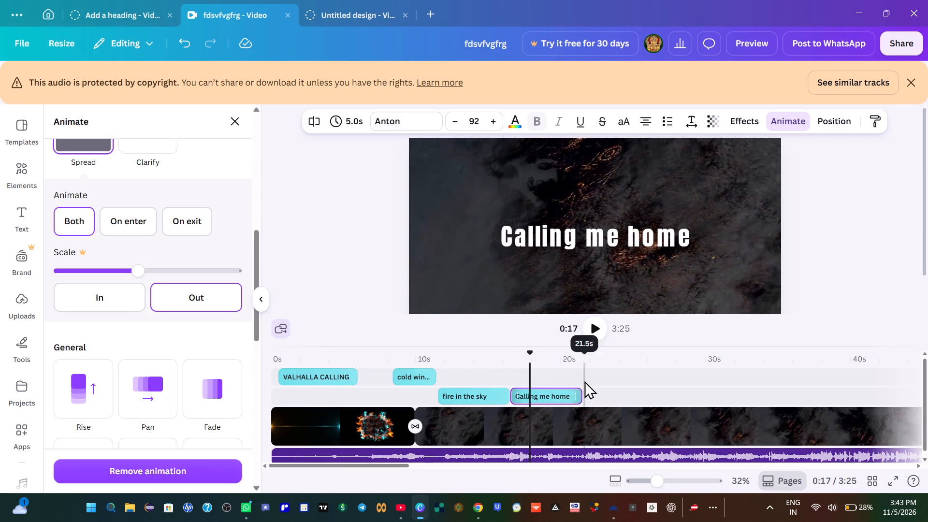
pyautogui.moveTo(576, 395); pyautogui.dragTo(526, 395)
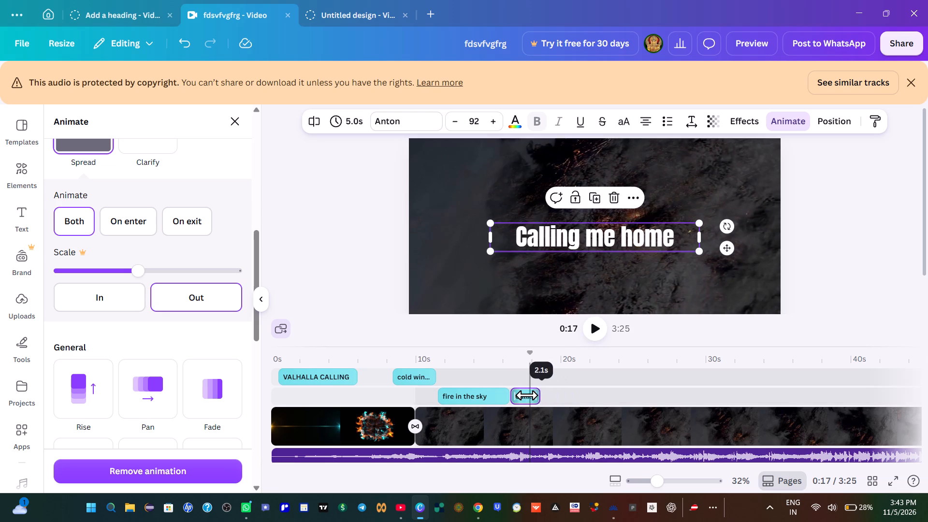
pyautogui.moveTo(526, 395); pyautogui.dragTo(525, 395)
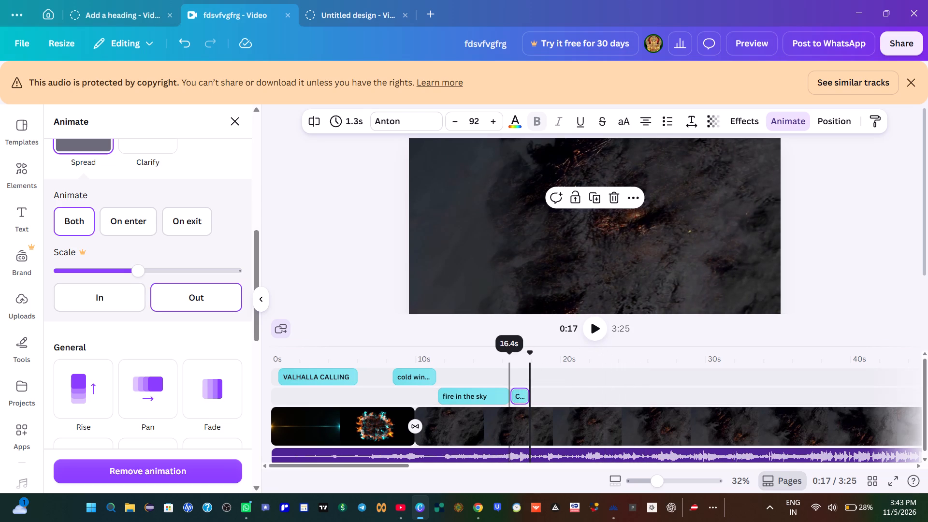
# Play back the shortened "Calling me home" text from just before it starts.
pyautogui.click(500, 354)
pyautogui.click(589, 328)
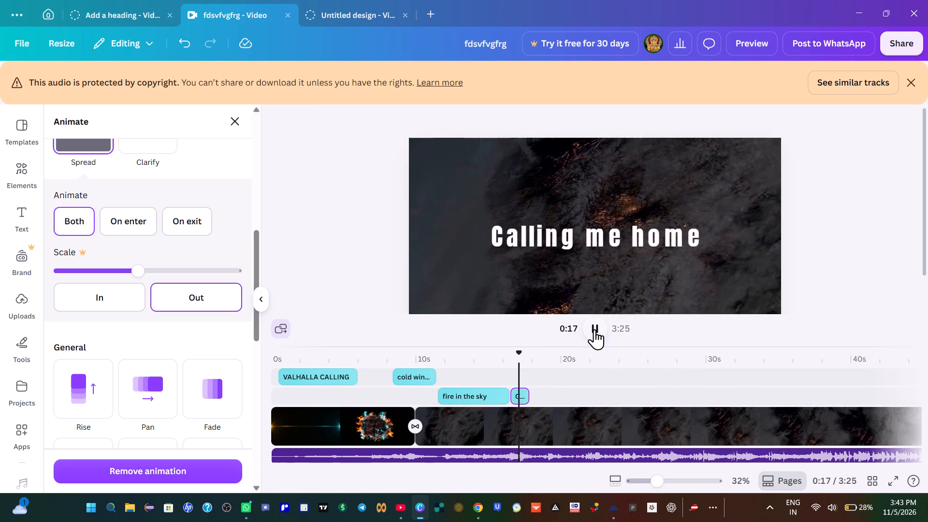
pyautogui.click(595, 328)
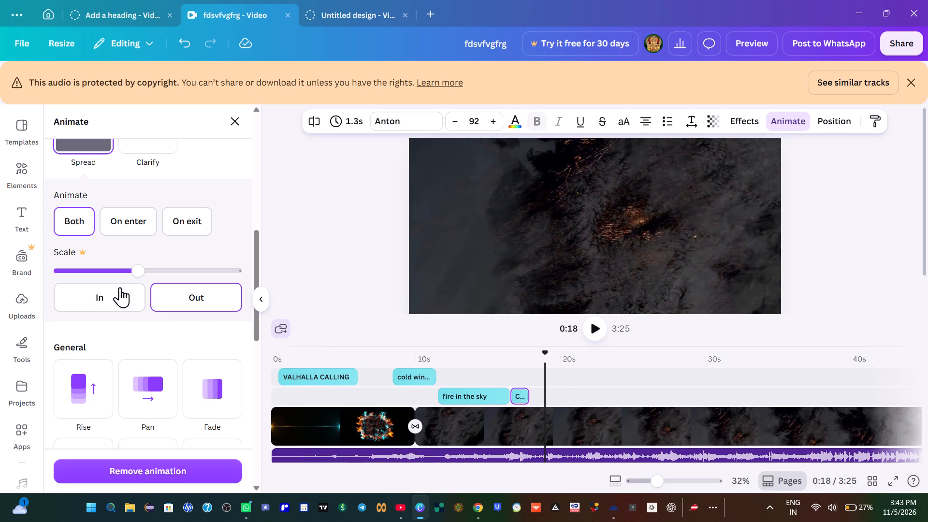
# Add a heading text and place its clip on the lower text track directly after the "Calling me home" clip.
pyautogui.click(24, 217)
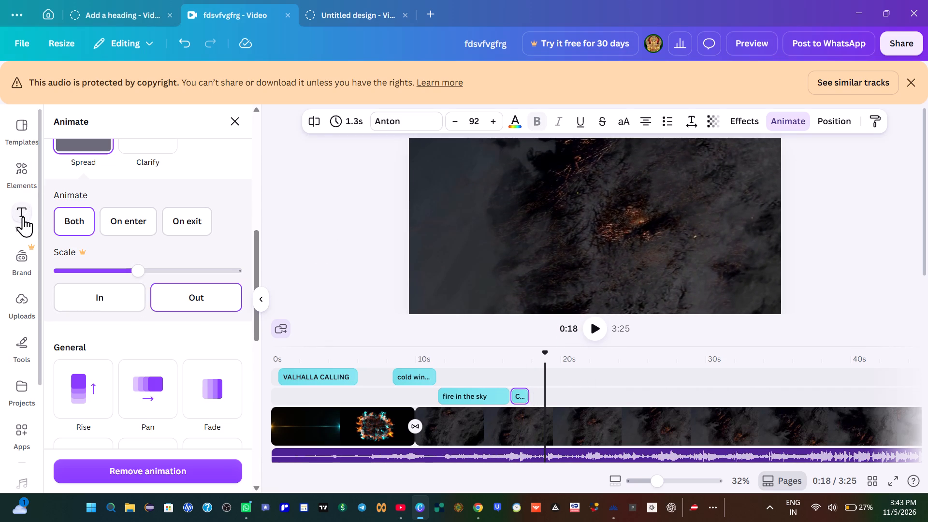
pyautogui.click(153, 314)
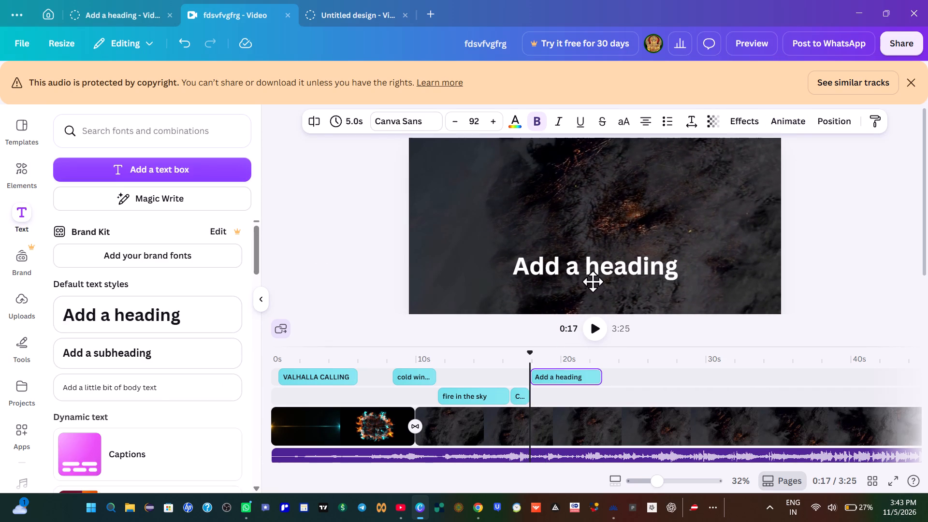
pyautogui.moveTo(556, 372); pyautogui.dragTo(553, 384)
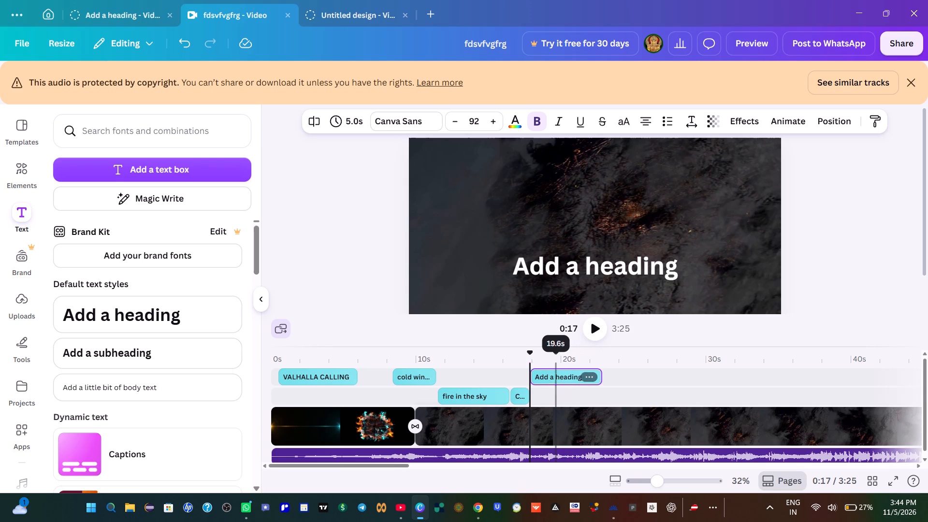
pyautogui.moveTo(553, 384); pyautogui.dragTo(558, 389)
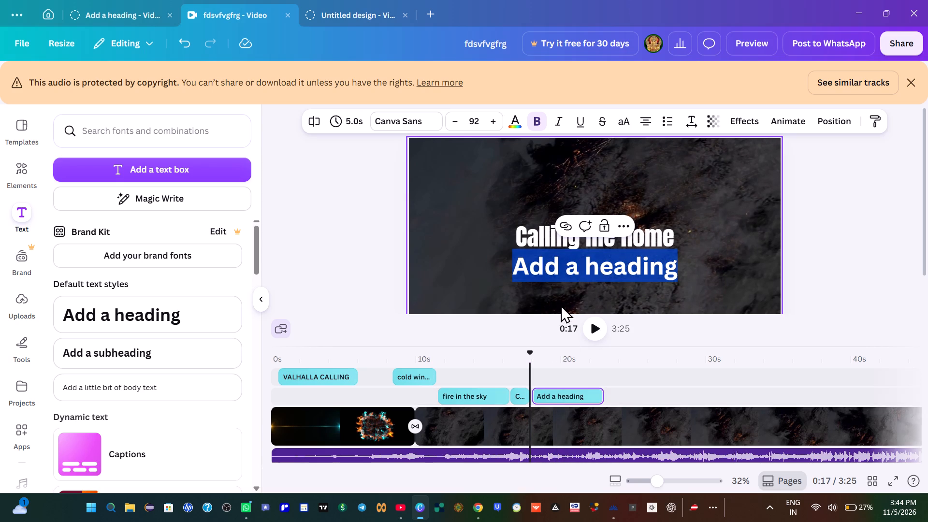
pyautogui.click(720, 265)
pyautogui.click(549, 390)
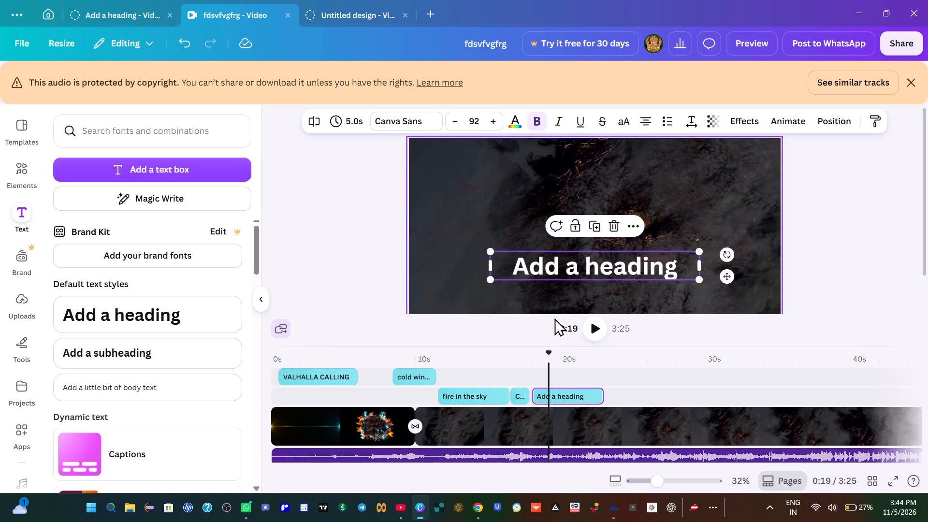
# Move the new heading up on the canvas to match the height of the "Calling me home" text, keeping it horizontally centred.
pyautogui.click(520, 372)
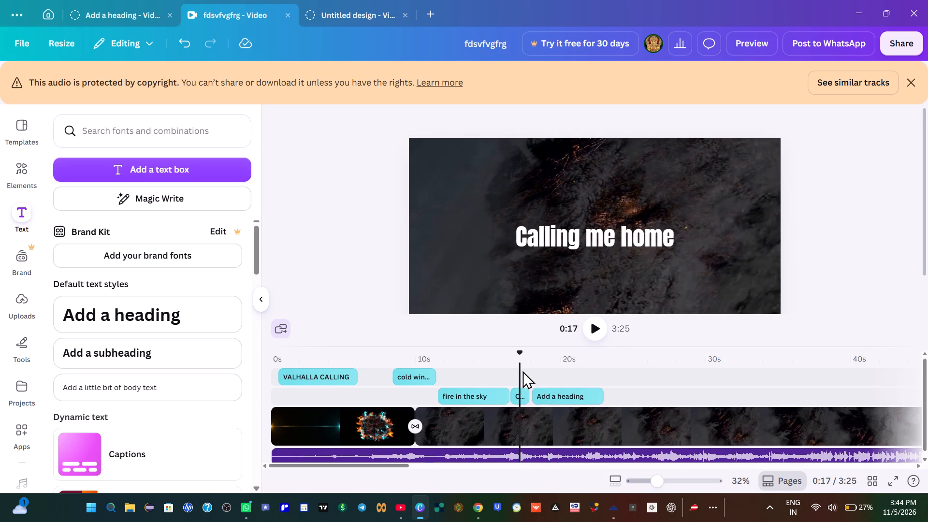
pyautogui.click(556, 399)
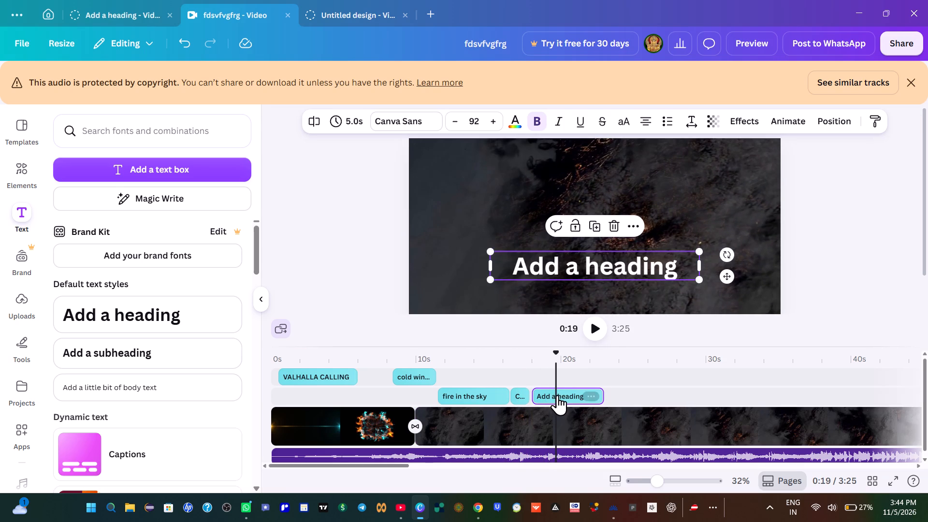
pyautogui.moveTo(581, 265); pyautogui.dragTo(580, 252)
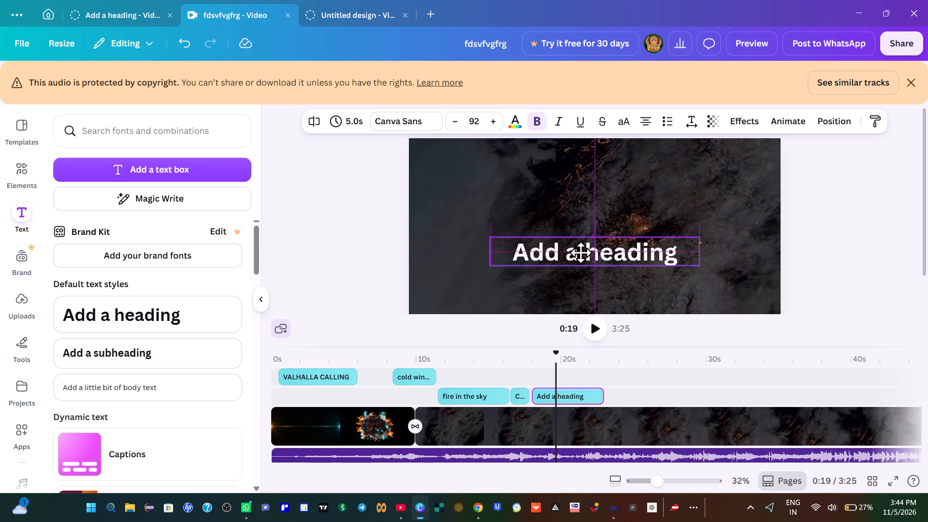
pyautogui.moveTo(580, 252); pyautogui.dragTo(583, 240)
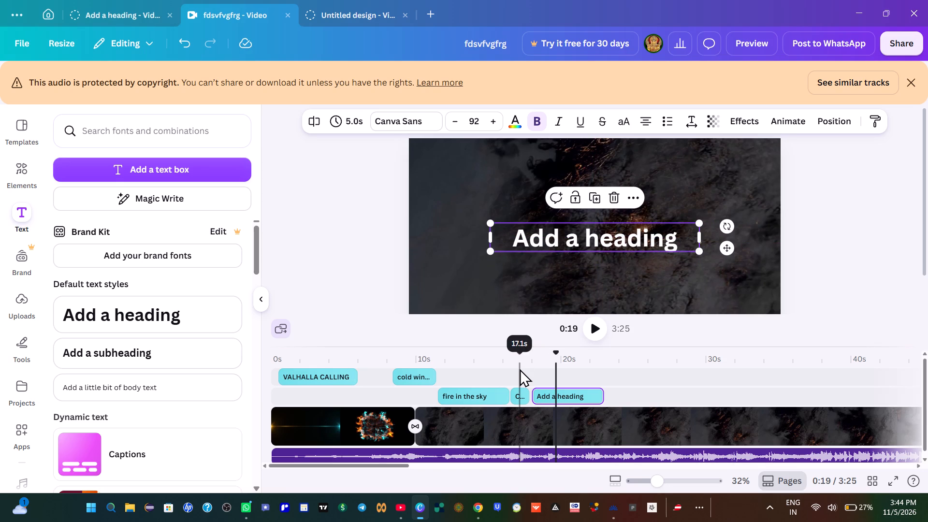
# Compare the heading's canvas position with the "Calling me home" and "fire in the sky" texts.
pyautogui.click(516, 370)
pyautogui.click(479, 370)
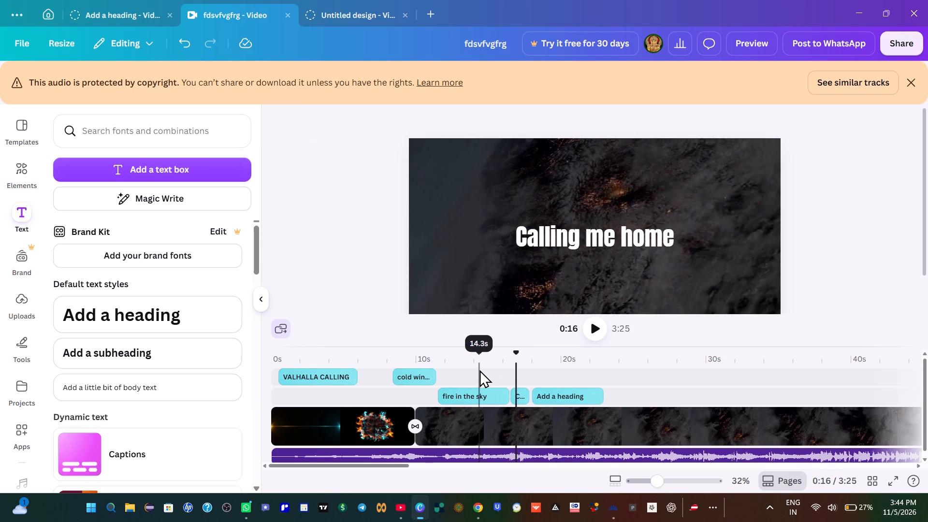
pyautogui.click(585, 231)
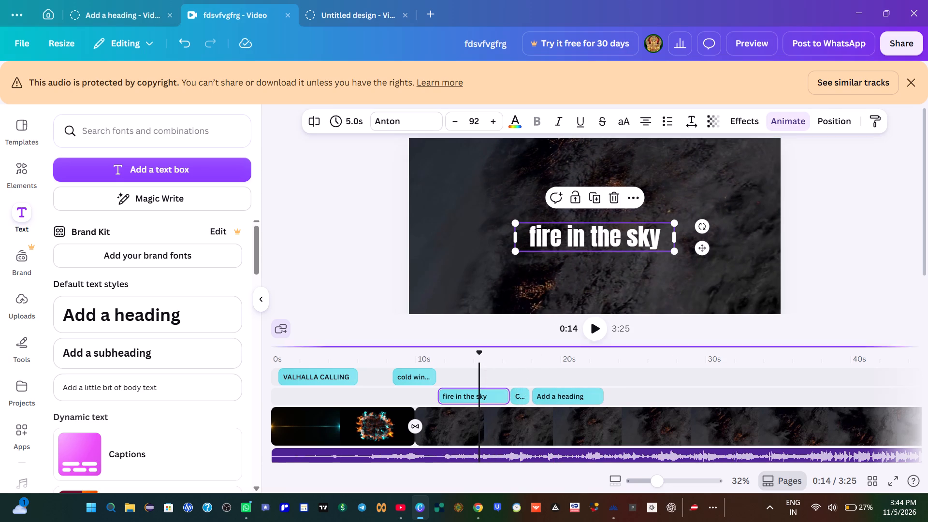
pyautogui.click(561, 367)
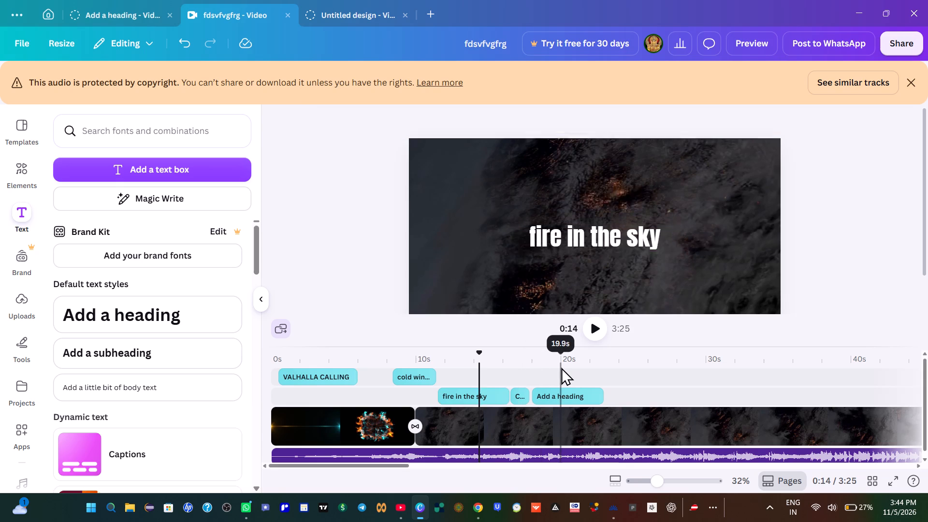
pyautogui.click(589, 241)
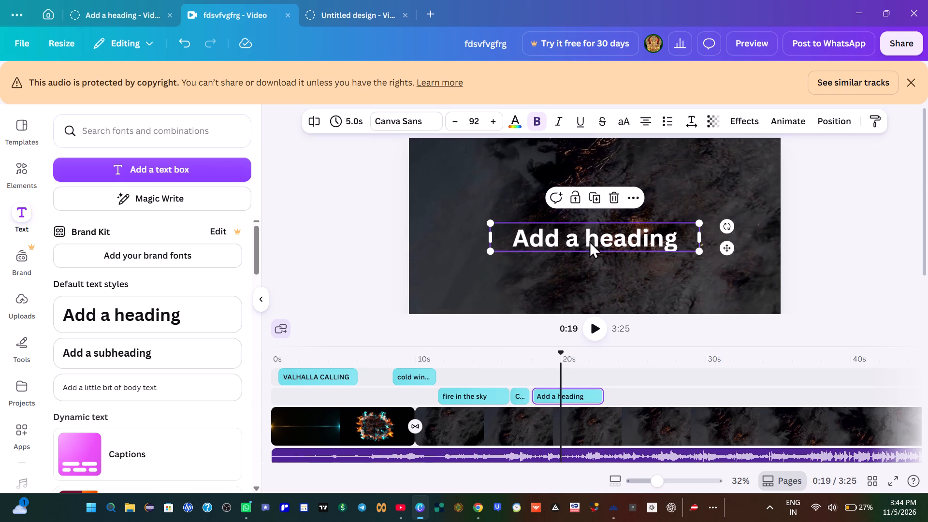
pyautogui.click(520, 368)
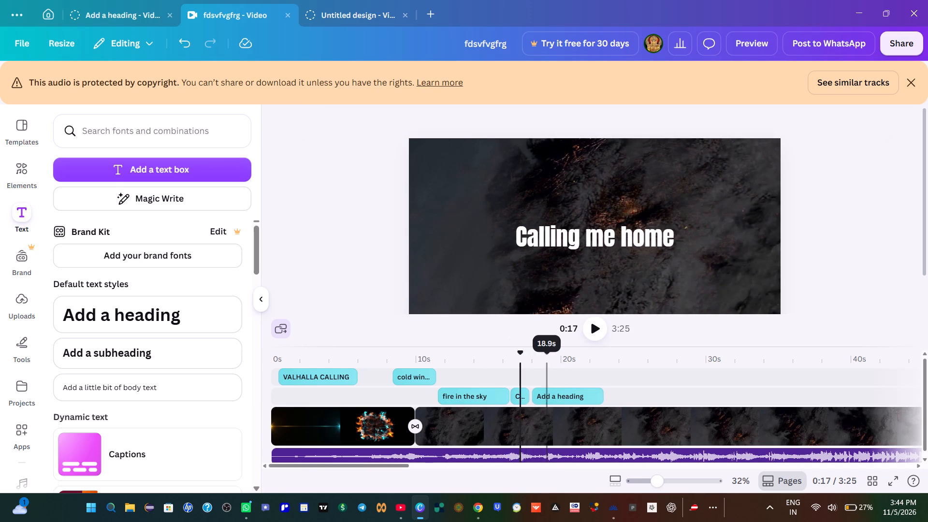
pyautogui.click(556, 367)
# Set the new heading's font to Anton.
pyautogui.click(546, 238)
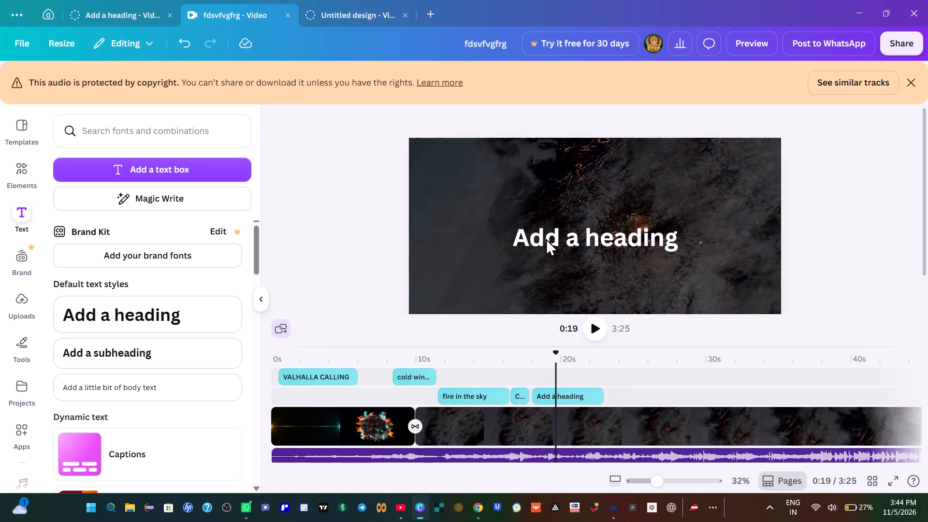
pyautogui.click(414, 121)
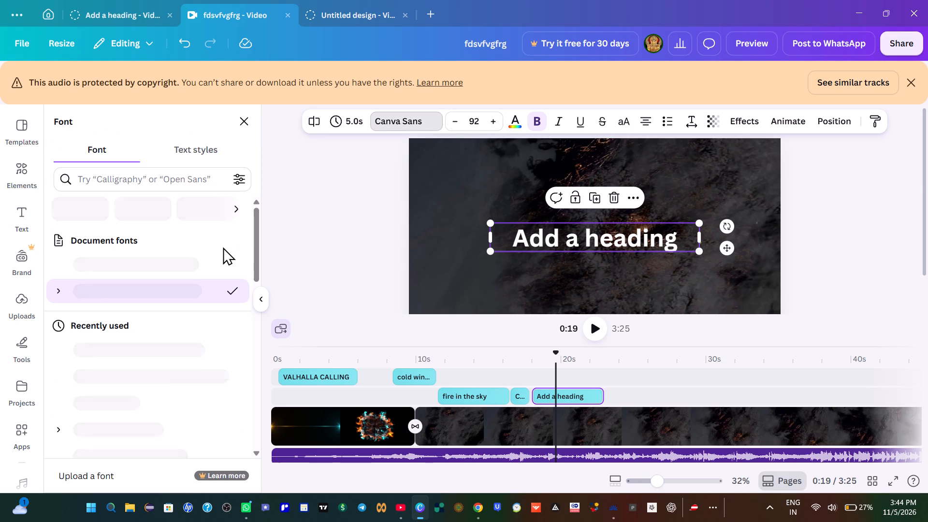
pyautogui.click(109, 256)
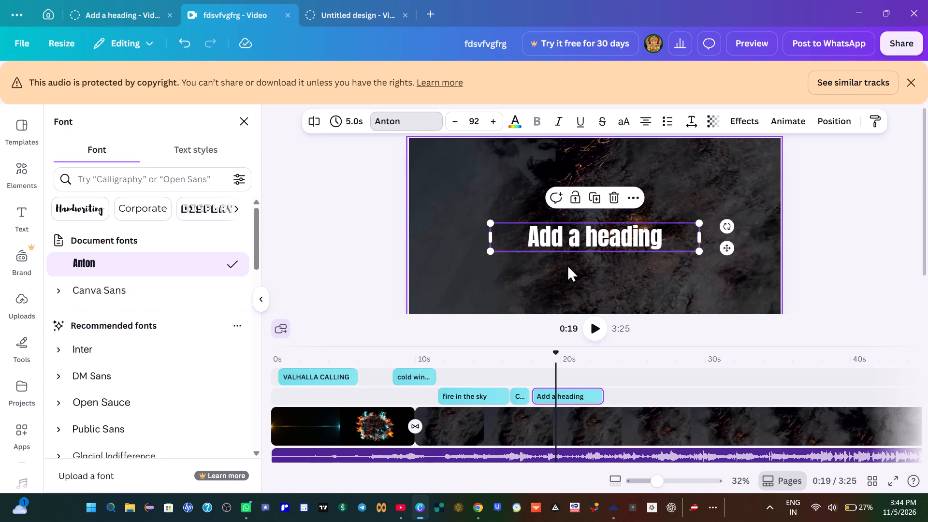
# Copy the lyric "through the fire and snow" from the Google lyrics page in Chrome and replace the Canva heading's text with it.
pyautogui.click(477, 506)
pyautogui.click(437, 376)
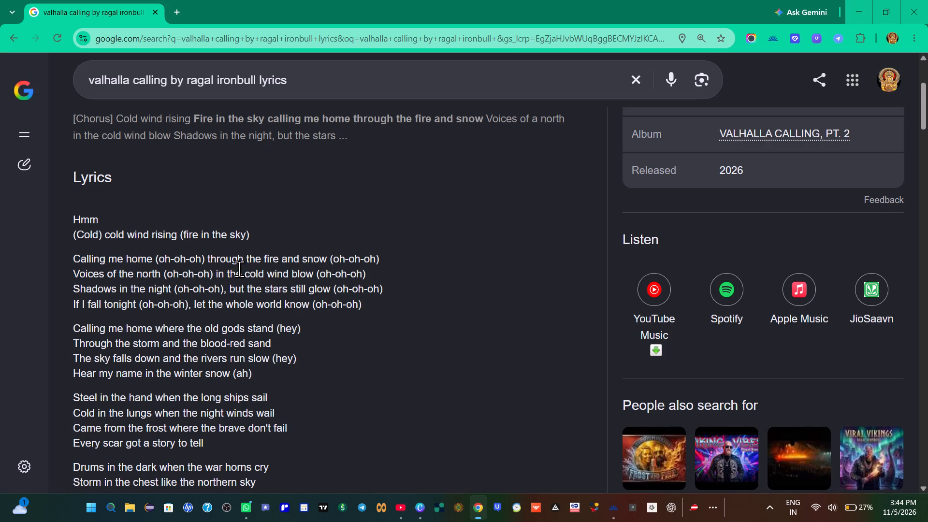
pyautogui.moveTo(208, 256); pyautogui.dragTo(322, 260)
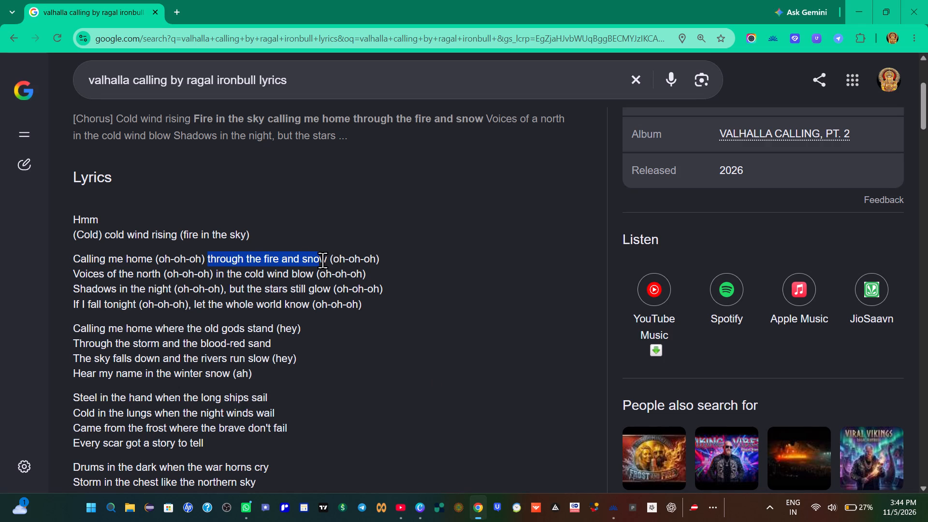
pyautogui.moveTo(322, 260); pyautogui.dragTo(326, 261)
pyautogui.rightClick(315, 260)
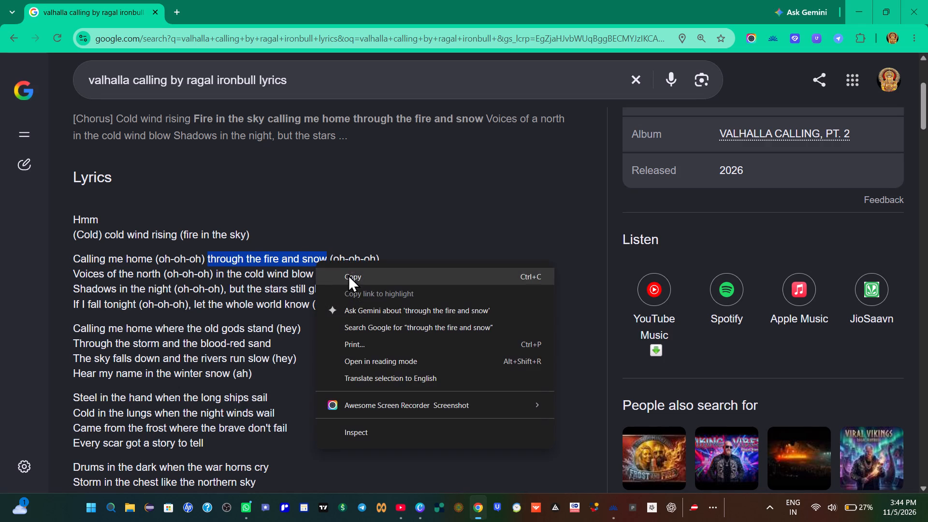
pyautogui.click(348, 275)
pyautogui.click(420, 506)
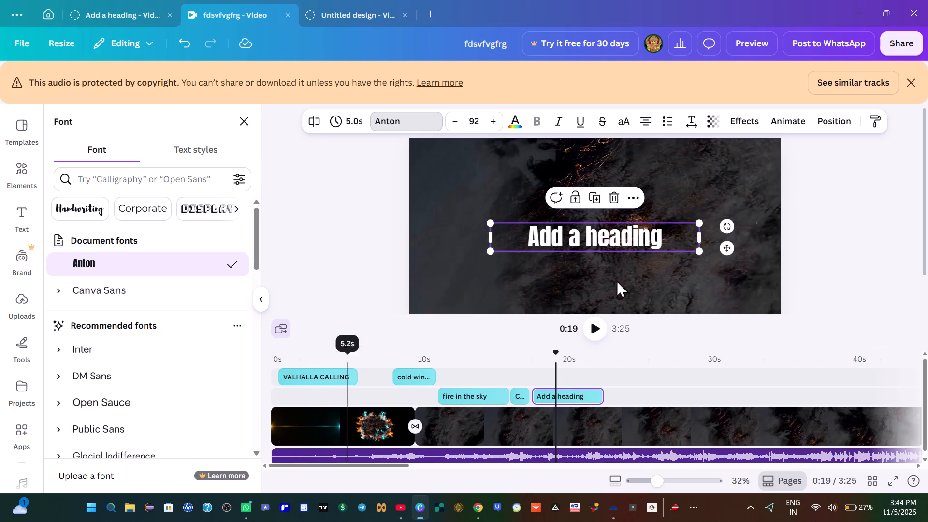
pyautogui.click(598, 238)
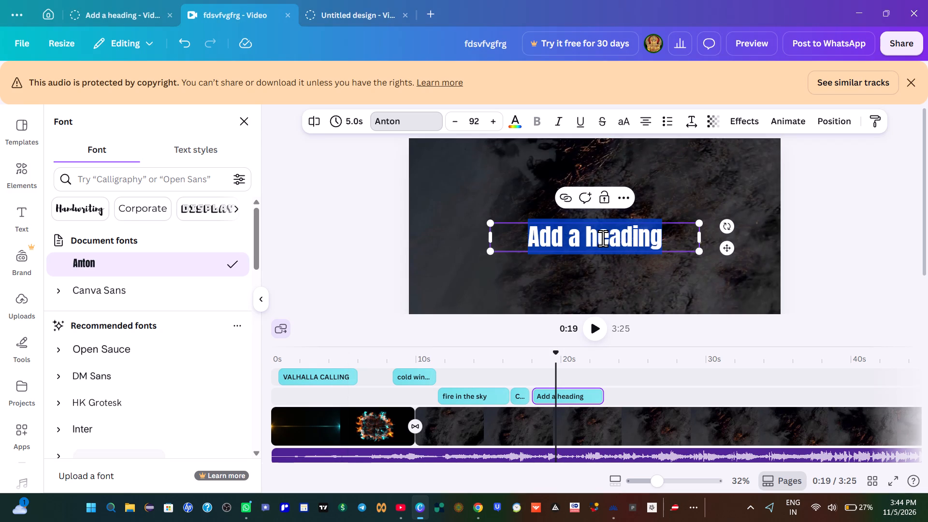
pyautogui.press('BackSpace')
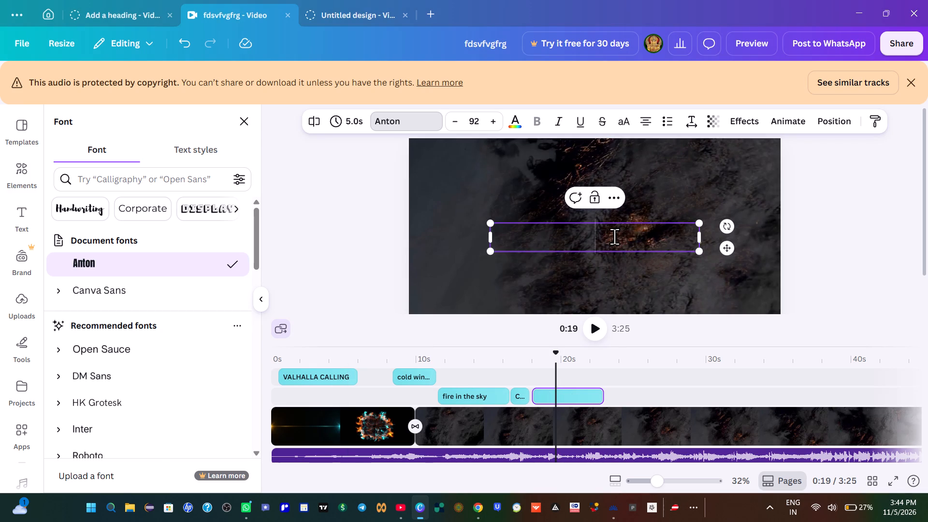
pyautogui.hotkey('ctrl', 'v')
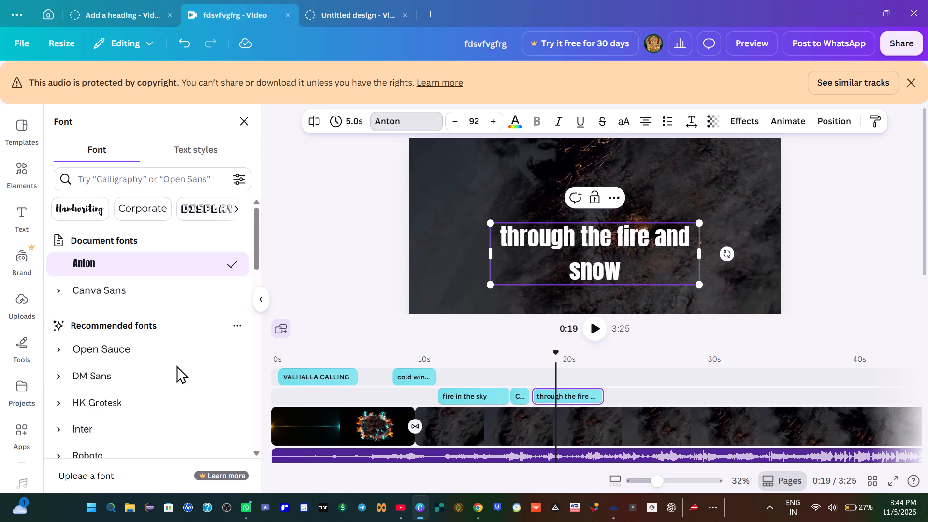
# Widen the "through the fire and snow" text box so the lyric fits on one line, and centre it horizontally on the canvas.
pyautogui.click(520, 408)
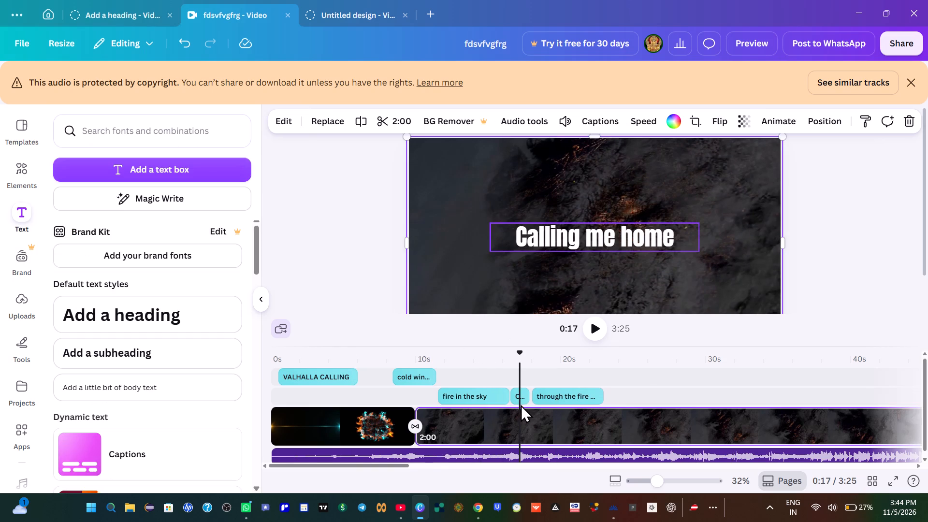
pyautogui.click(587, 246)
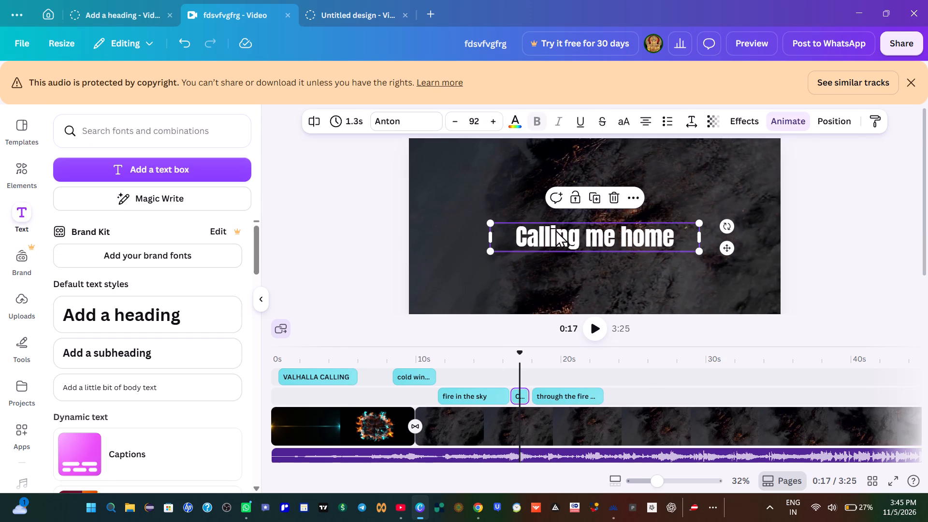
pyautogui.click(557, 394)
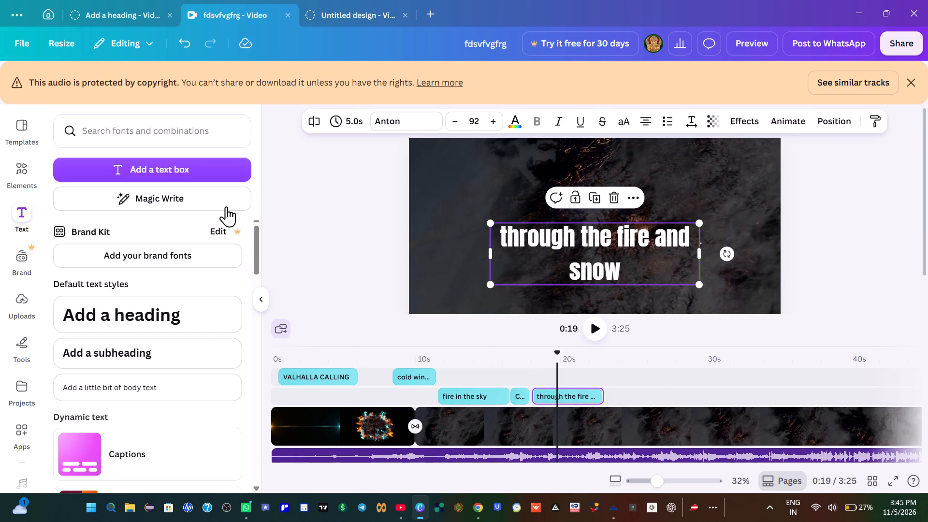
pyautogui.moveTo(490, 253); pyautogui.dragTo(453, 237)
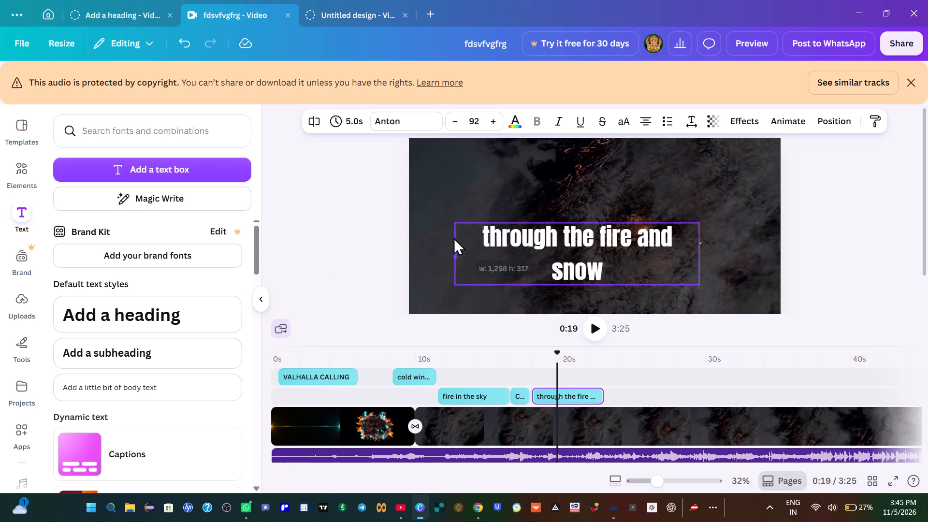
pyautogui.moveTo(453, 237); pyautogui.dragTo(447, 237)
pyautogui.click(620, 270)
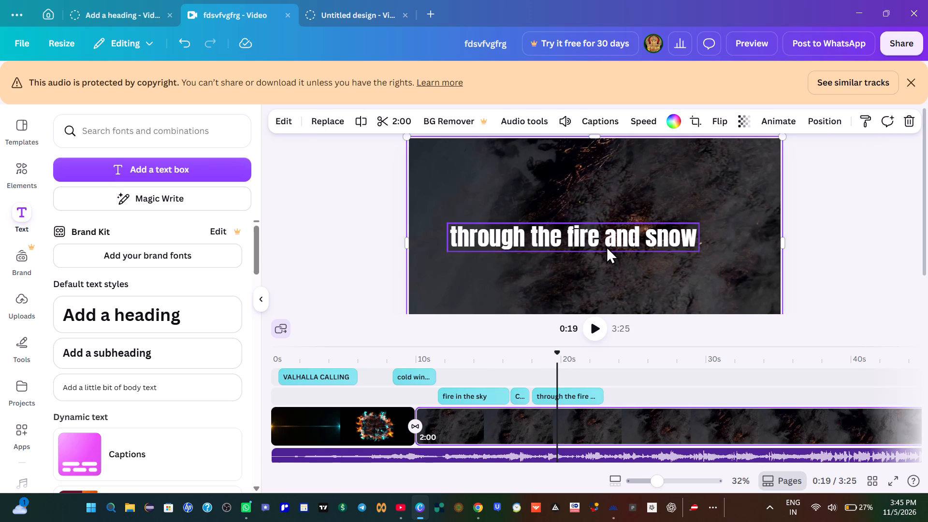
pyautogui.moveTo(606, 246); pyautogui.dragTo(626, 244)
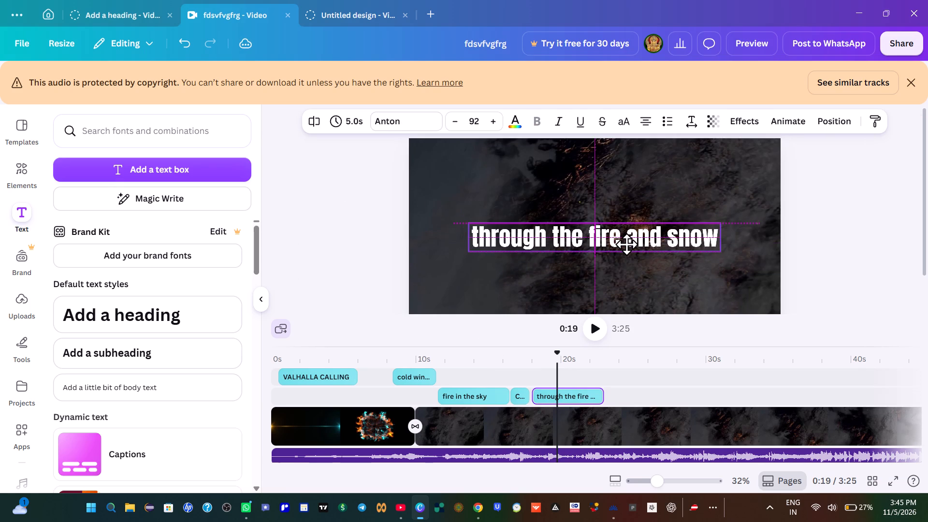
pyautogui.moveTo(626, 244); pyautogui.dragTo(627, 244)
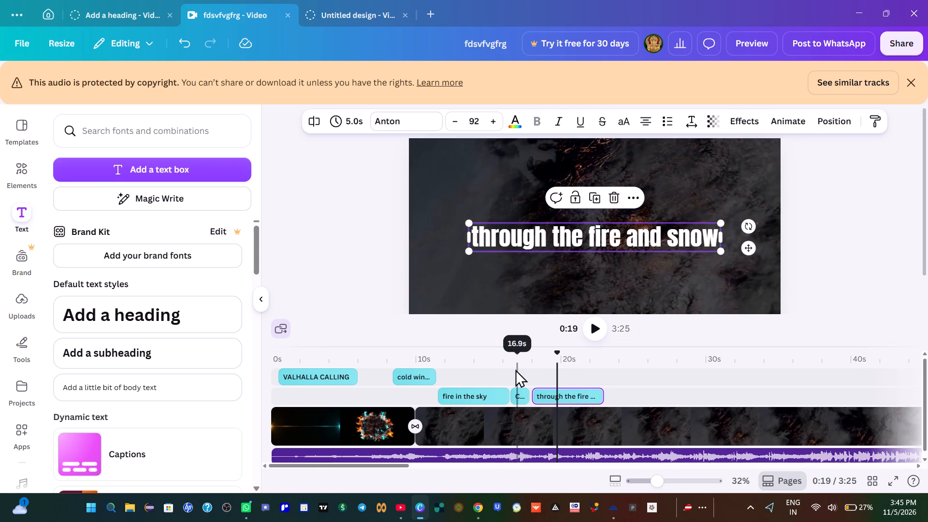
# Compare the canvas positions of the "through the fire and snow", "Calling me home" and "cold wind rising" texts.
pyautogui.click(523, 371)
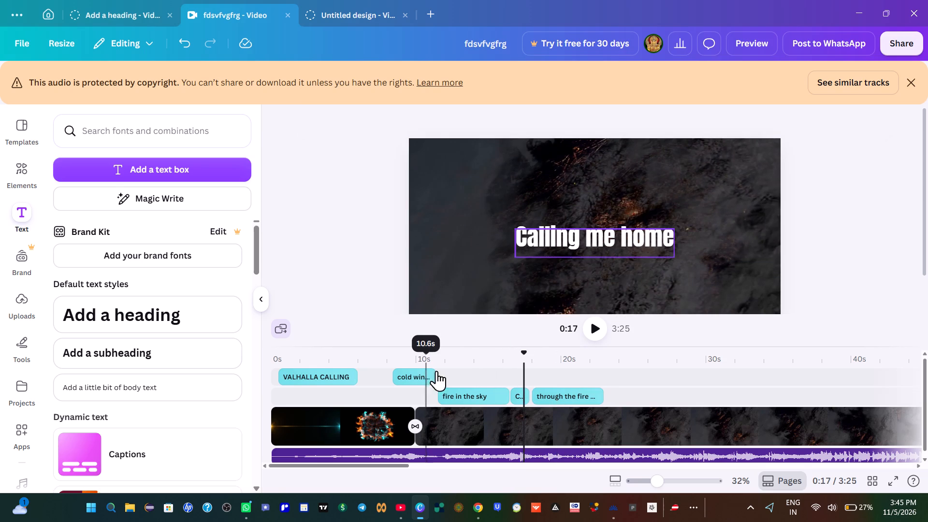
pyautogui.click(562, 378)
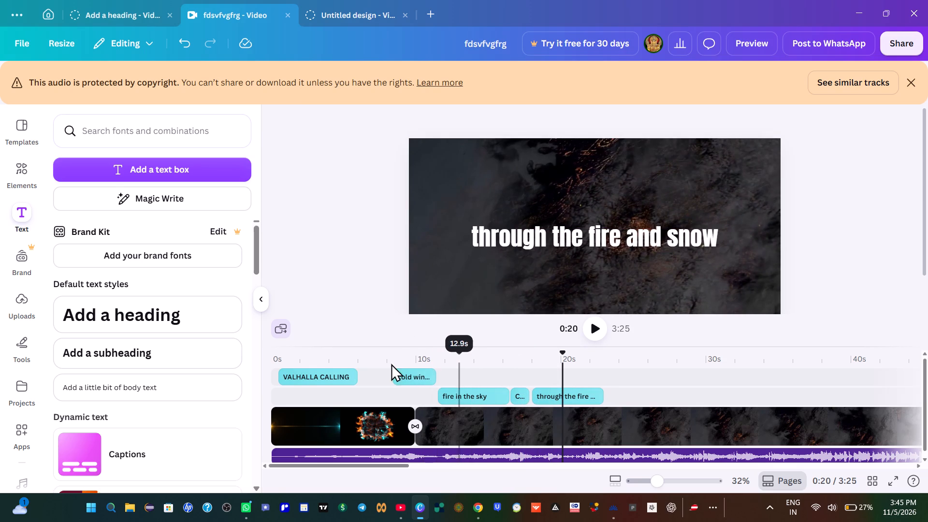
pyautogui.click(418, 368)
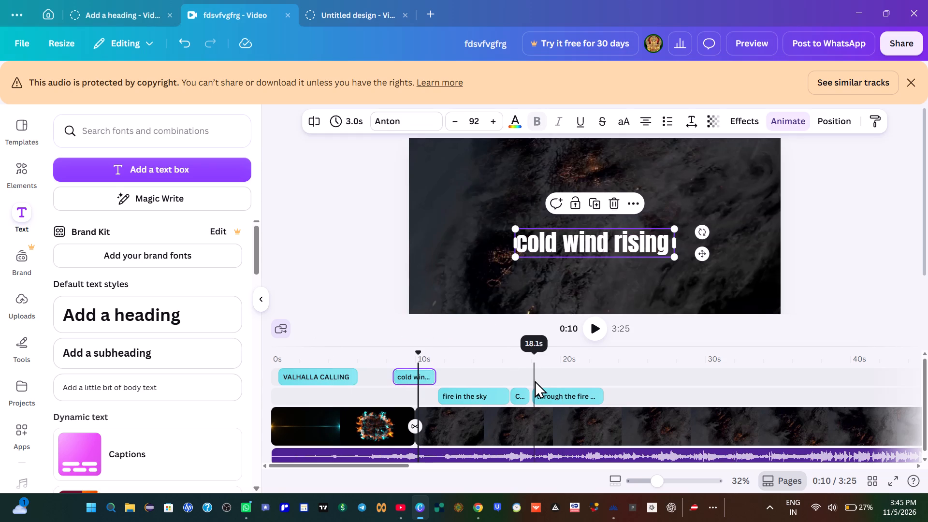
pyautogui.click(522, 381)
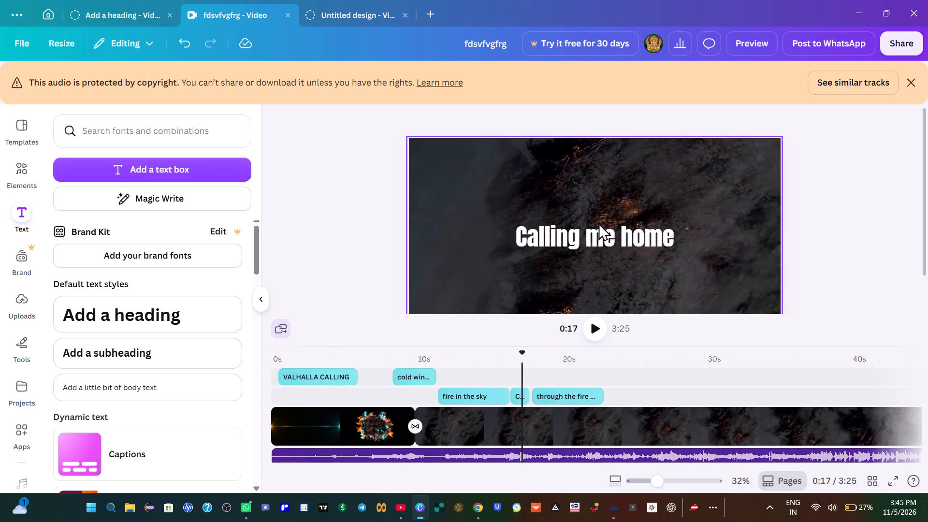
pyautogui.click(595, 233)
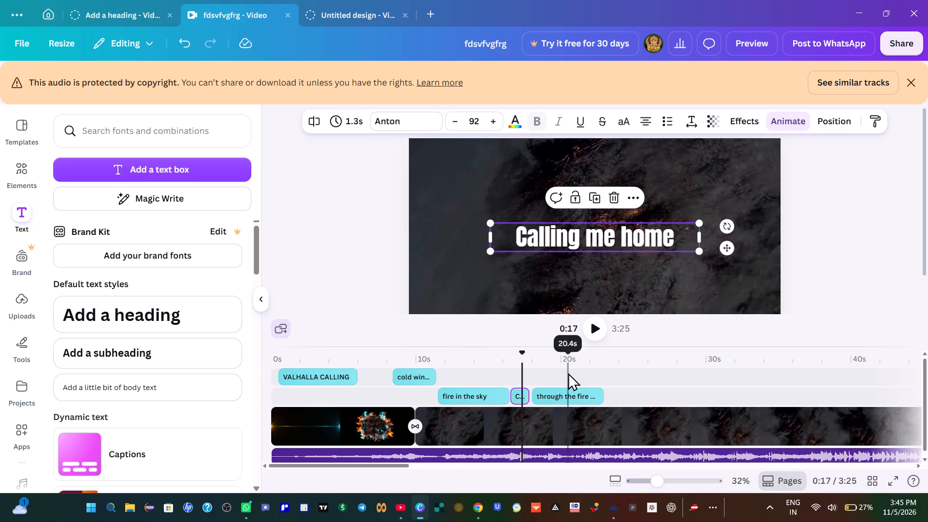
pyautogui.click(411, 372)
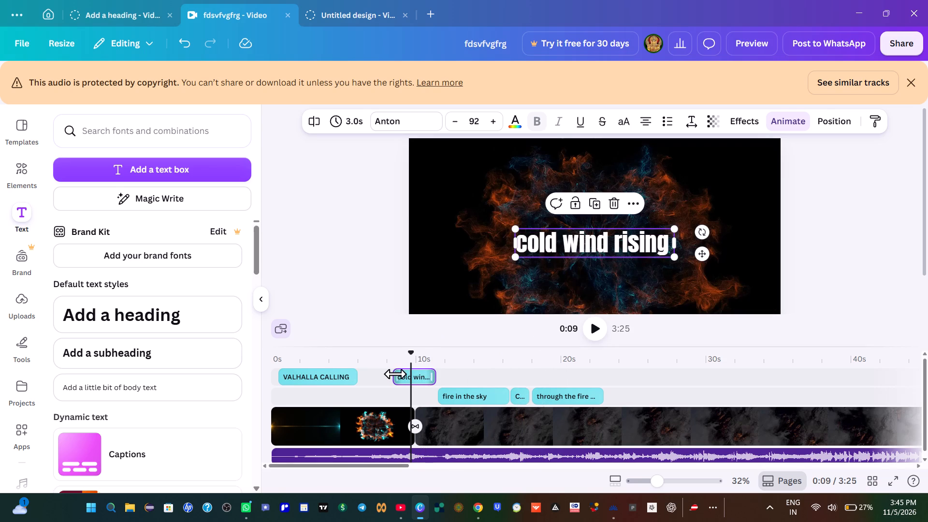
pyautogui.click(594, 238)
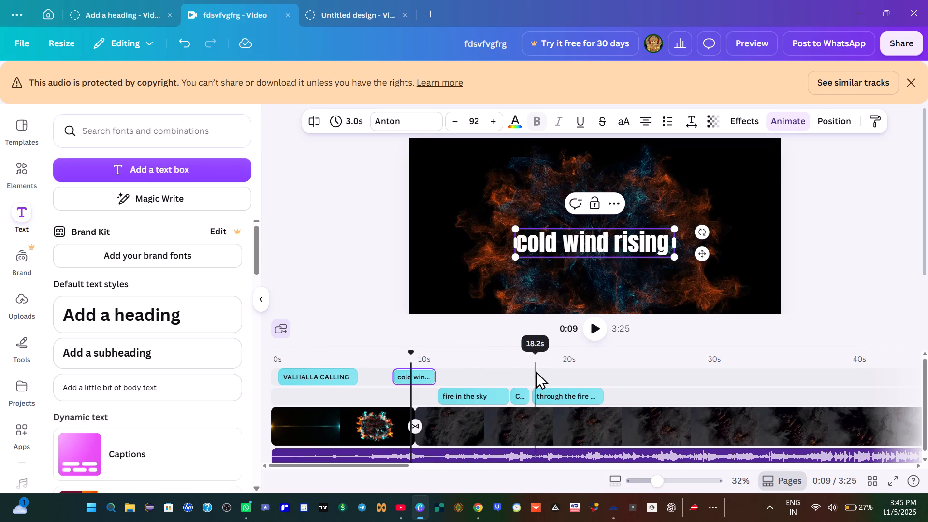
pyautogui.click(557, 374)
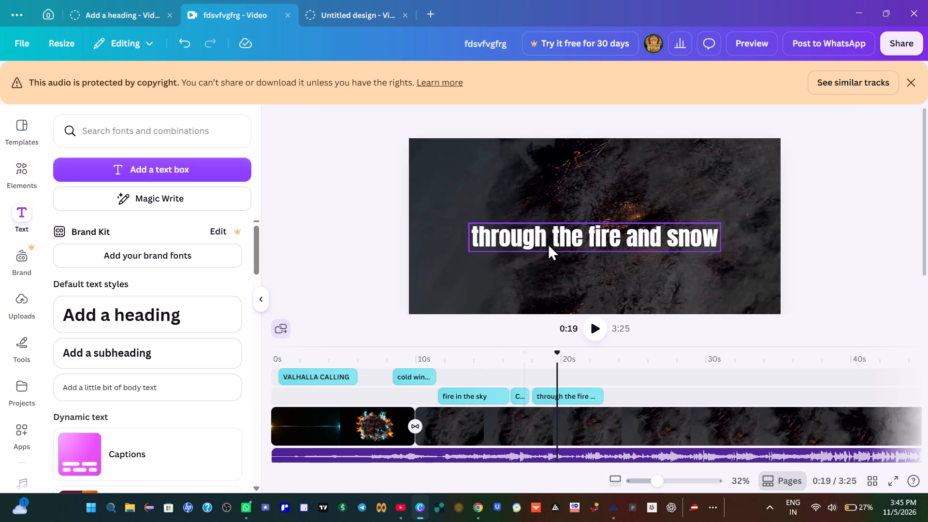
pyautogui.click(414, 355)
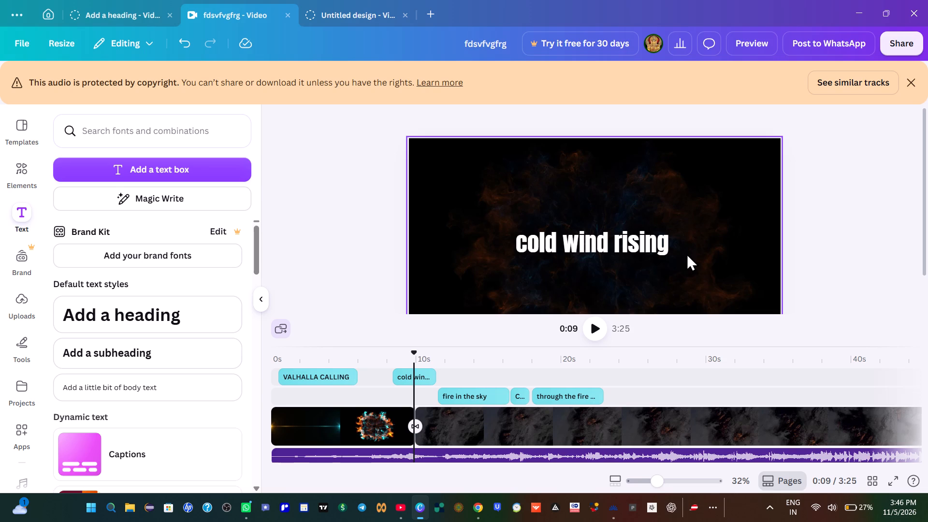
pyautogui.scroll(-7, 684, 252)
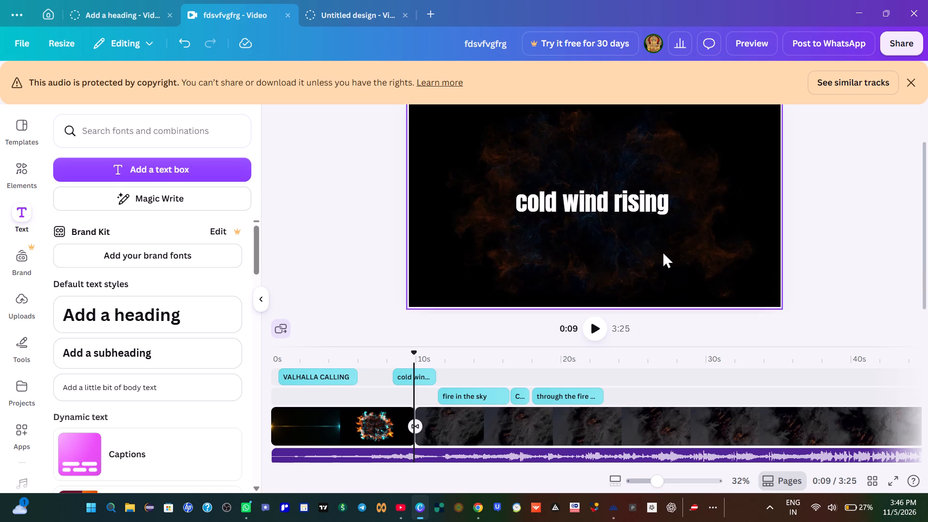
pyautogui.scroll(1, 662, 251)
pyautogui.scroll(-1, 662, 252)
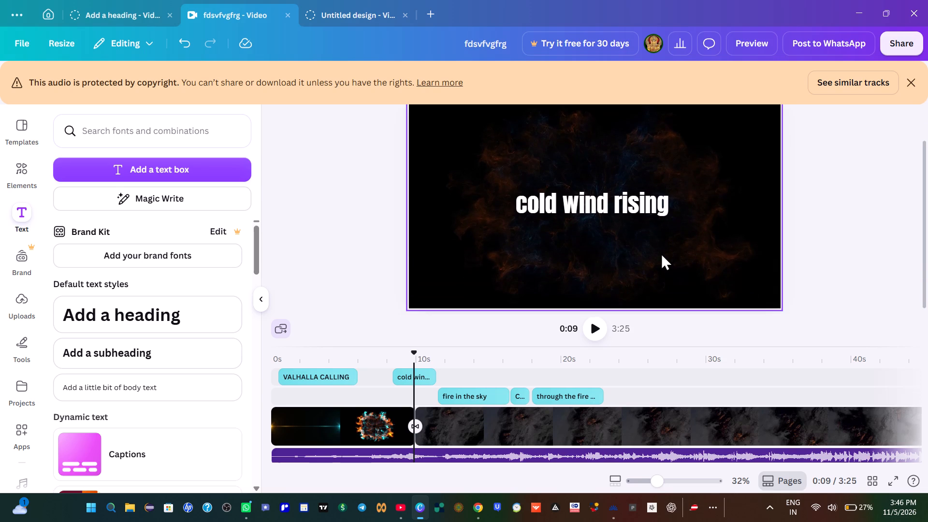
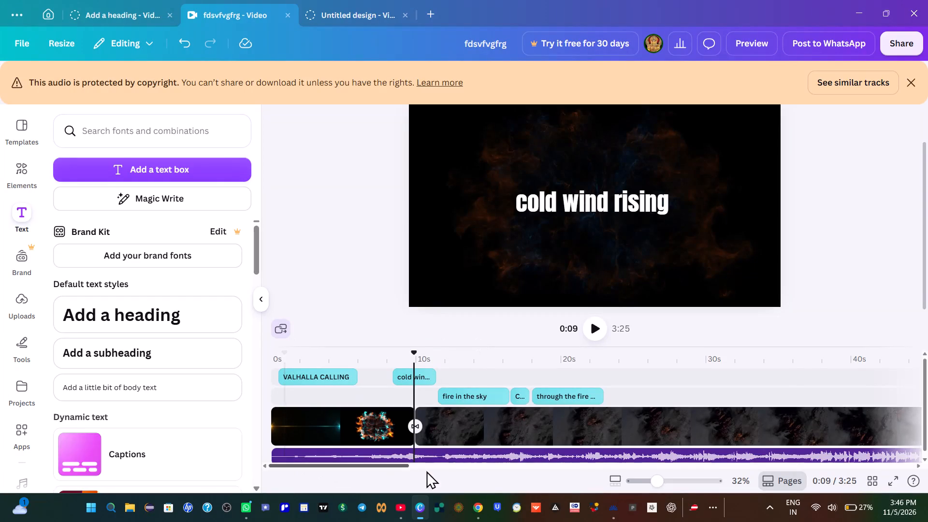
# Compare the canvas positions of the "fire in the sky", "cold wind rising", "Calling me home" and "through the fire and snow" texts.
pyautogui.click(459, 420)
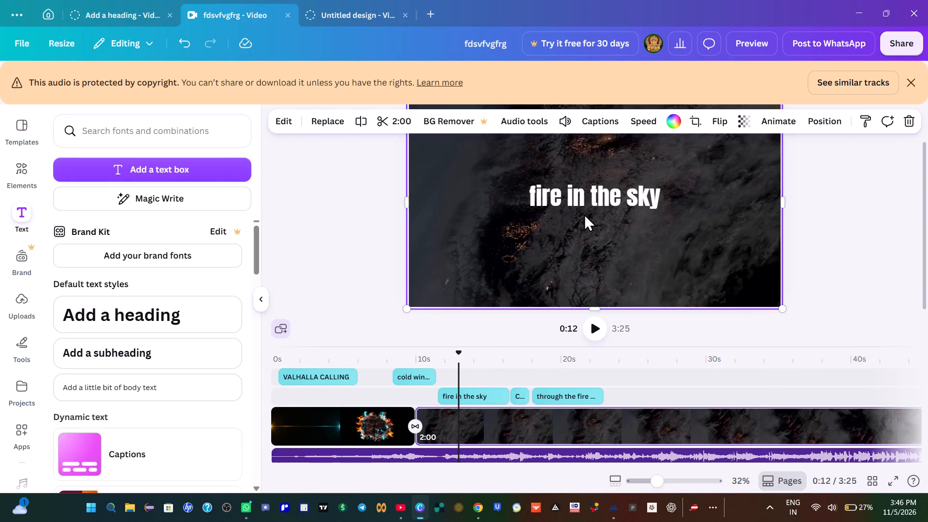
pyautogui.click(568, 192)
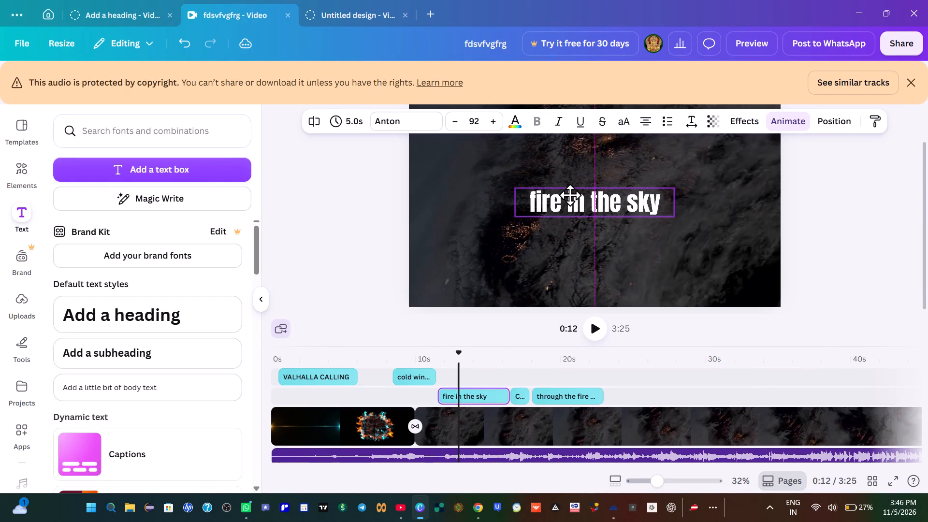
pyautogui.click(410, 356)
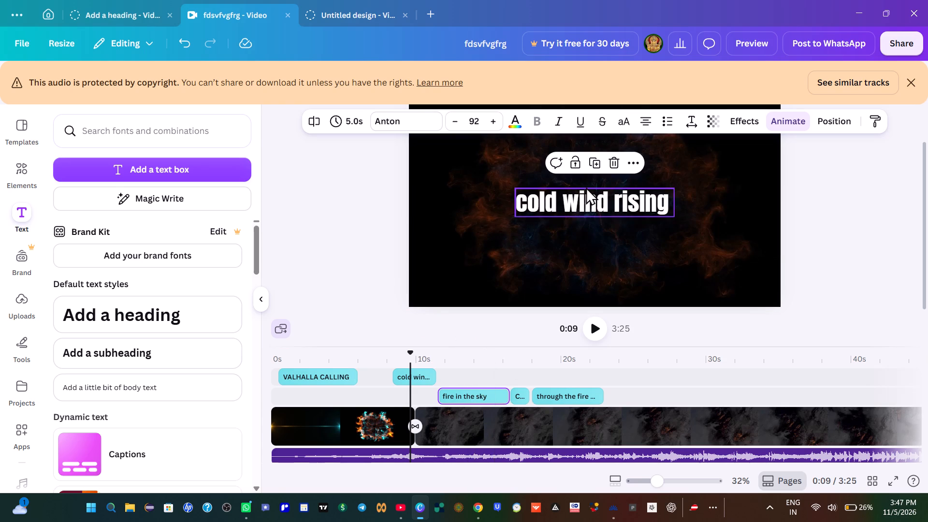
pyautogui.scroll(2, 607, 236)
pyautogui.scroll(-2, 593, 227)
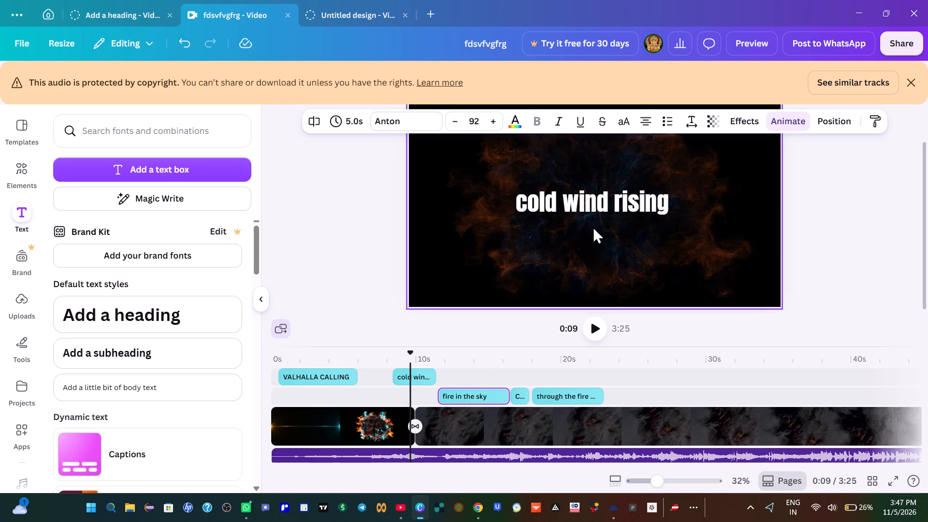
pyautogui.scroll(1, 593, 219)
pyautogui.scroll(-2, 593, 219)
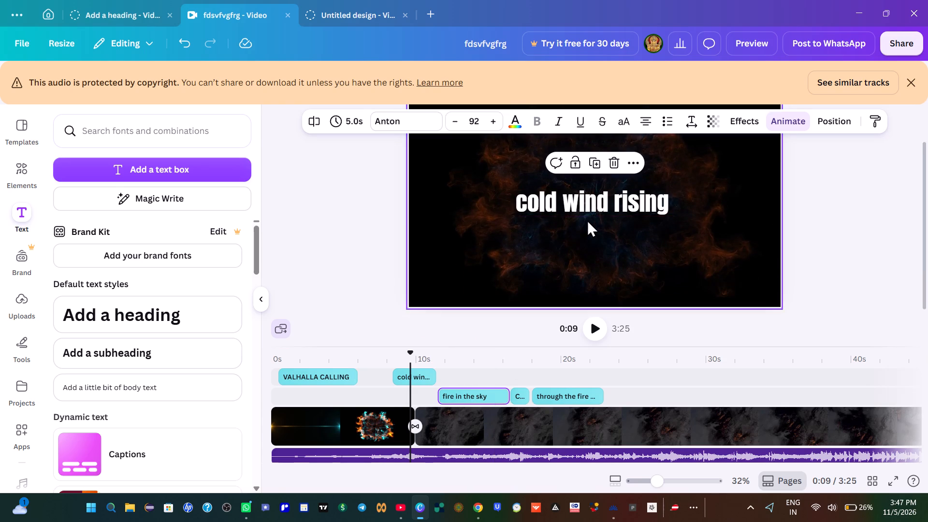
pyautogui.scroll(-2, 600, 212)
pyautogui.click(594, 205)
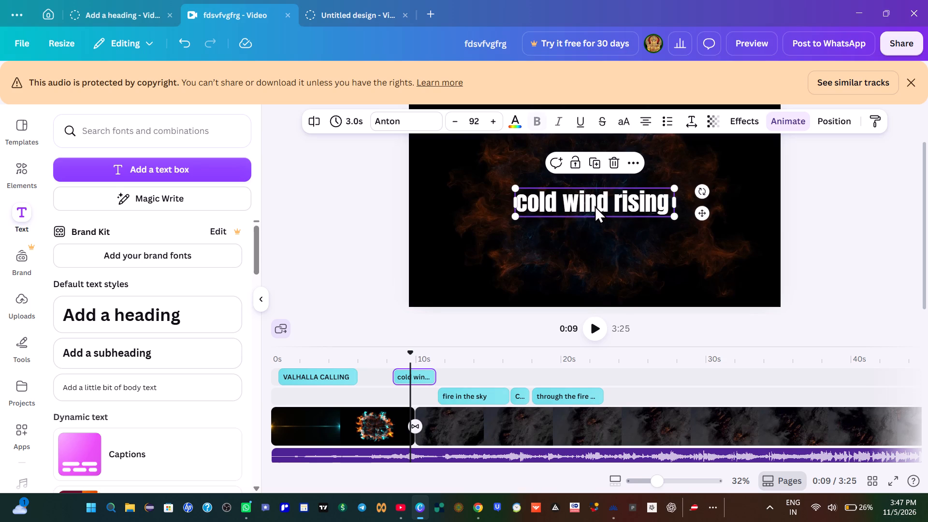
pyautogui.click(594, 205)
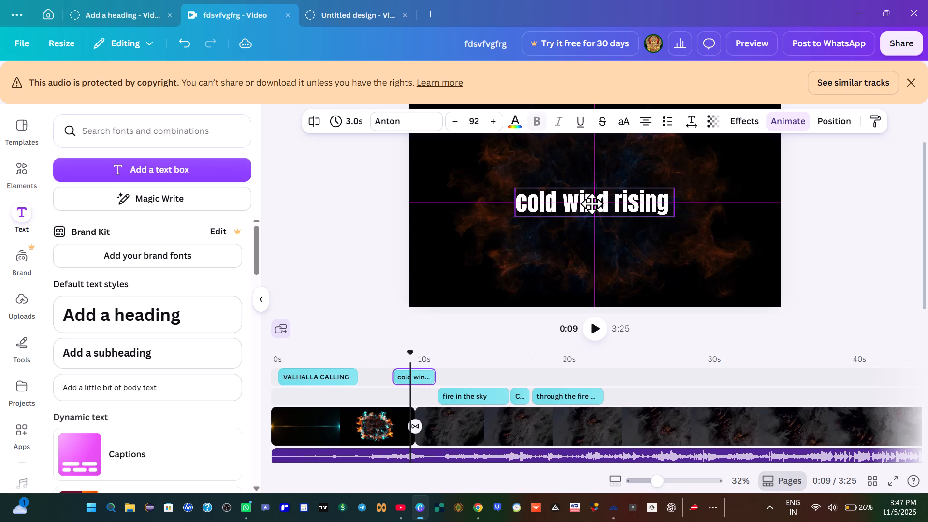
pyautogui.click(464, 380)
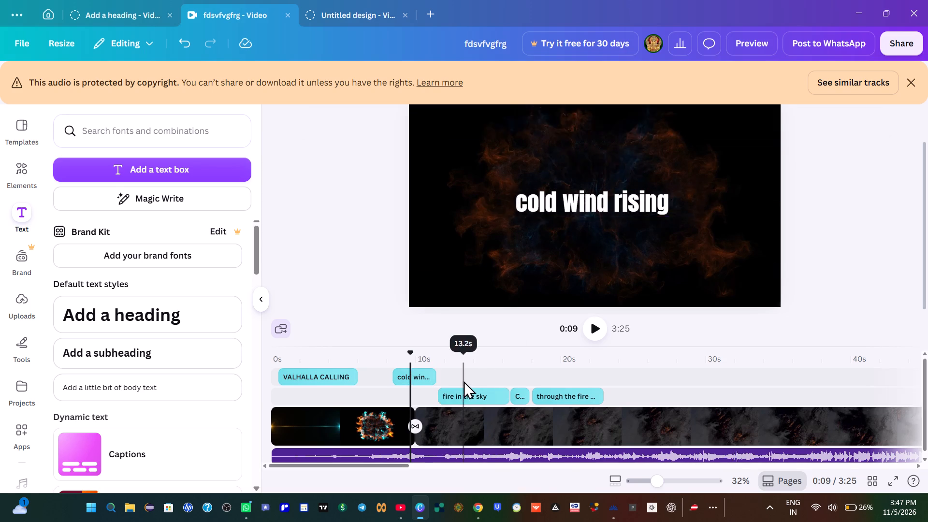
pyautogui.click(581, 202)
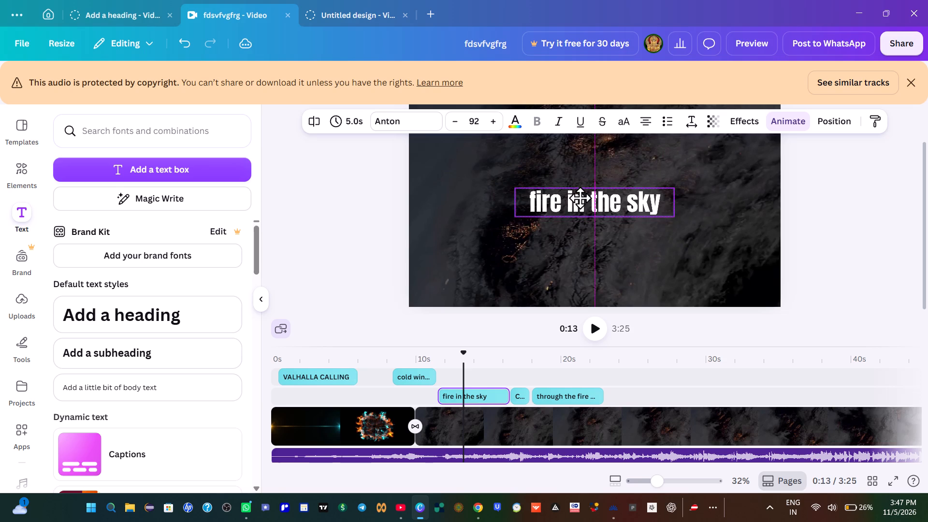
pyautogui.click(521, 382)
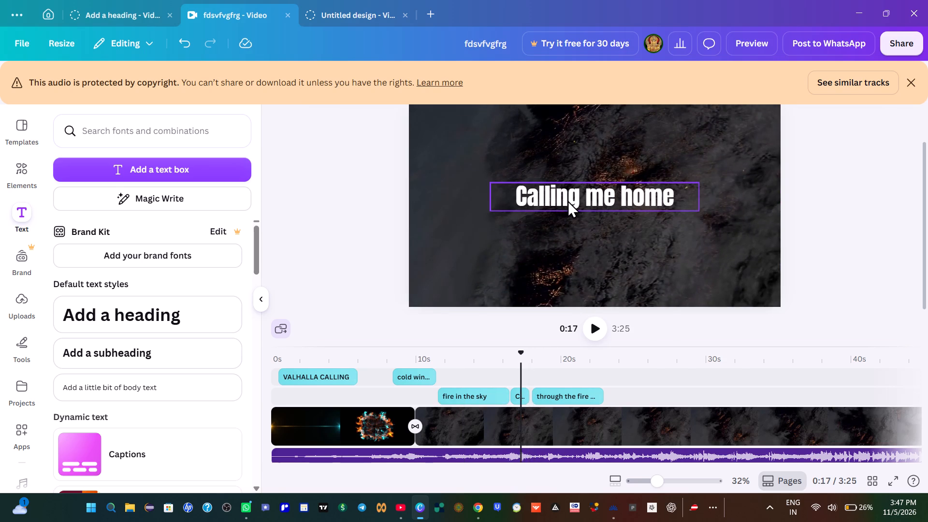
pyautogui.click(577, 195)
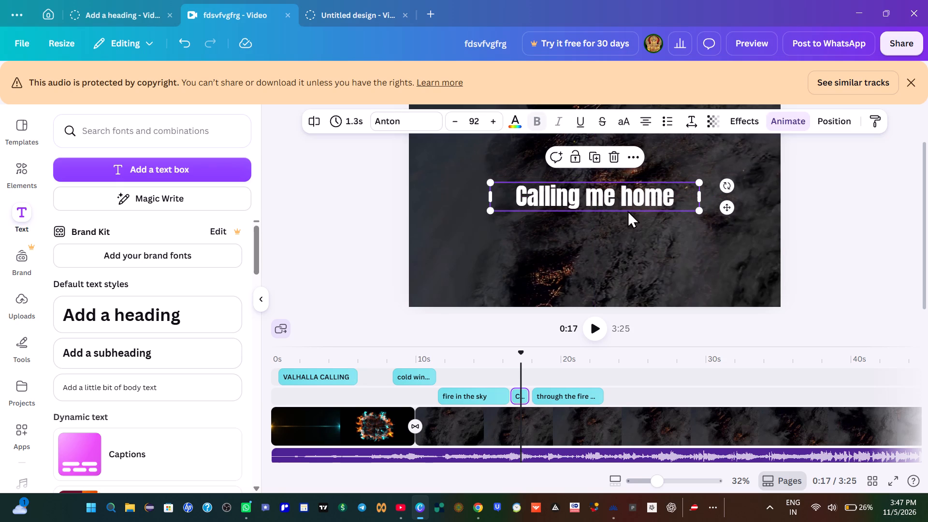
pyautogui.click(562, 371)
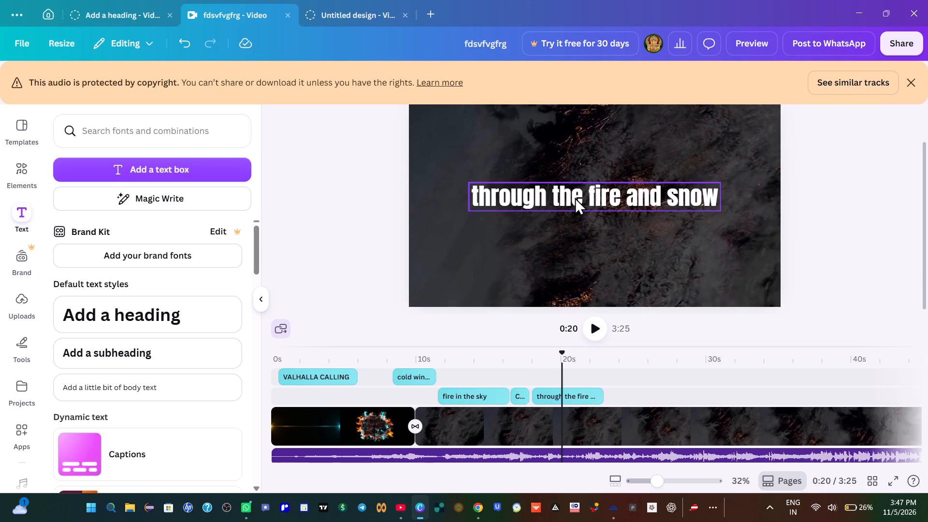
pyautogui.click(575, 197)
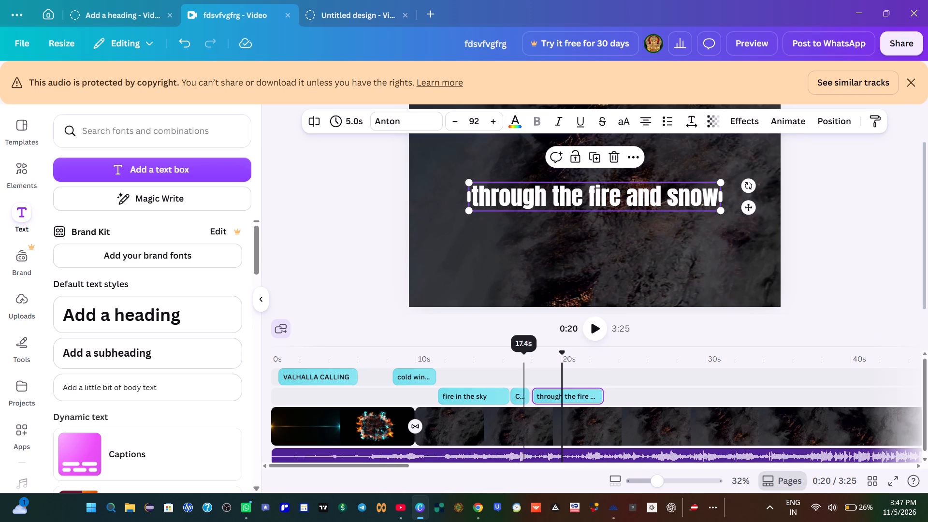
# Play back the section from the end of "fire in the sky" through "Calling me home" to "through the fire and snow".
pyautogui.click(510, 379)
pyautogui.click(592, 328)
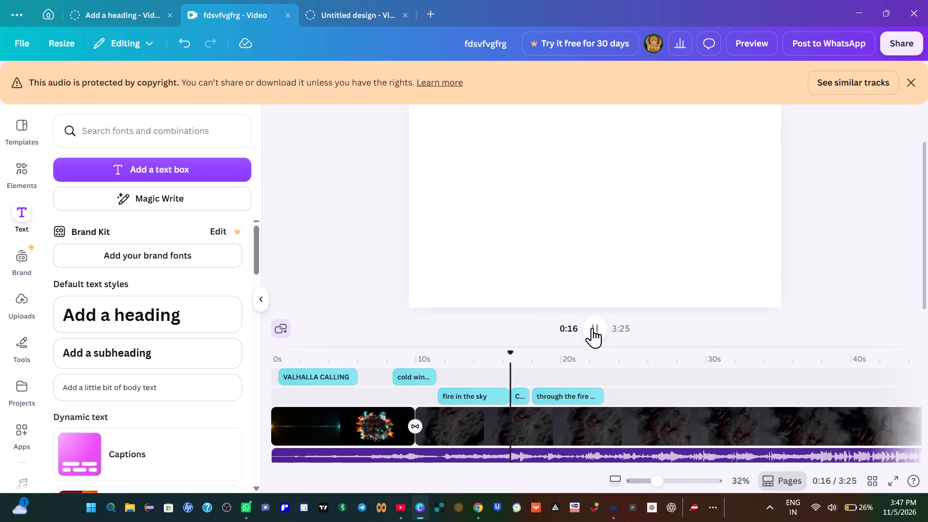
pyautogui.click(593, 328)
pyautogui.click(499, 370)
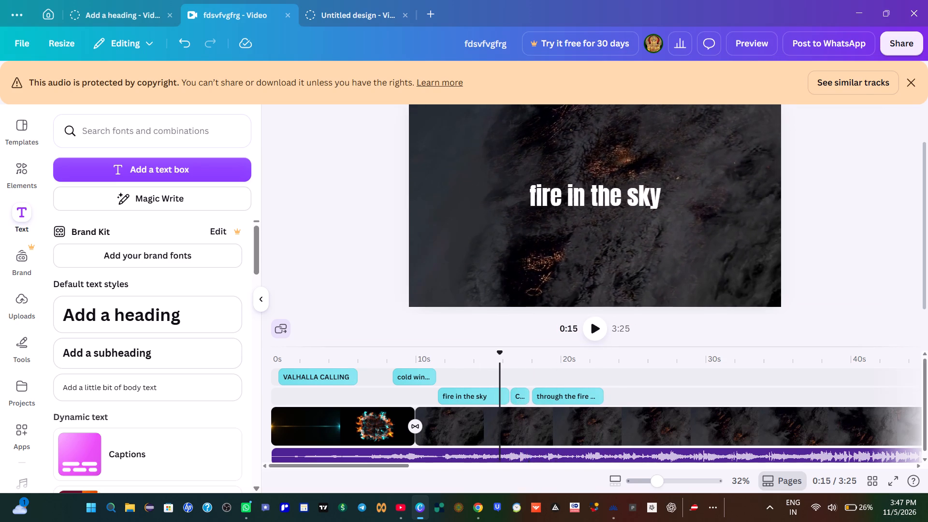
pyautogui.click(591, 328)
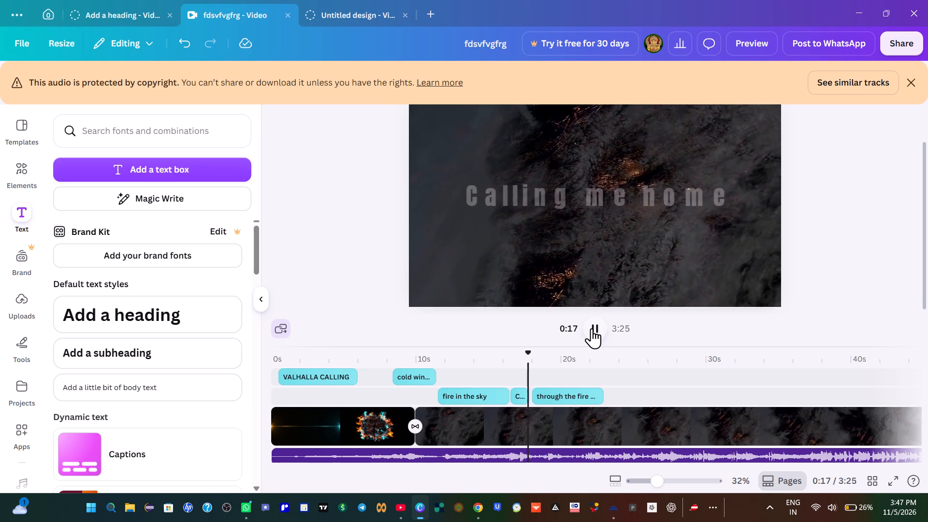
pyautogui.click(592, 328)
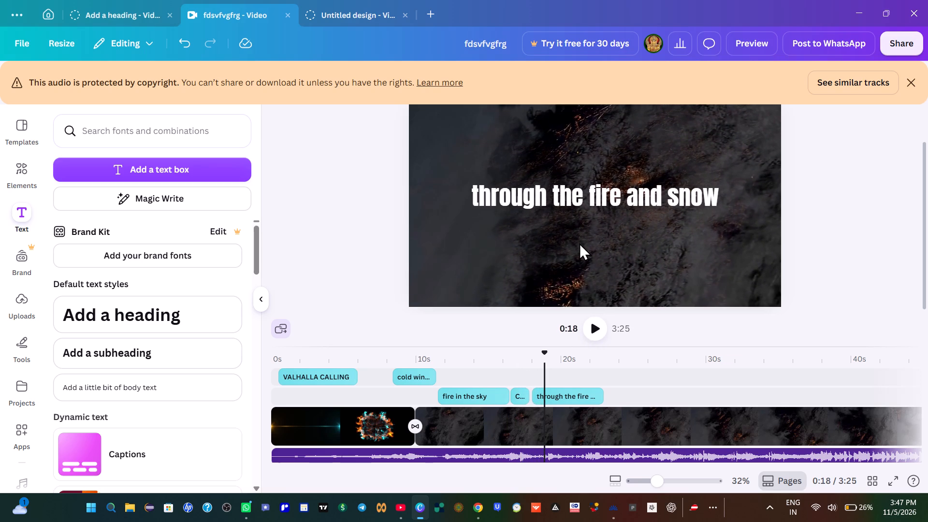
# Check the animation used on "Calling me home" and apply the same Spread animation to the "through the fire and snow" text.
pyautogui.click(586, 202)
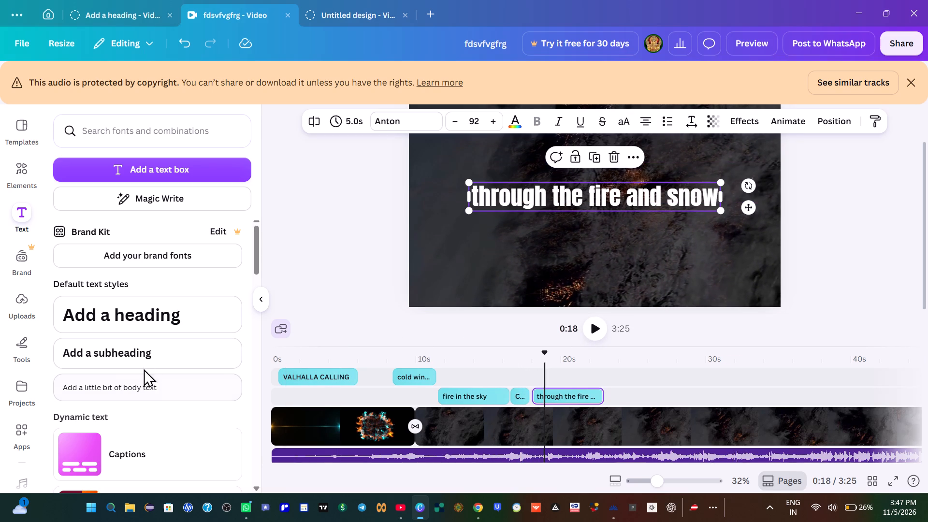
pyautogui.click(786, 117)
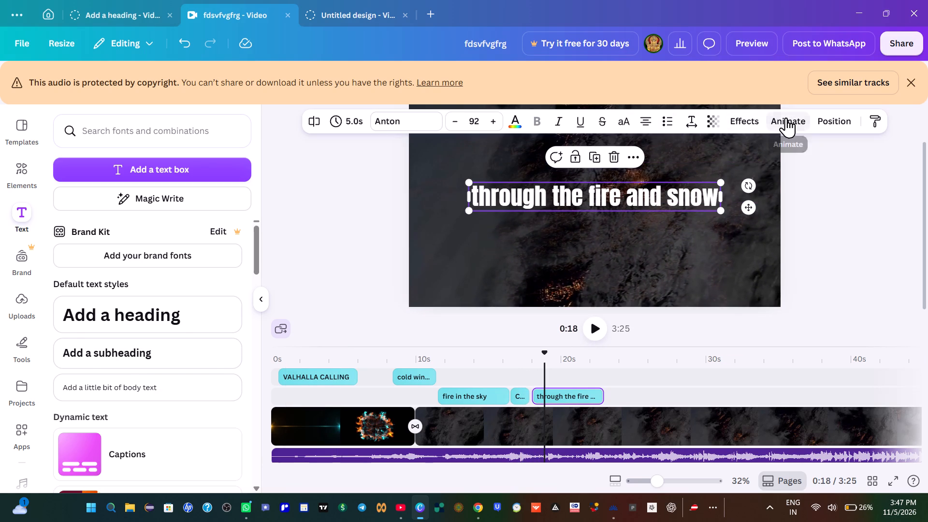
pyautogui.click(524, 377)
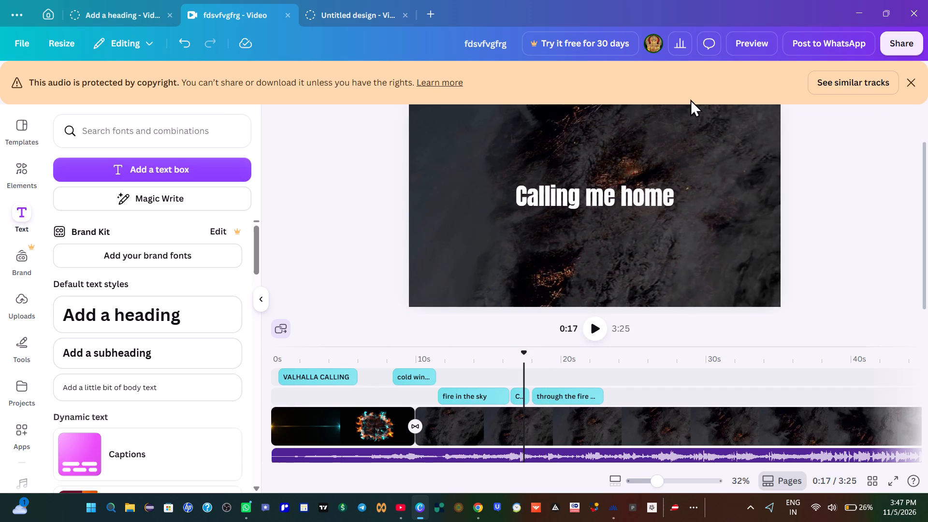
pyautogui.click(600, 196)
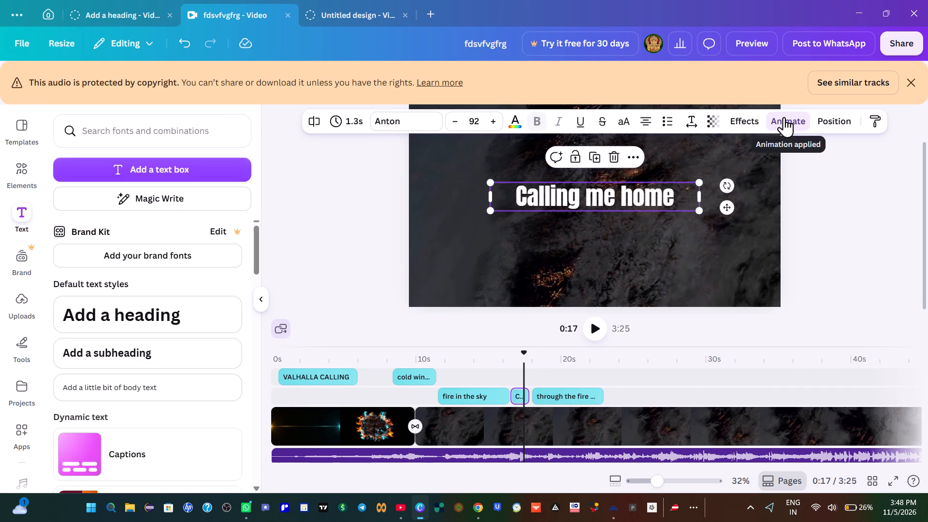
pyautogui.click(781, 123)
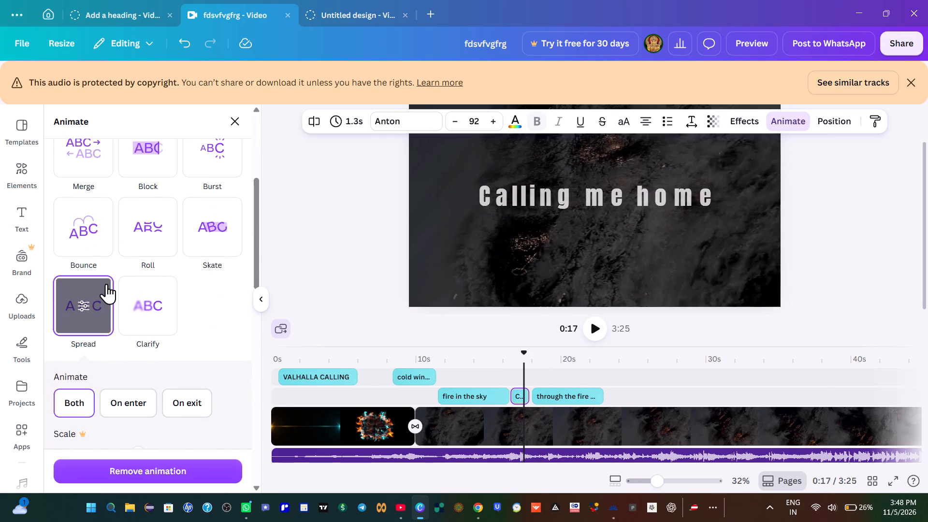
pyautogui.click(562, 384)
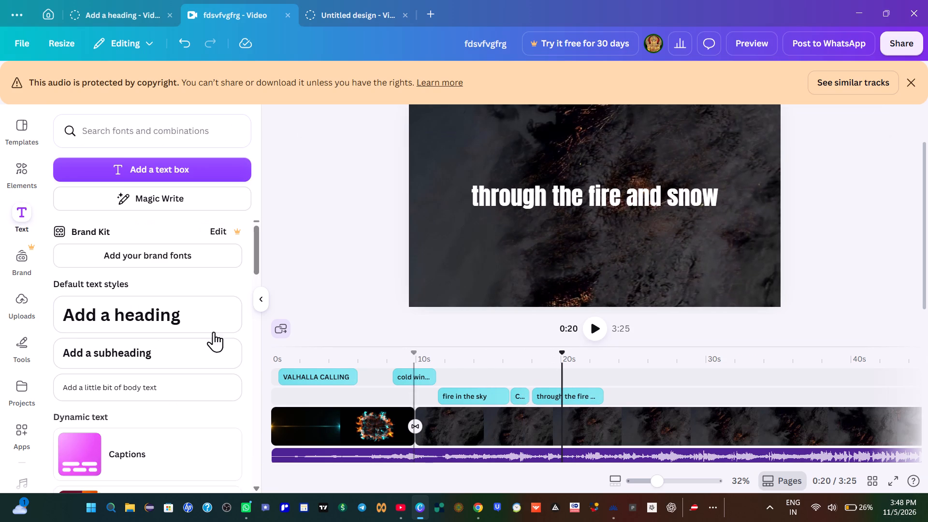
pyautogui.click(572, 195)
pyautogui.click(793, 116)
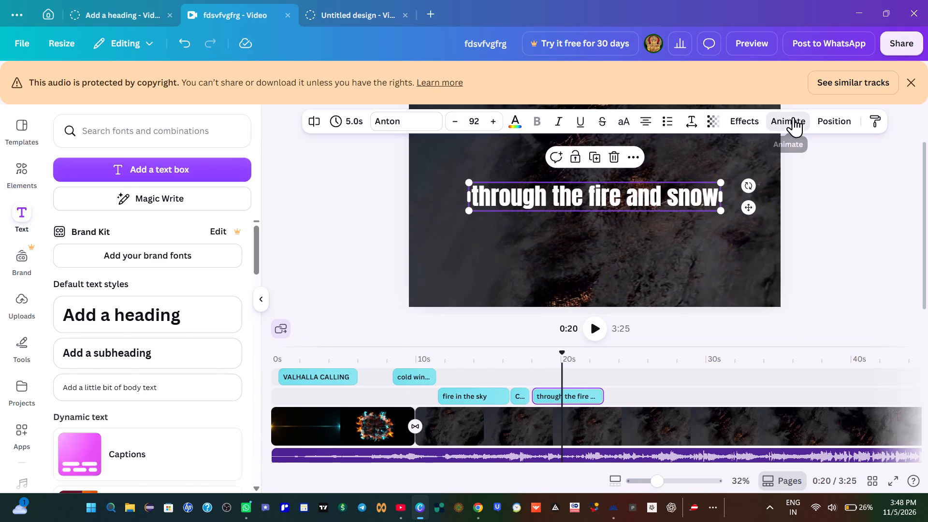
pyautogui.scroll(-2, 149, 322)
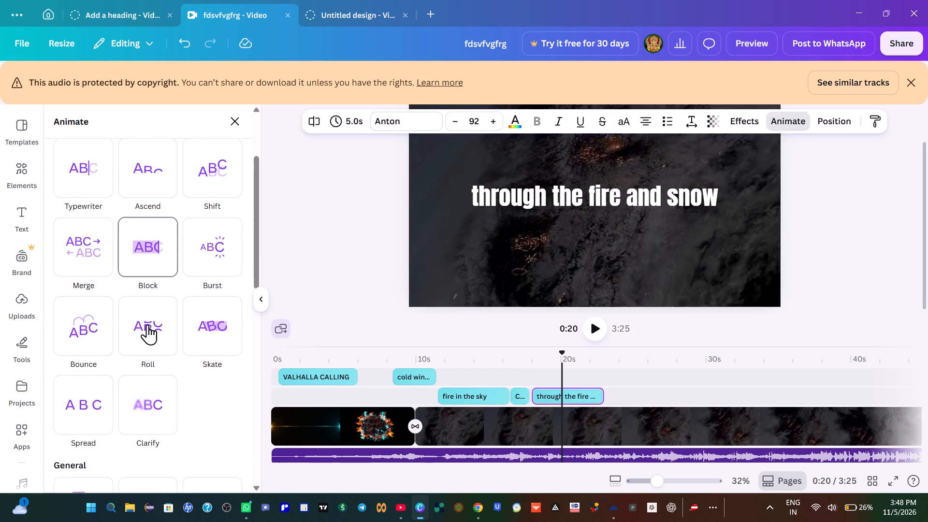
pyautogui.click(79, 410)
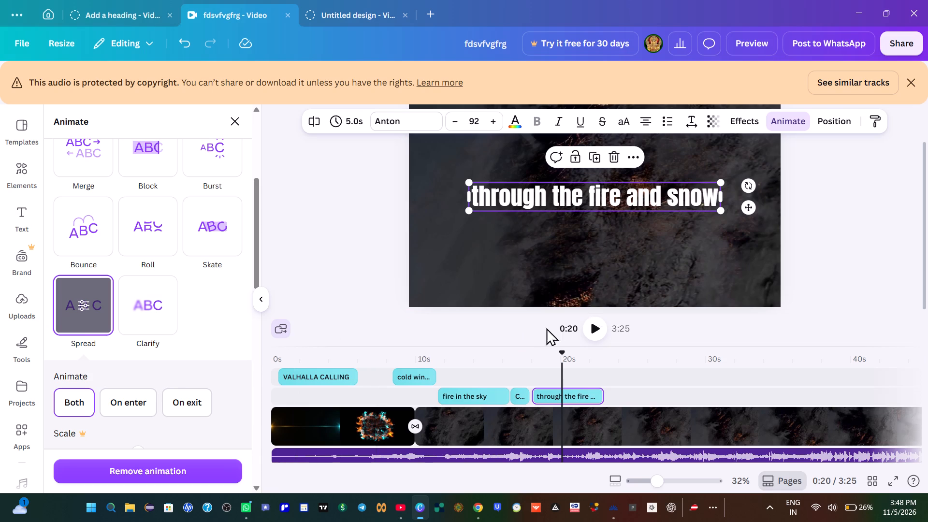
# Play back the change from "Calling me home" to "through the fire and snow" repeatedly to check the lyric timing against the music.
pyautogui.click(506, 363)
pyautogui.click(595, 325)
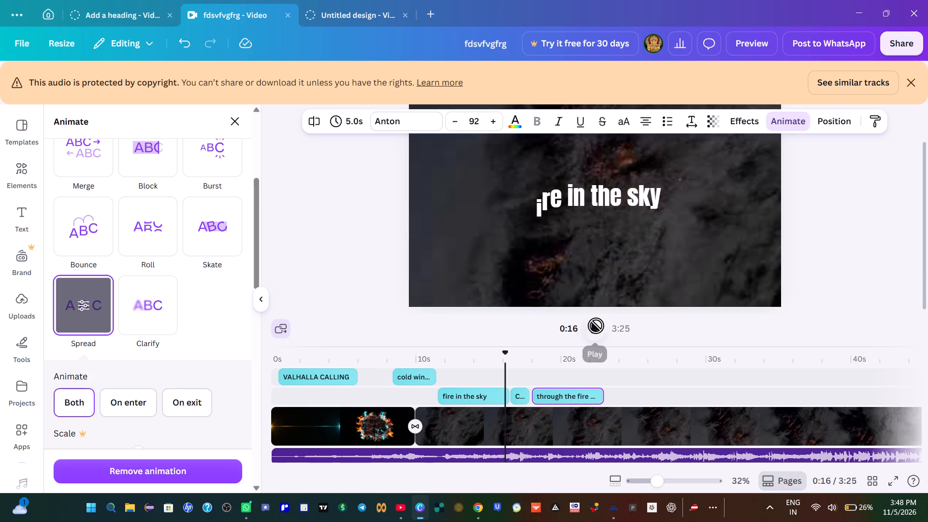
pyautogui.click(596, 326)
pyautogui.click(597, 327)
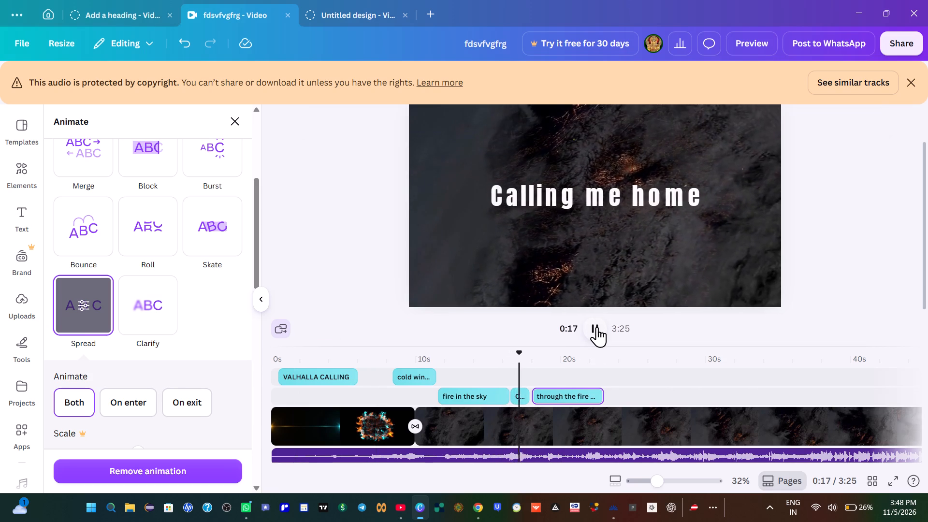
pyautogui.click(597, 327)
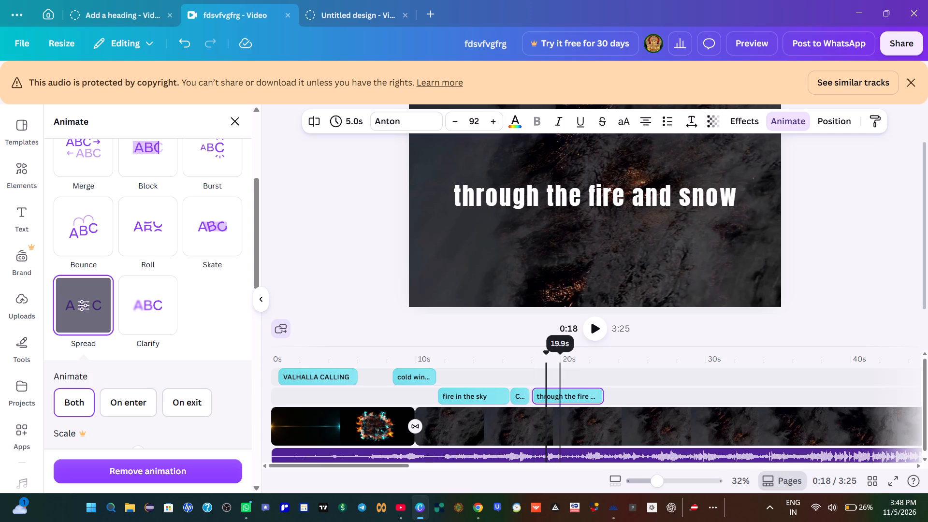
pyautogui.moveTo(539, 362); pyautogui.dragTo(518, 369)
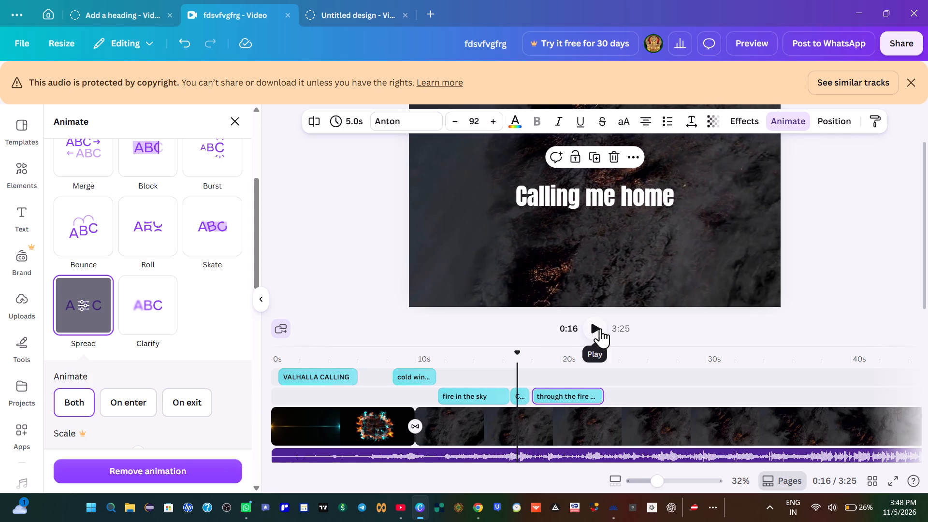
pyautogui.click(599, 328)
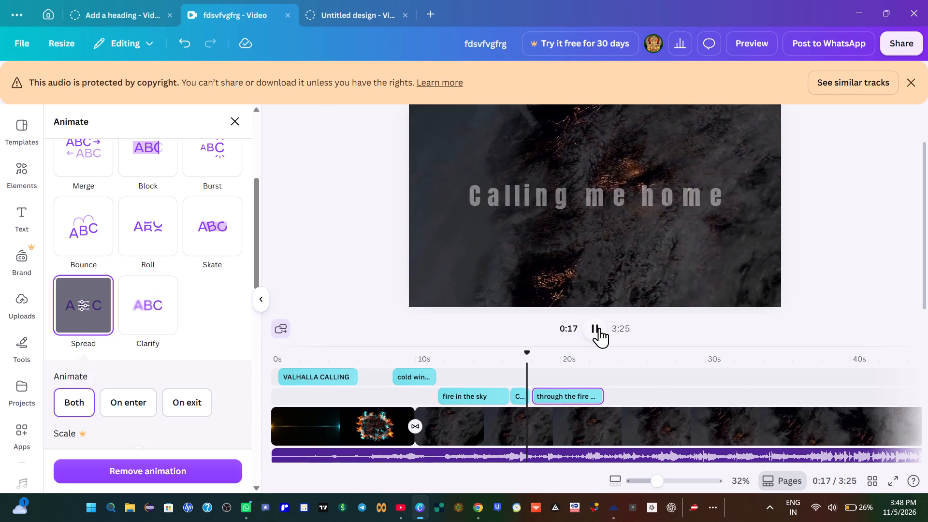
pyautogui.click(599, 328)
pyautogui.click(599, 328)
pyautogui.click(600, 328)
pyautogui.doubleClick(600, 329)
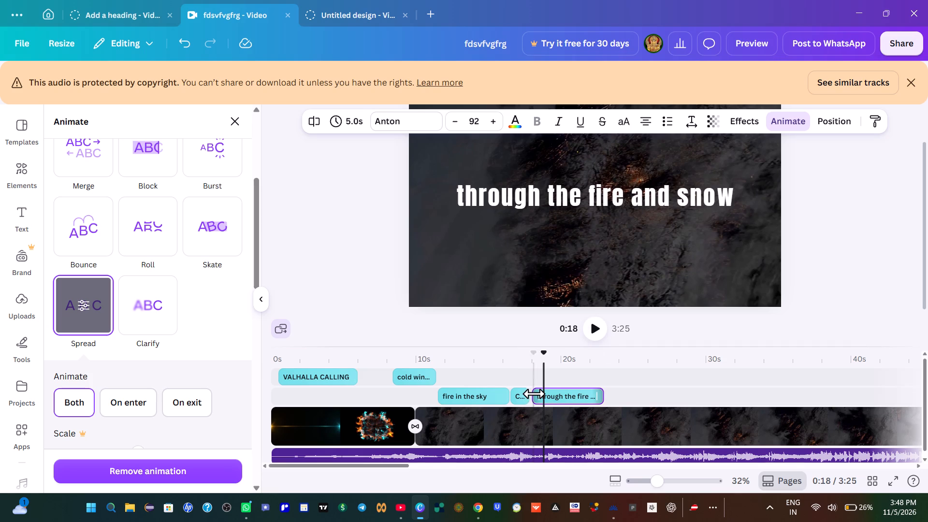
# Trim the start of the "through the fire and snow" text clip on the timeline so it lasts about 4.5 s.
pyautogui.moveTo(534, 393); pyautogui.dragTo(542, 393)
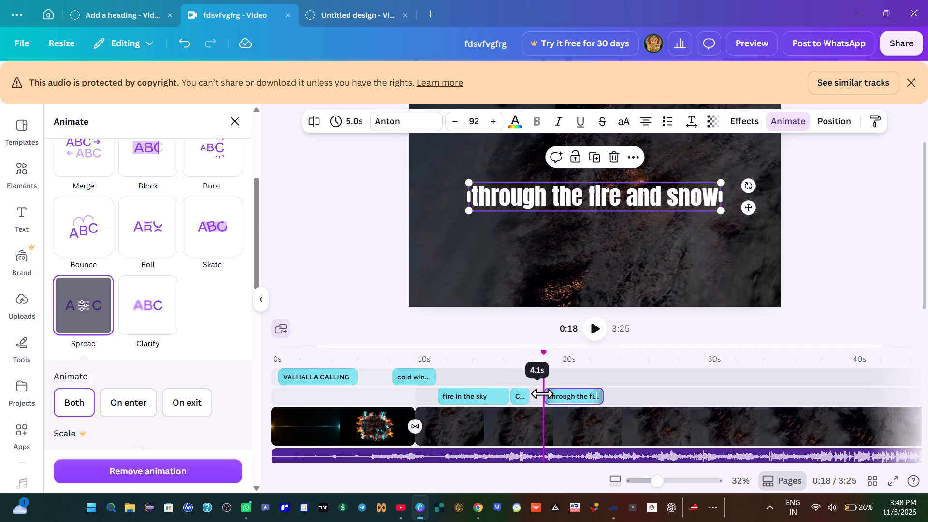
pyautogui.moveTo(542, 393); pyautogui.dragTo(541, 393)
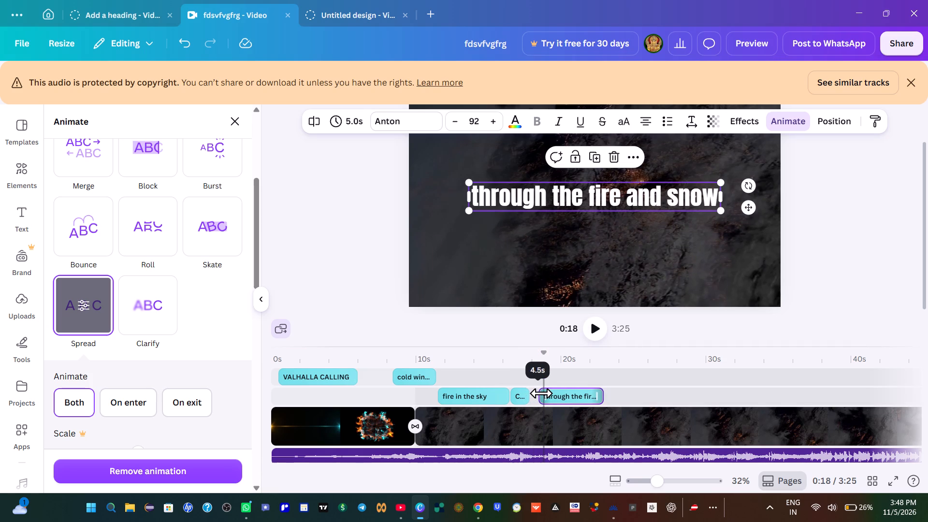
# Trim the start of the "through the fire and snow" text clip slightly further so it lasts 4.4 s.
pyautogui.moveTo(541, 393); pyautogui.dragTo(541, 393)
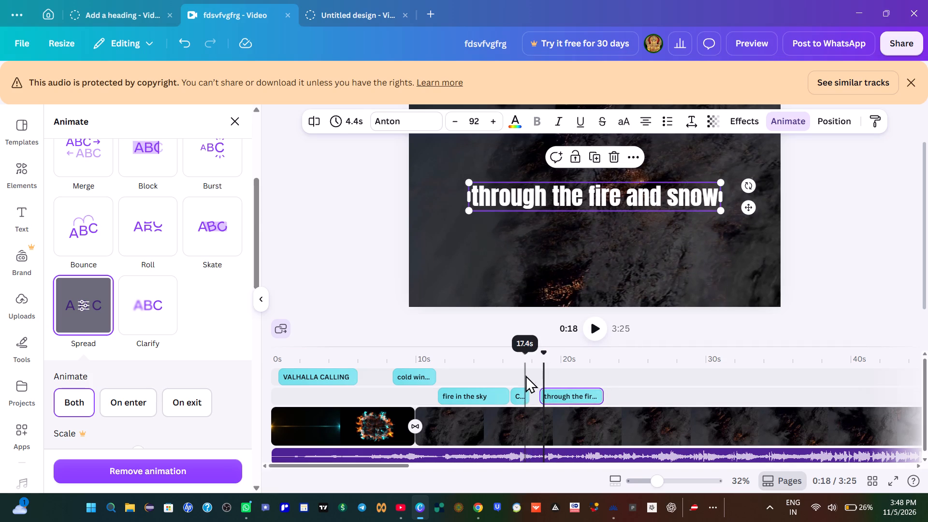
# Play back the change from "Calling me home" to "through the fire and snow" repeatedly to check the lyric's entrance against the music.
pyautogui.click(524, 376)
pyautogui.click(594, 333)
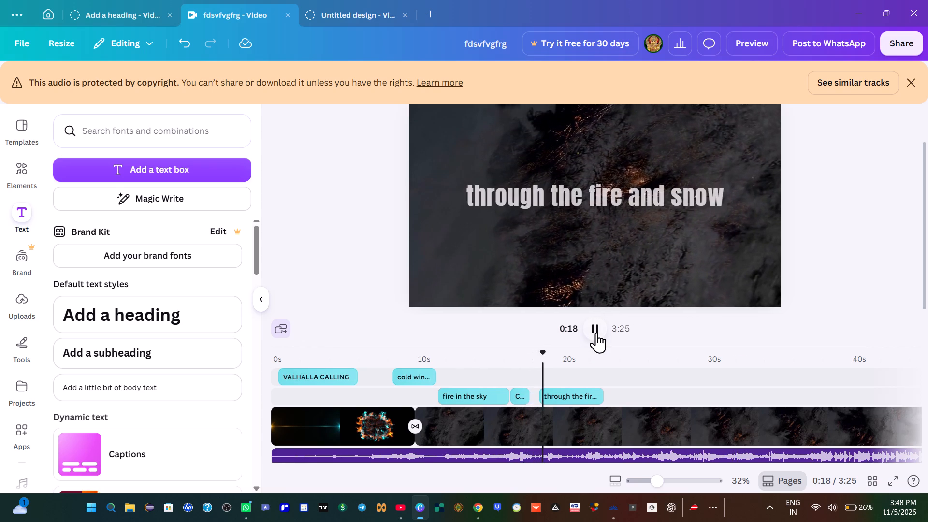
pyautogui.click(597, 332)
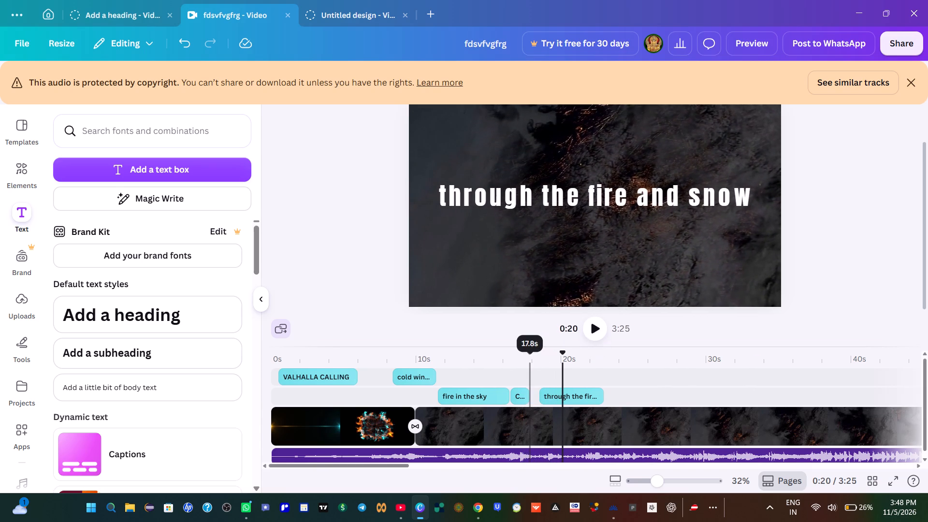
pyautogui.click(529, 366)
pyautogui.click(592, 328)
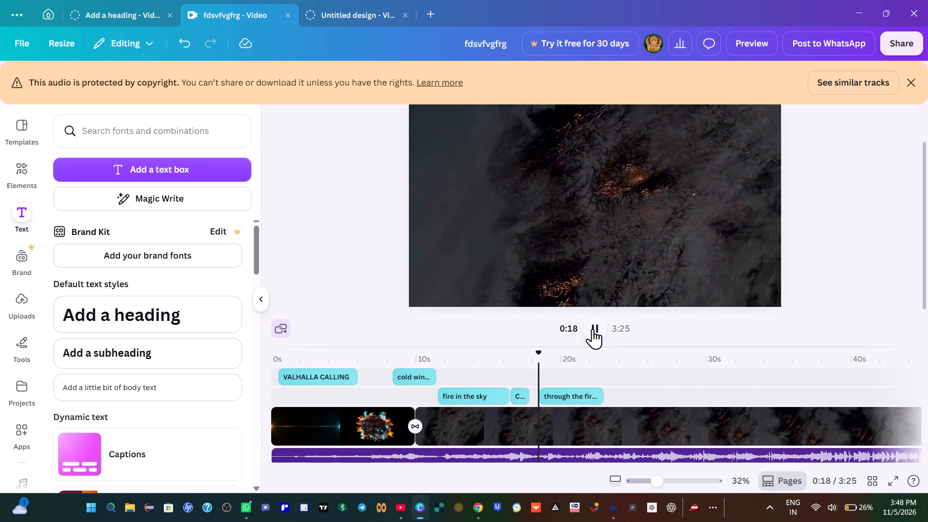
pyautogui.click(593, 329)
pyautogui.click(524, 360)
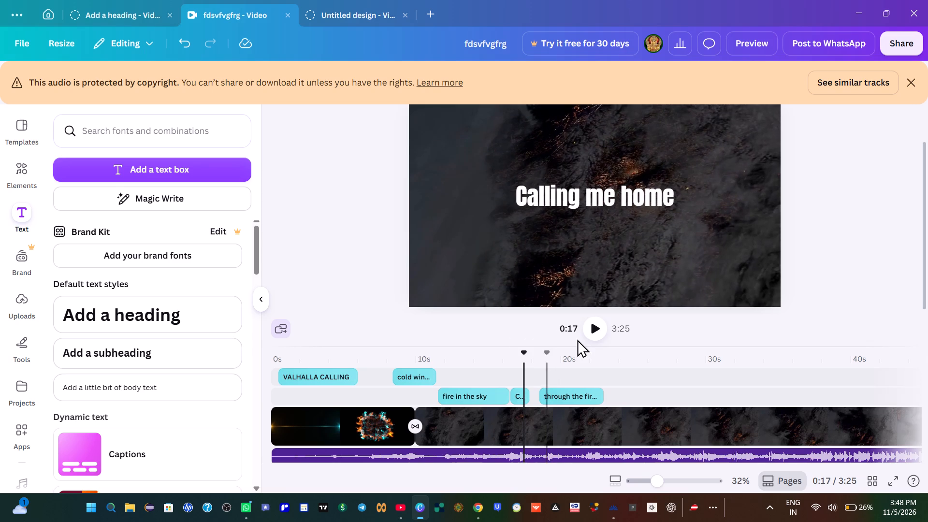
pyautogui.click(594, 328)
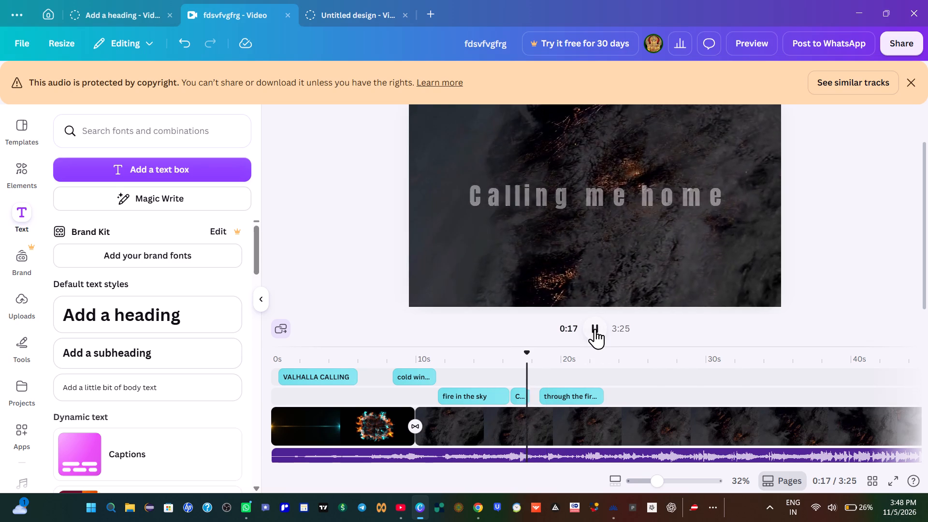
pyautogui.click(595, 329)
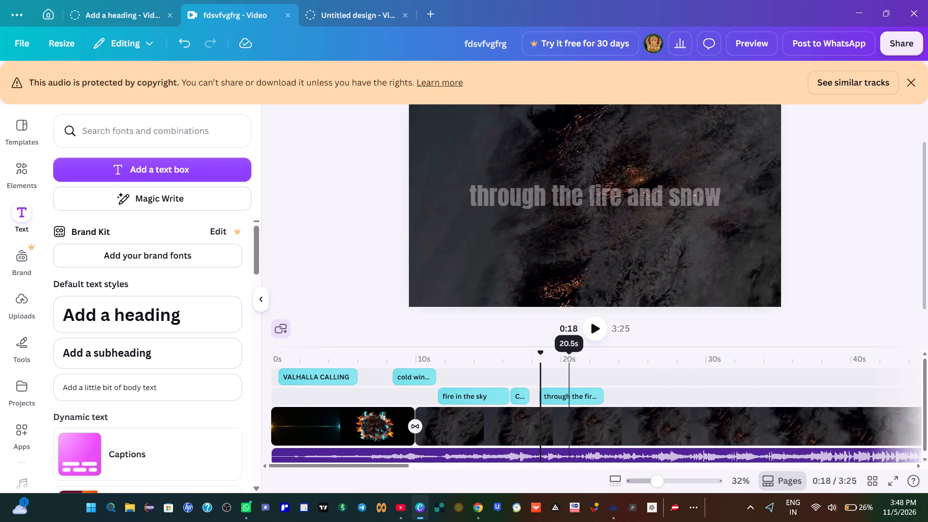
# Shift the "through the fire and snow" text clip slightly later on the timeline and play back its timing.
pyautogui.click(539, 396)
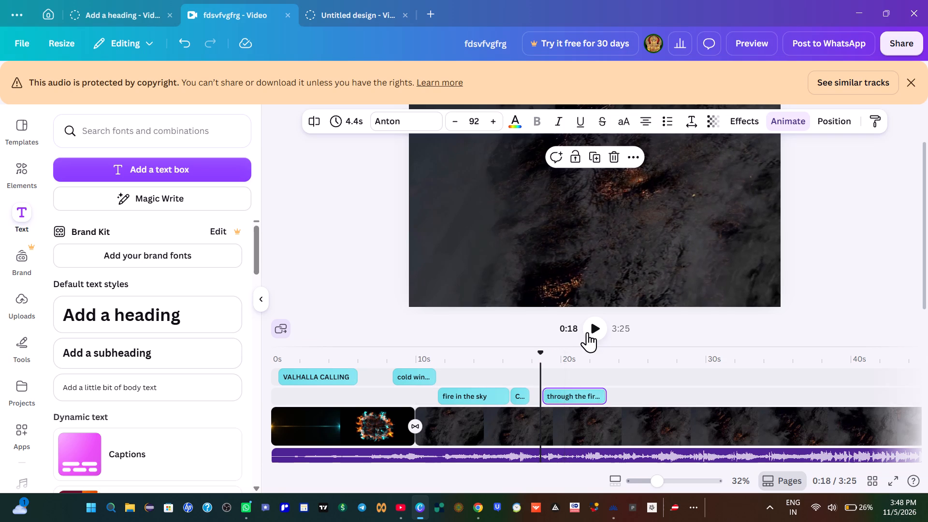
pyautogui.click(533, 374)
pyautogui.click(593, 331)
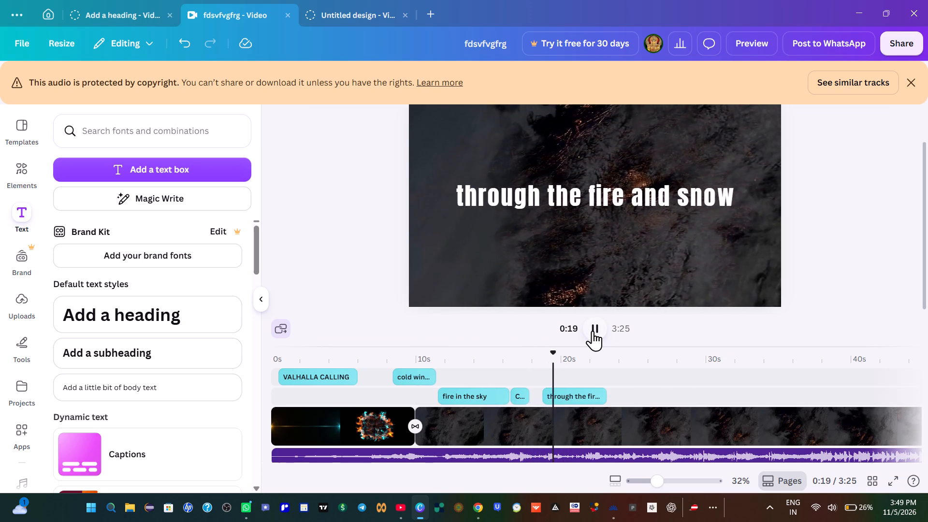
pyautogui.click(593, 331)
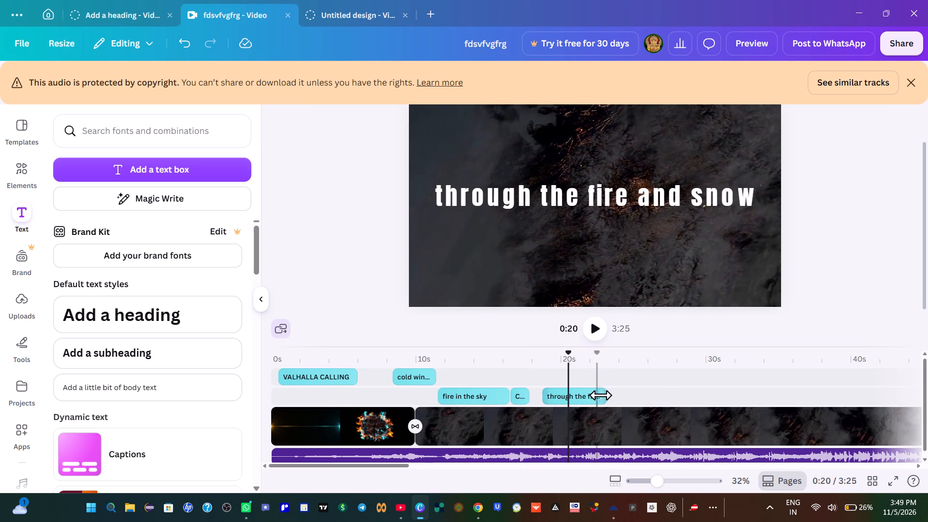
# Shorten the end of the "through the fire and snow" text clip to the 0:20 playhead, for a duration of 1.8 s.
pyautogui.moveTo(601, 394); pyautogui.dragTo(570, 394)
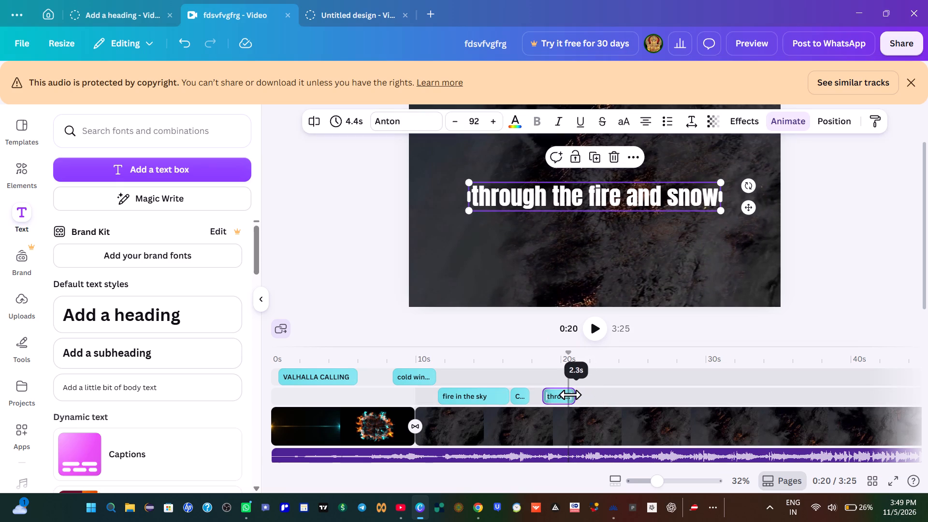
pyautogui.moveTo(570, 394); pyautogui.dragTo(567, 394)
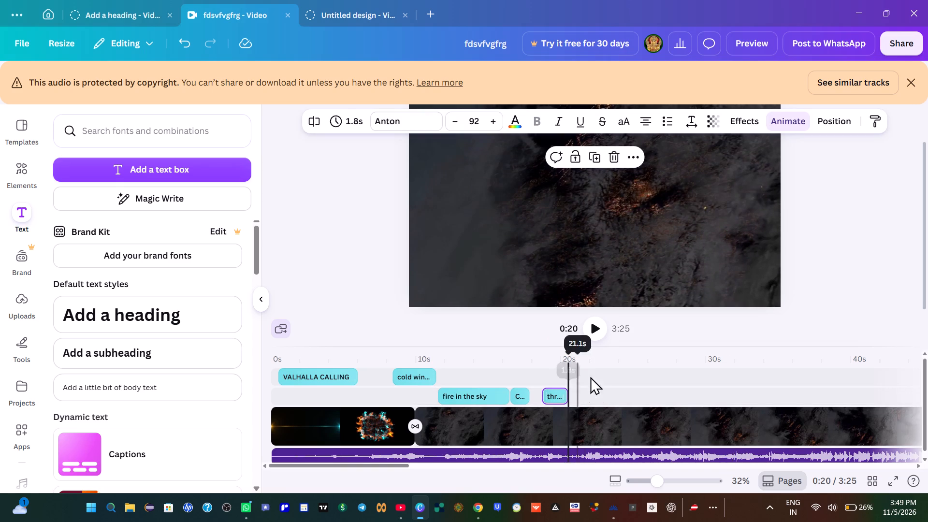
# Play on to about 0:21, add a heading there and move it up, centred horizontally in the frame.
pyautogui.click(591, 333)
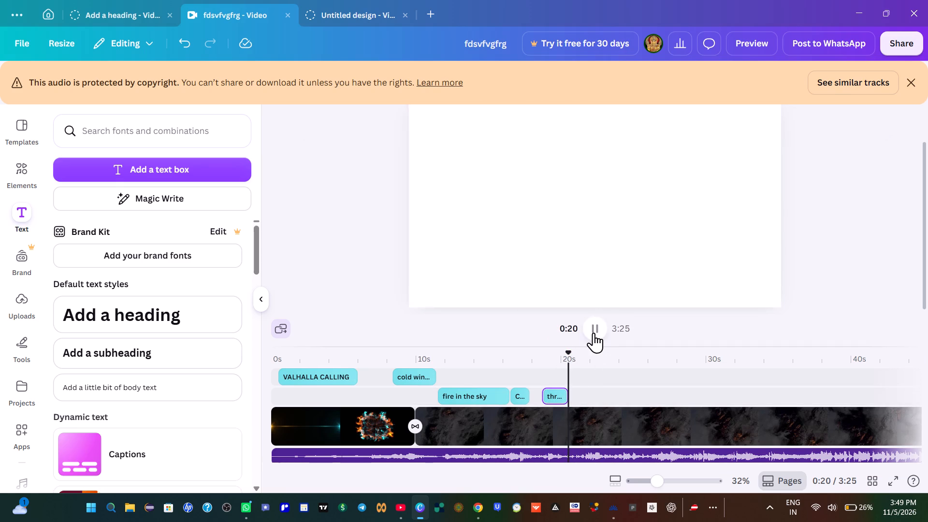
pyautogui.click(594, 333)
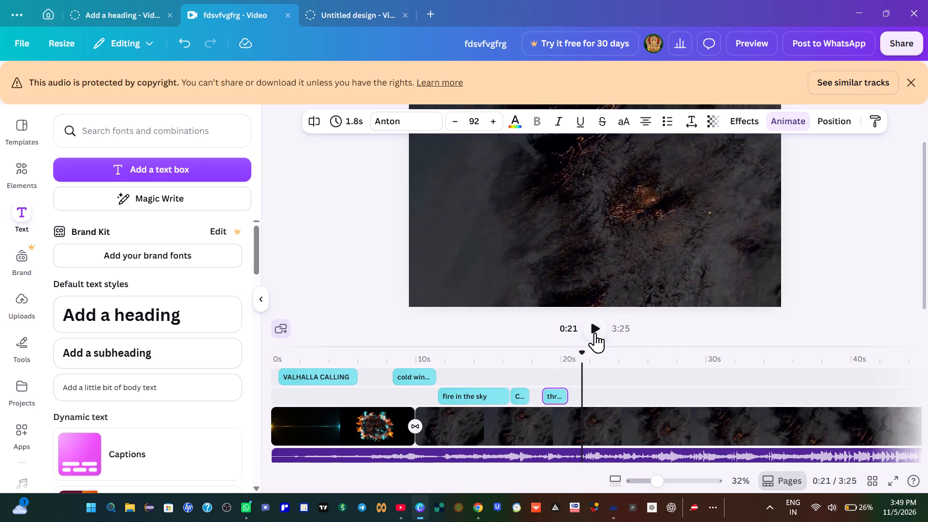
pyautogui.click(127, 318)
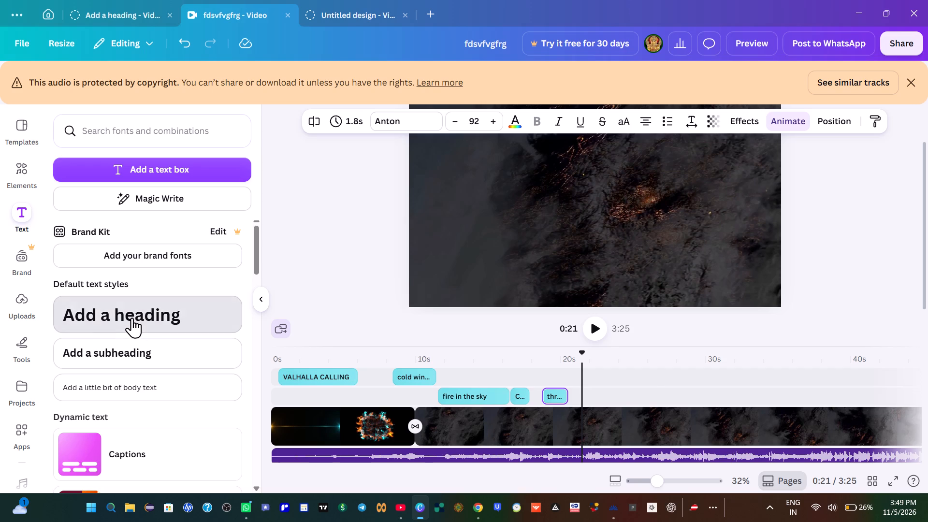
pyautogui.click(623, 232)
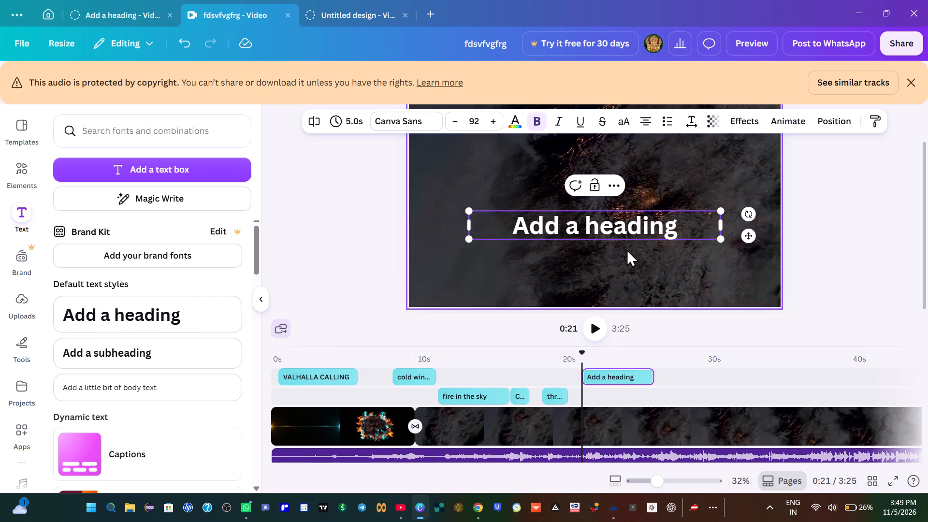
pyautogui.moveTo(620, 236); pyautogui.dragTo(621, 218)
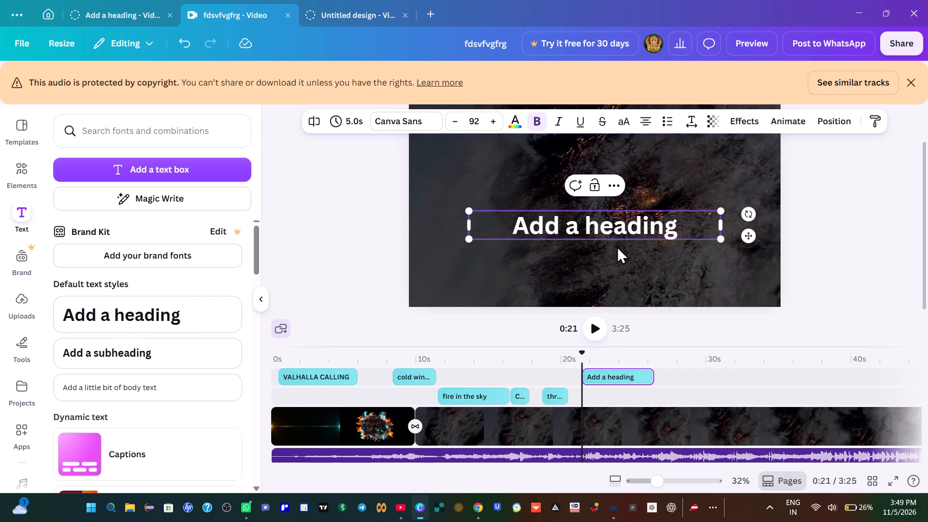
pyautogui.click(621, 253)
pyautogui.moveTo(617, 231); pyautogui.dragTo(619, 224)
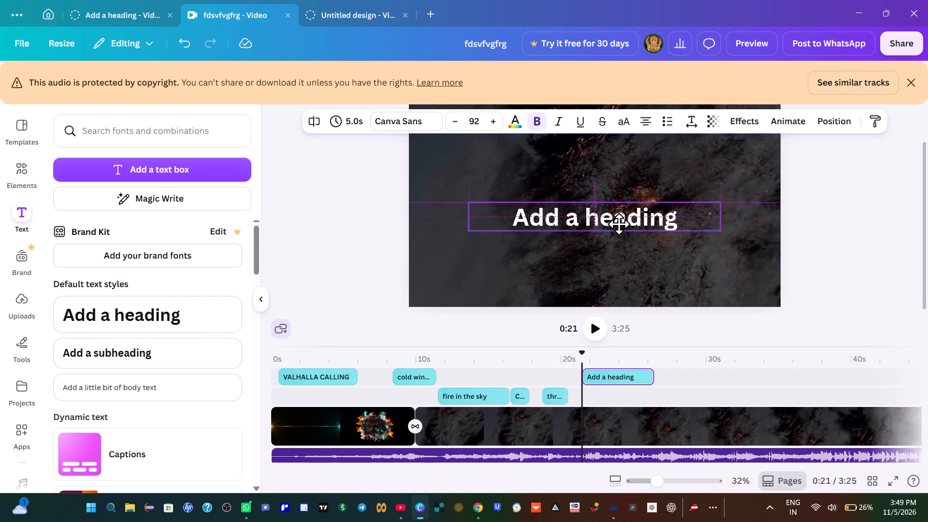
pyautogui.moveTo(619, 224); pyautogui.dragTo(616, 220)
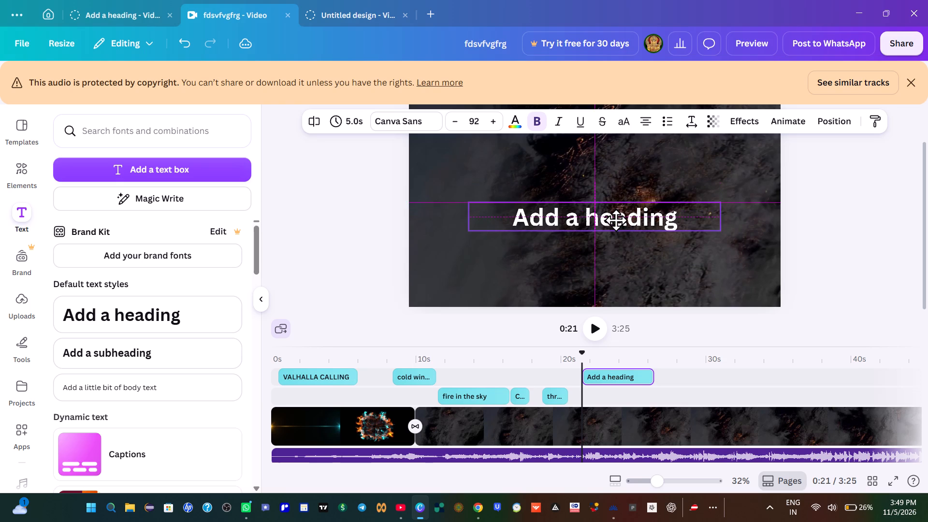
pyautogui.moveTo(616, 220); pyautogui.dragTo(615, 210)
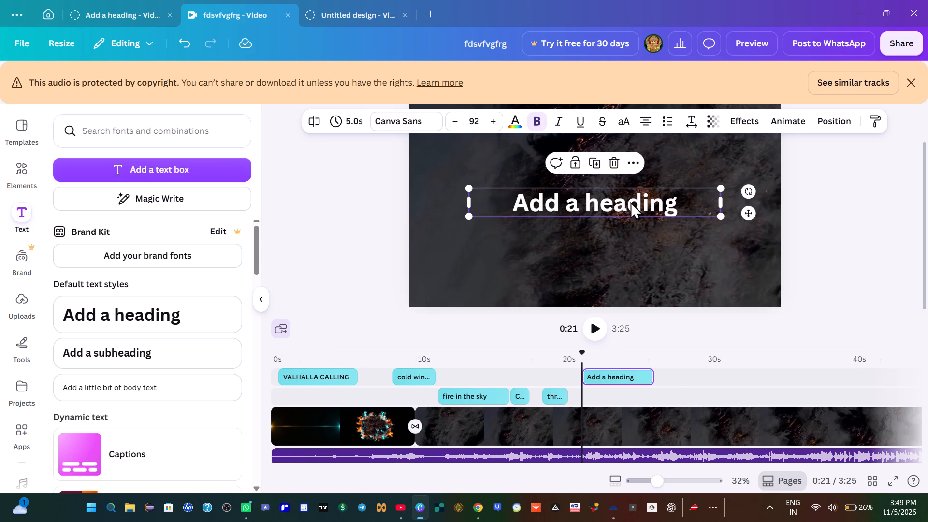
# Replace the heading's placeholder text with "Voices of the north", copied from the lyrics page in Chrome.
pyautogui.click(630, 202)
pyautogui.click(478, 506)
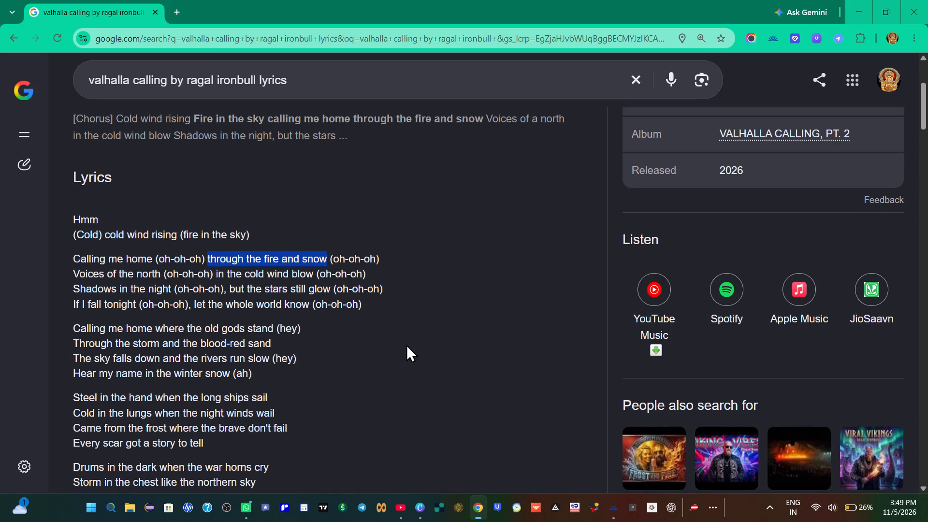
pyautogui.click(60, 280)
pyautogui.moveTo(66, 268); pyautogui.dragTo(110, 269)
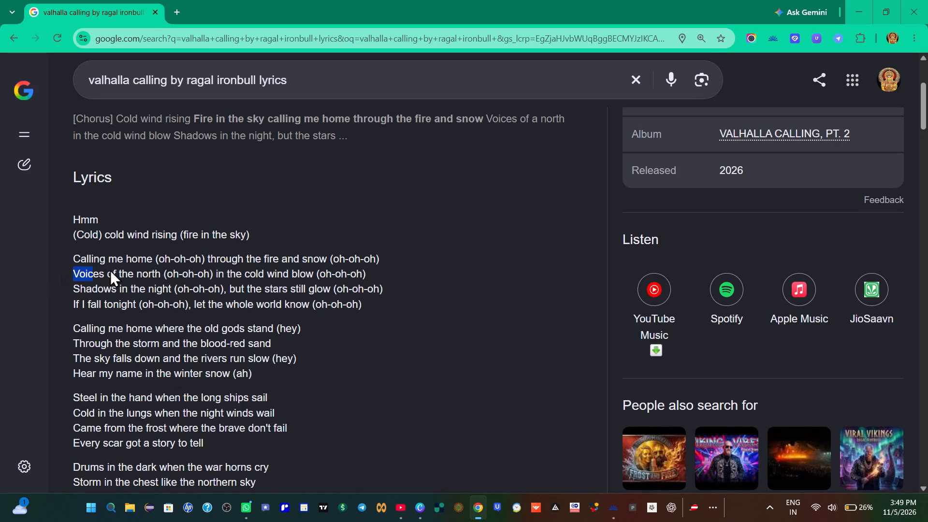
pyautogui.moveTo(110, 269); pyautogui.dragTo(162, 271)
pyautogui.rightClick(150, 271)
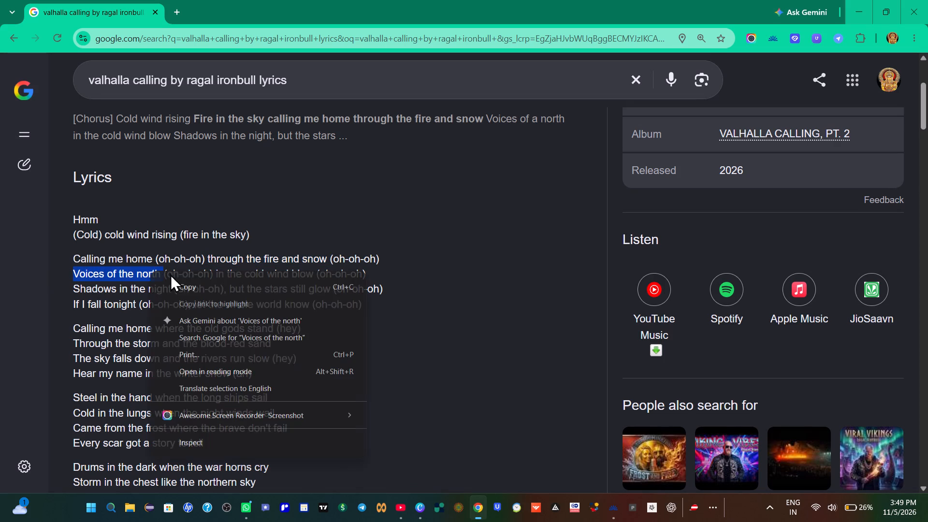
pyautogui.click(192, 288)
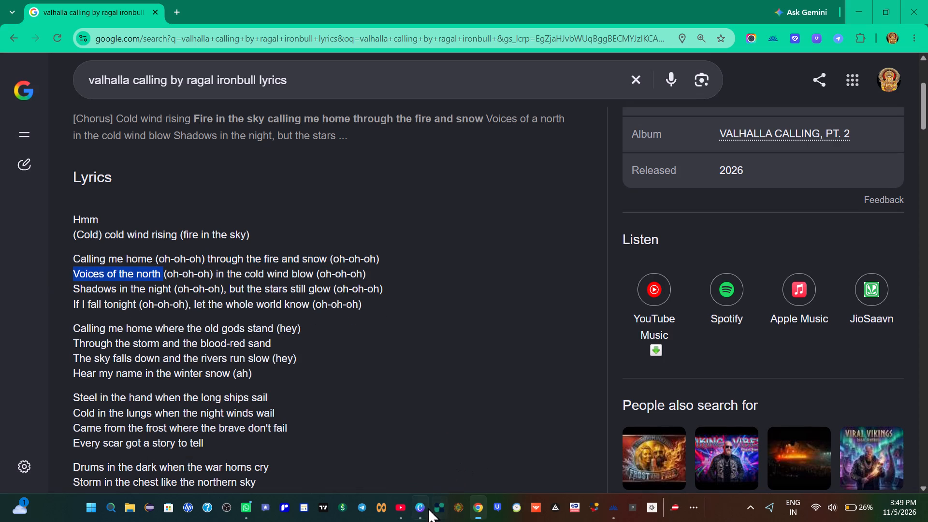
pyautogui.click(423, 508)
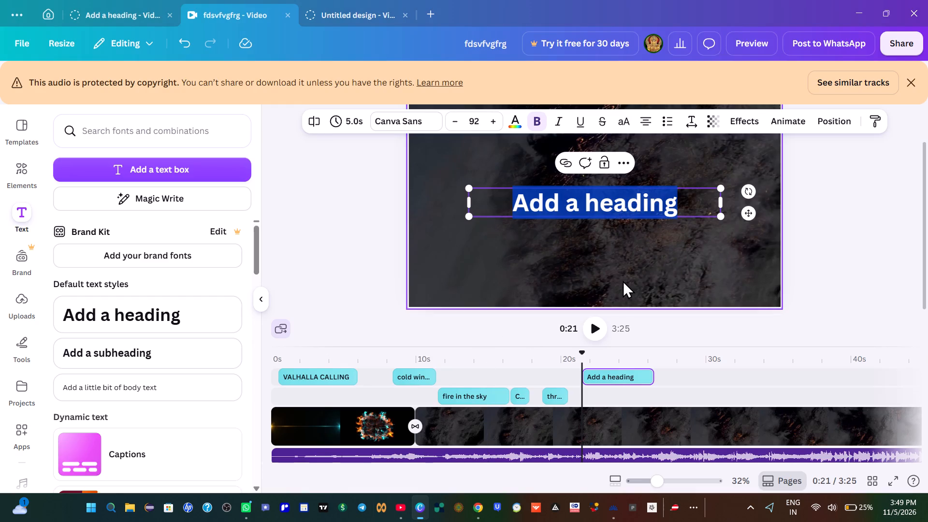
pyautogui.press('BackSpace')
pyautogui.hotkey('ctrl', 'v')
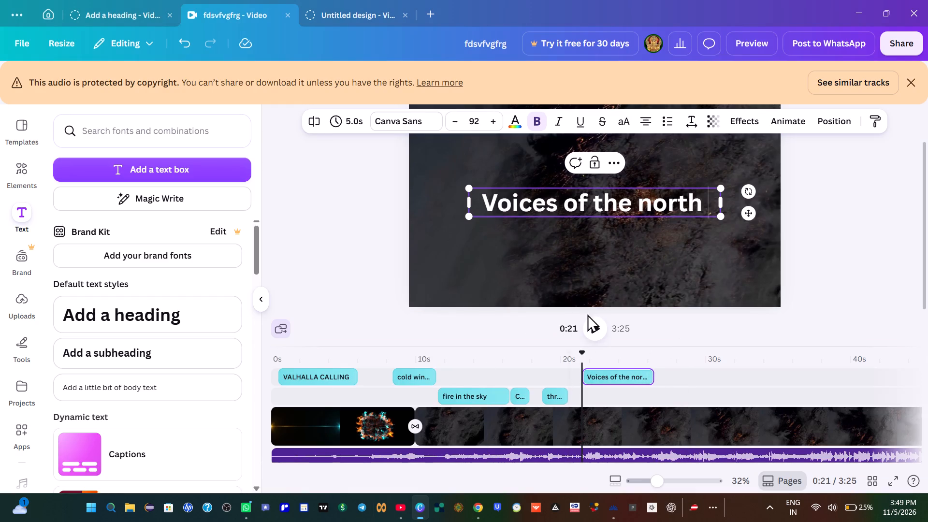
# Compare with the "through the fire and snow" line and move the "Voices of the north" text up to the same height.
pyautogui.click(548, 354)
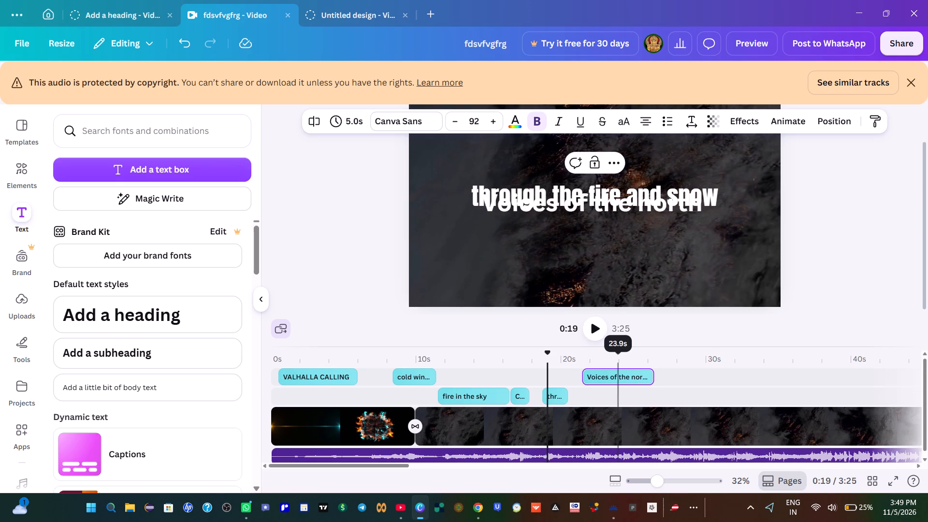
pyautogui.click(521, 384)
pyautogui.click(558, 386)
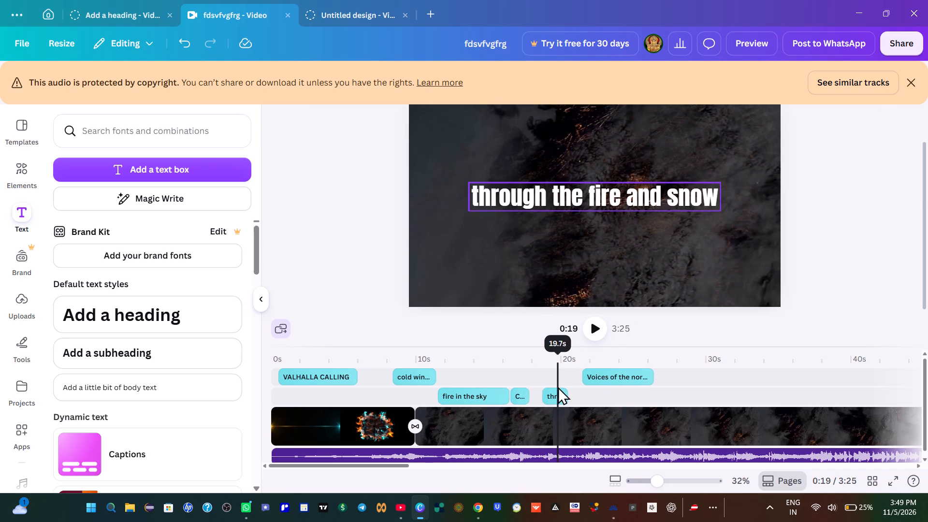
pyautogui.click(610, 375)
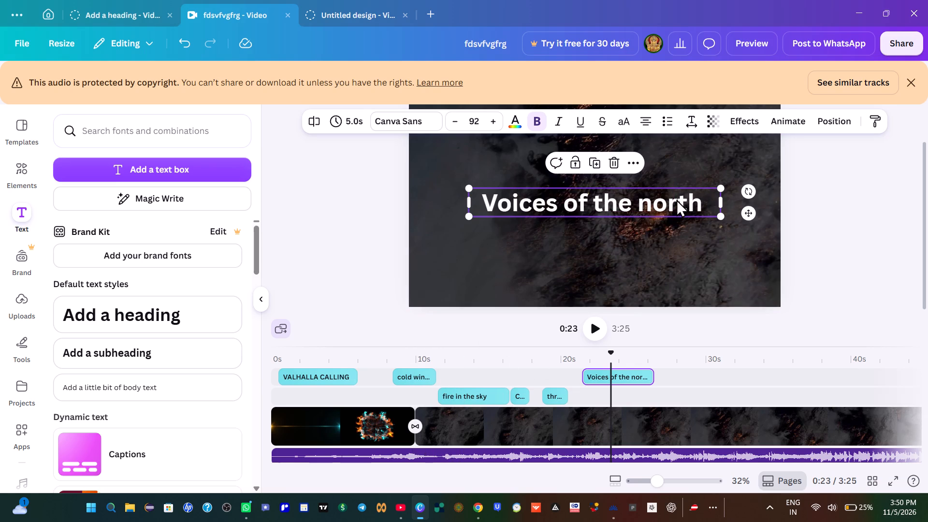
pyautogui.moveTo(656, 203); pyautogui.dragTo(657, 198)
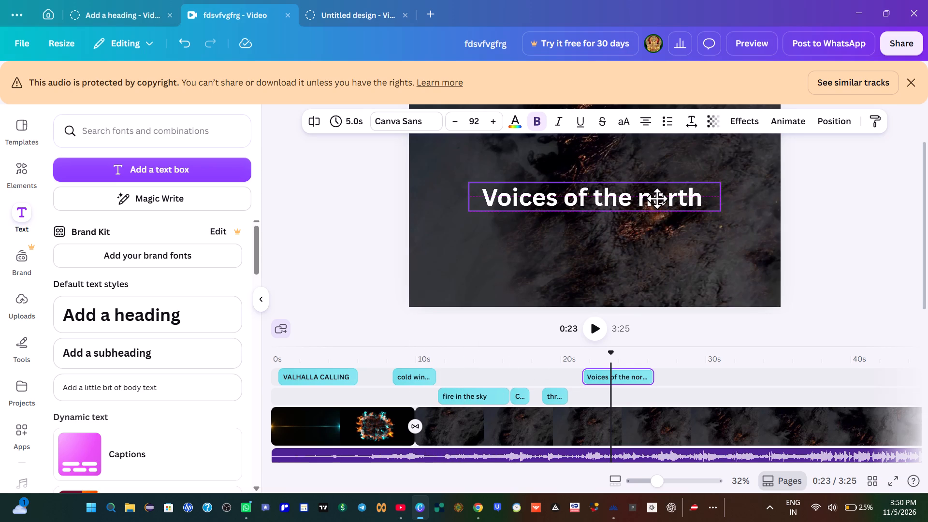
pyautogui.moveTo(657, 198); pyautogui.dragTo(660, 197)
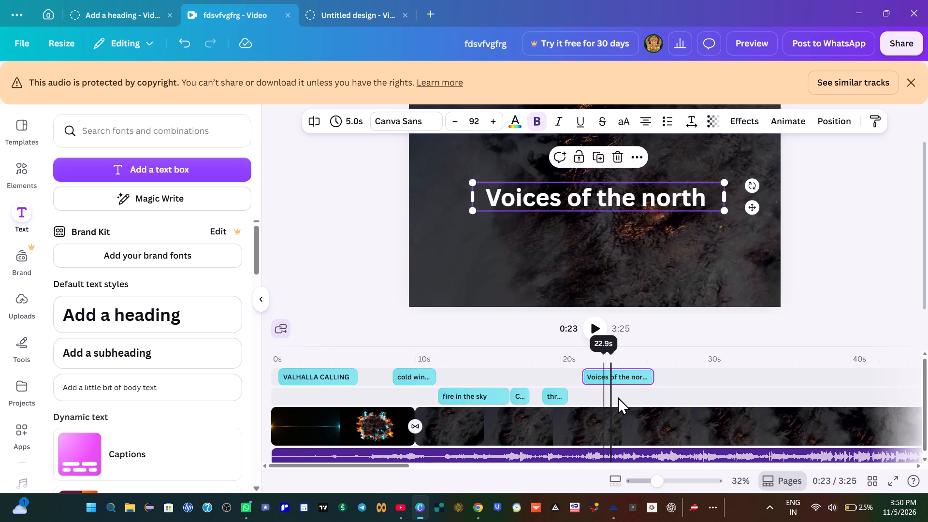
# Move the "cold wind rising" text up slightly to the same height as the other lyric lines.
pyautogui.click(408, 384)
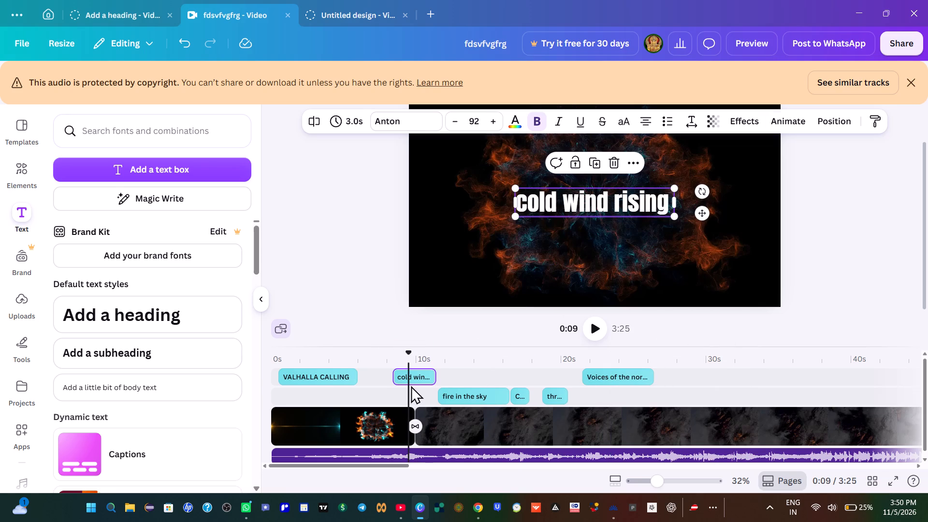
pyautogui.click(592, 207)
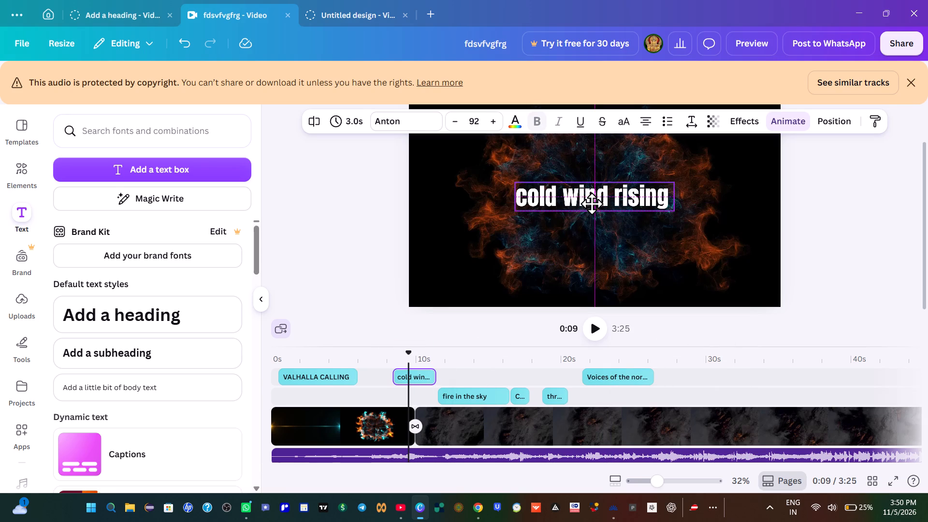
# Play the lyric section from about 0:15 to 0:22 to check the timing leading into the "Voices of the north" line.
pyautogui.click(464, 386)
pyautogui.click(603, 380)
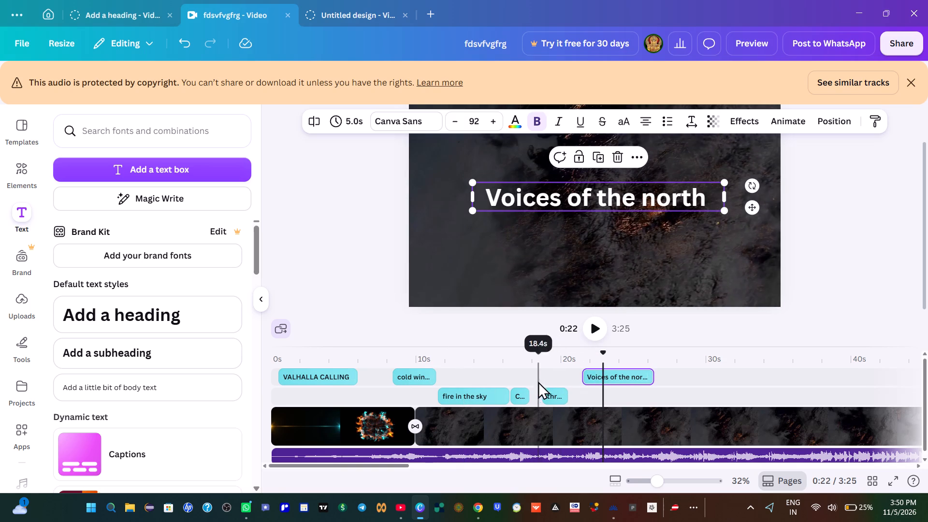
pyautogui.click(605, 200)
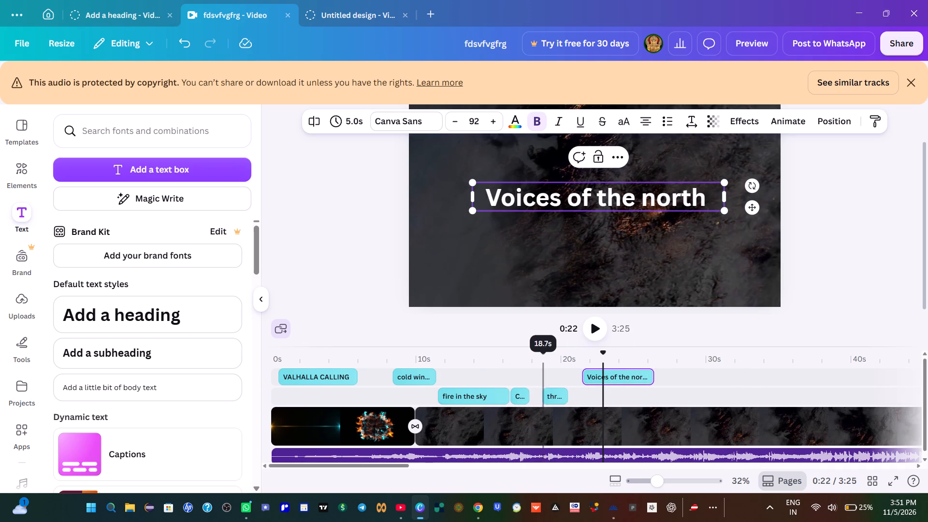
pyautogui.click(514, 368)
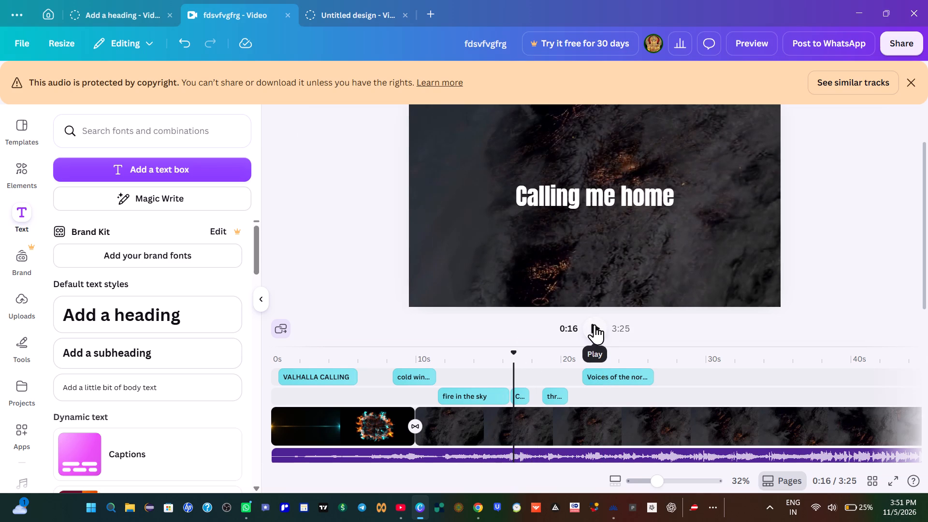
pyautogui.click(594, 327)
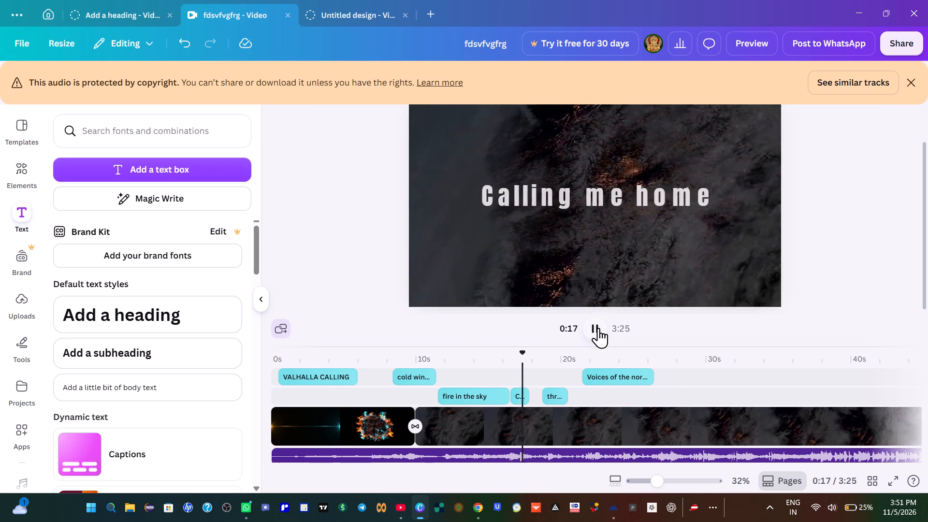
pyautogui.click(600, 327)
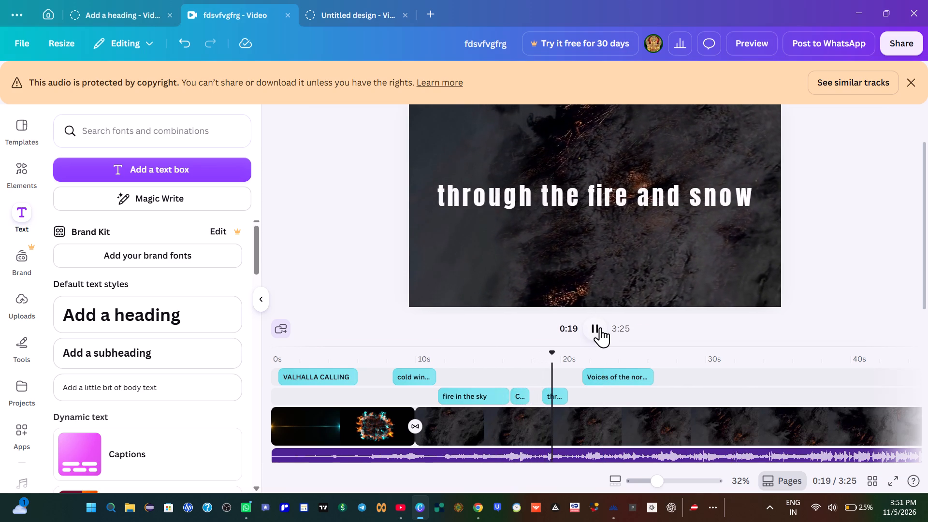
pyautogui.click(491, 360)
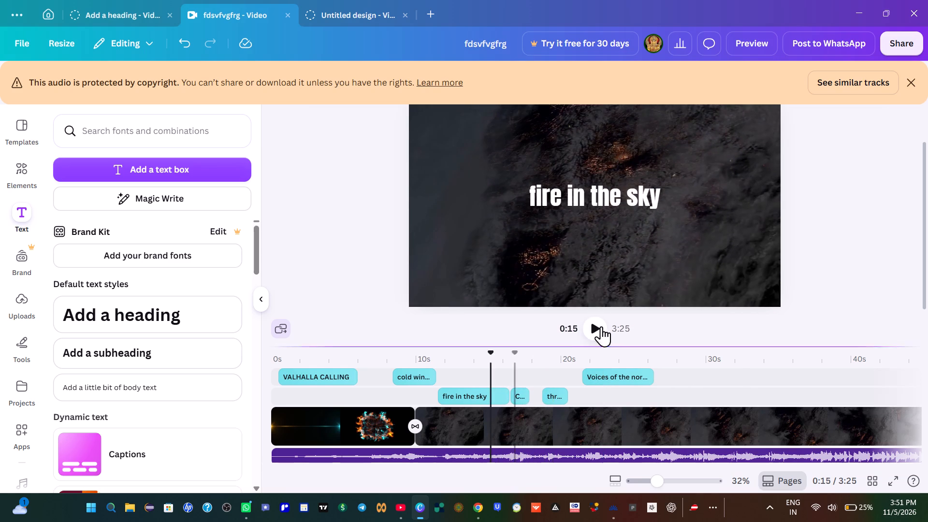
pyautogui.click(595, 329)
pyautogui.click(595, 330)
pyautogui.click(596, 330)
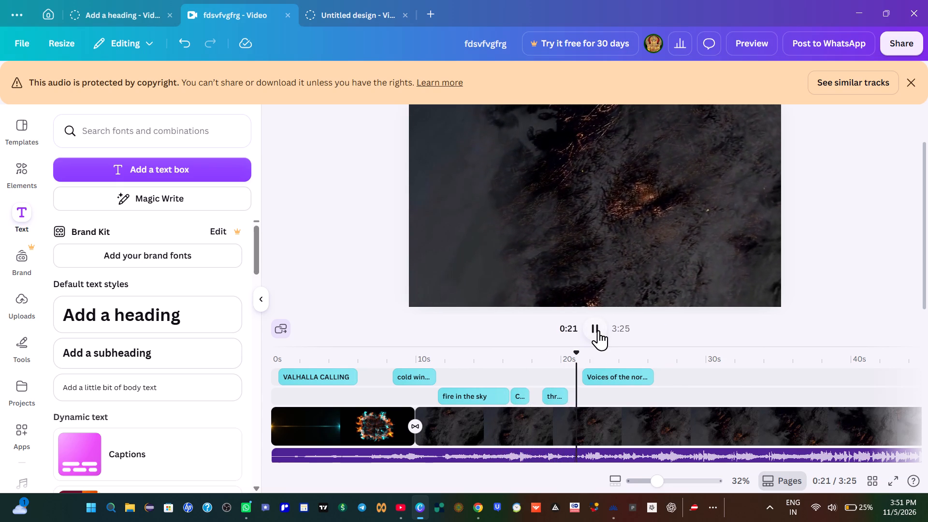
pyautogui.click(600, 329)
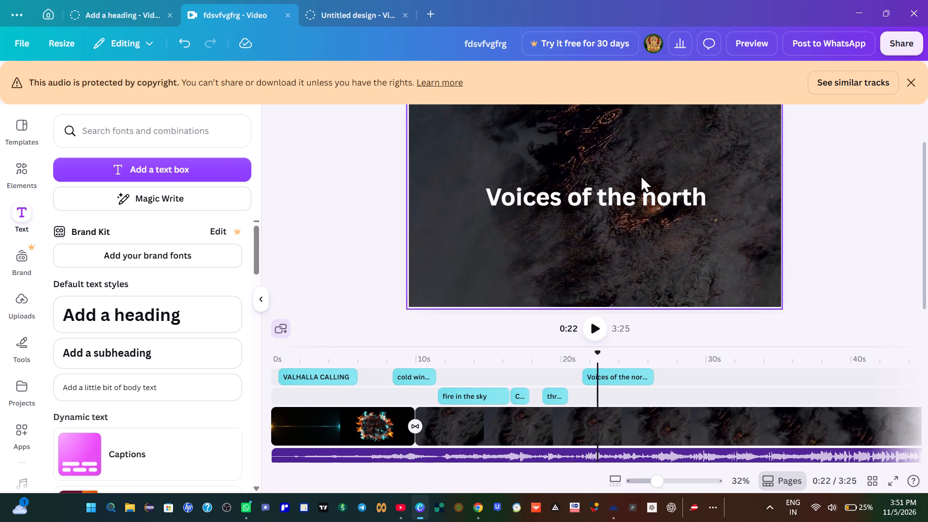
# Change the font of the "Voices of the north" text to Anton.
pyautogui.click(638, 190)
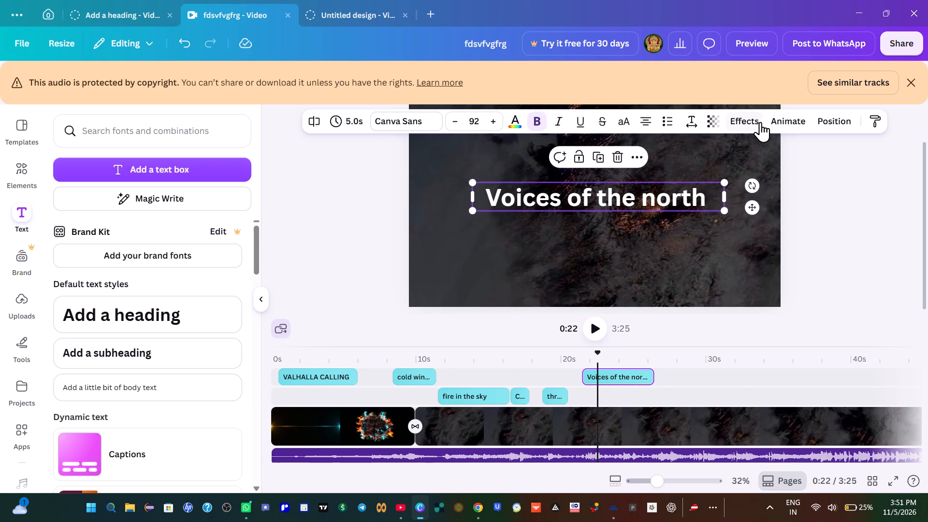
pyautogui.click(399, 124)
pyautogui.click(116, 270)
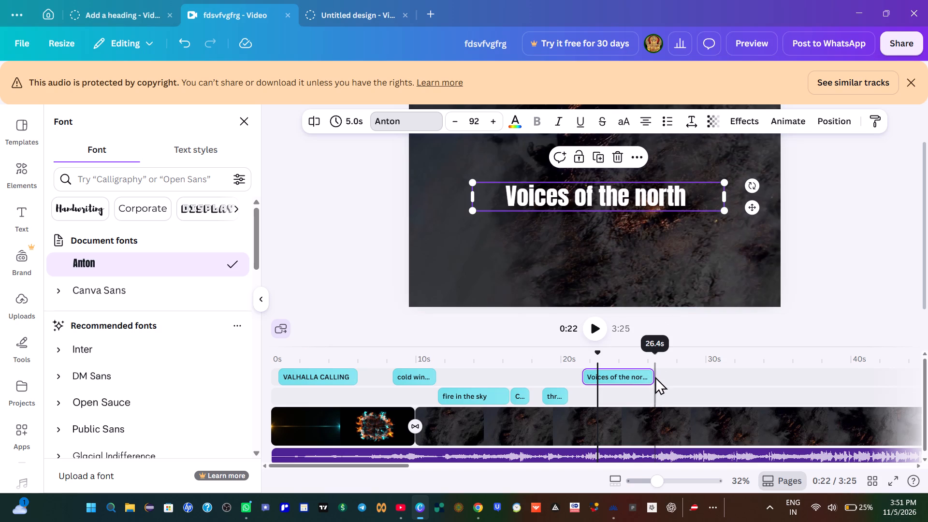
# Extend the "Voices of the north" text clip to a duration of 2:53, ending about where the audio track ends.
pyautogui.moveTo(651, 375); pyautogui.dragTo(778, 377)
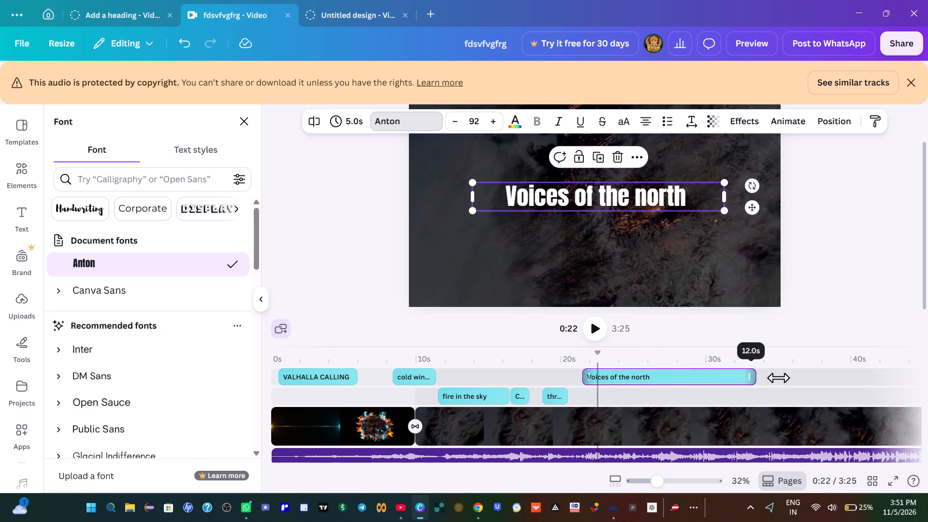
pyautogui.moveTo(778, 377); pyautogui.dragTo(875, 378)
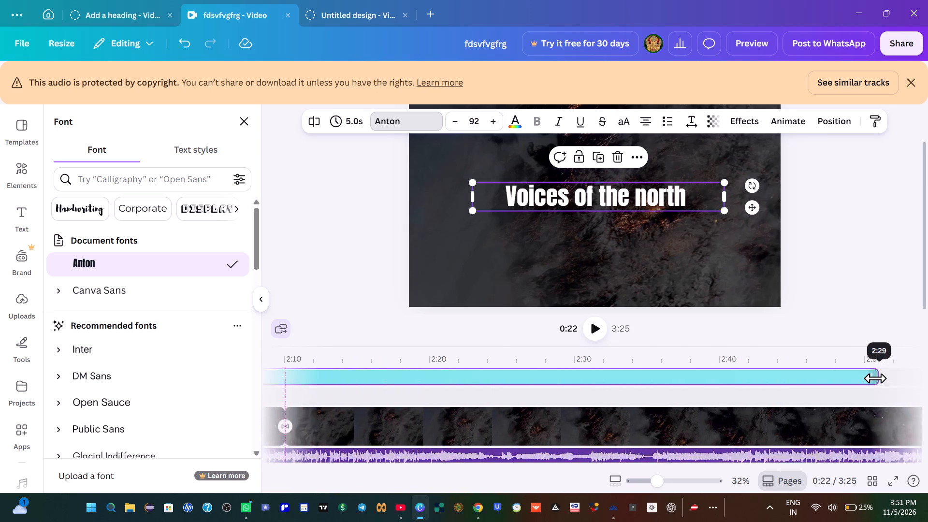
pyautogui.moveTo(875, 378); pyautogui.dragTo(873, 379)
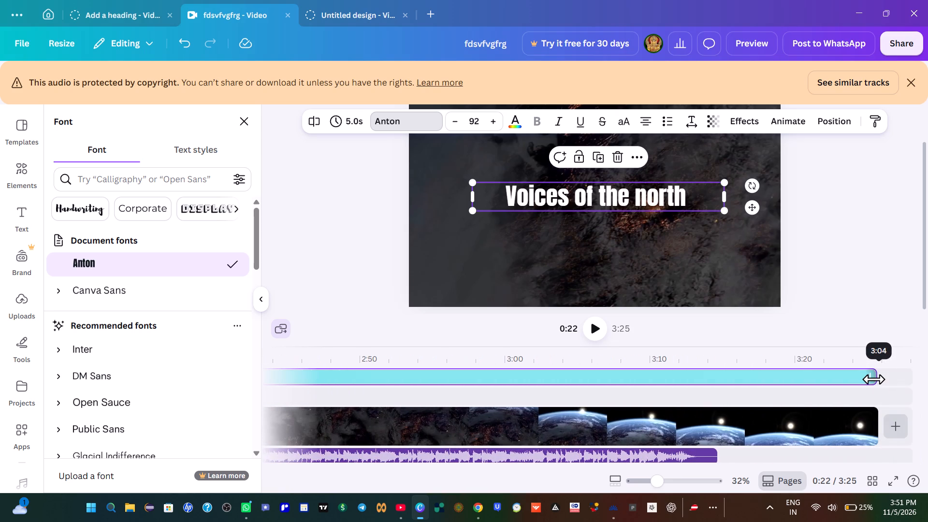
pyautogui.moveTo(873, 379); pyautogui.dragTo(723, 405)
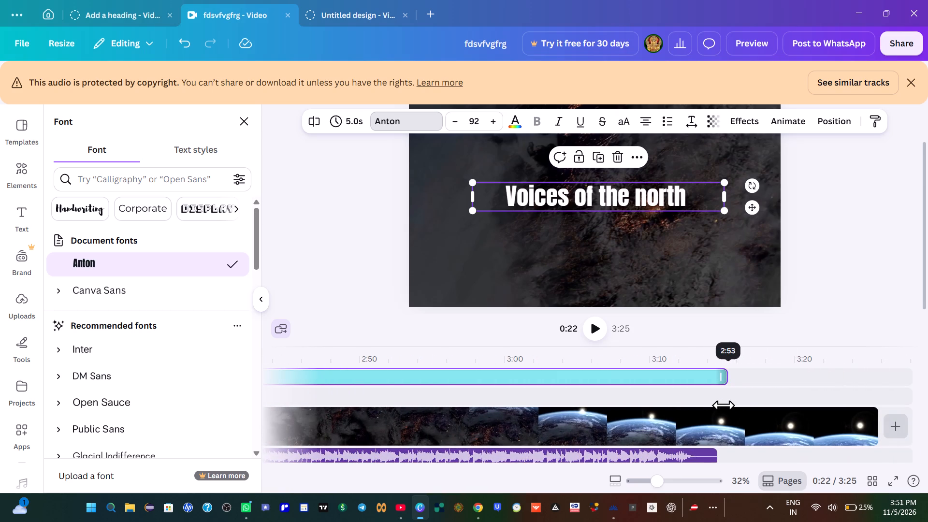
pyautogui.moveTo(723, 405); pyautogui.dragTo(719, 406)
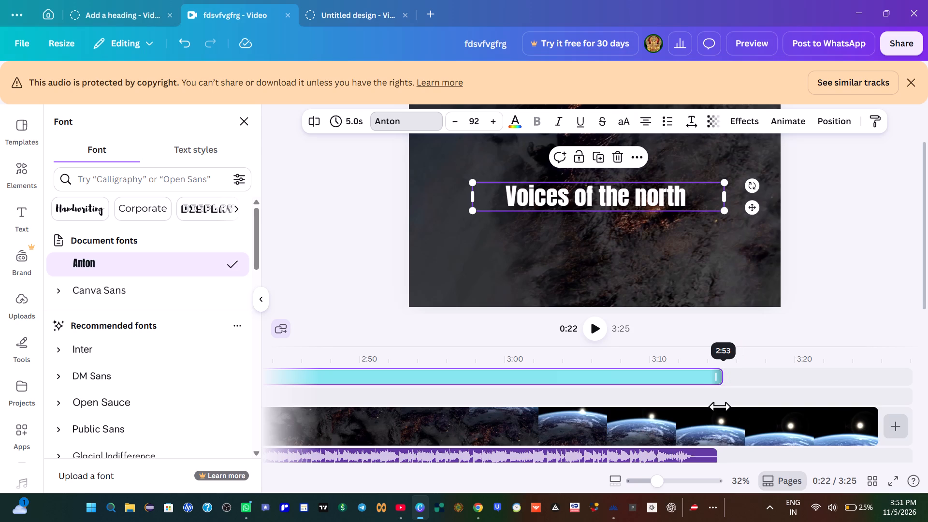
pyautogui.moveTo(719, 406); pyautogui.dragTo(719, 407)
pyautogui.moveTo(719, 407); pyautogui.dragTo(717, 409)
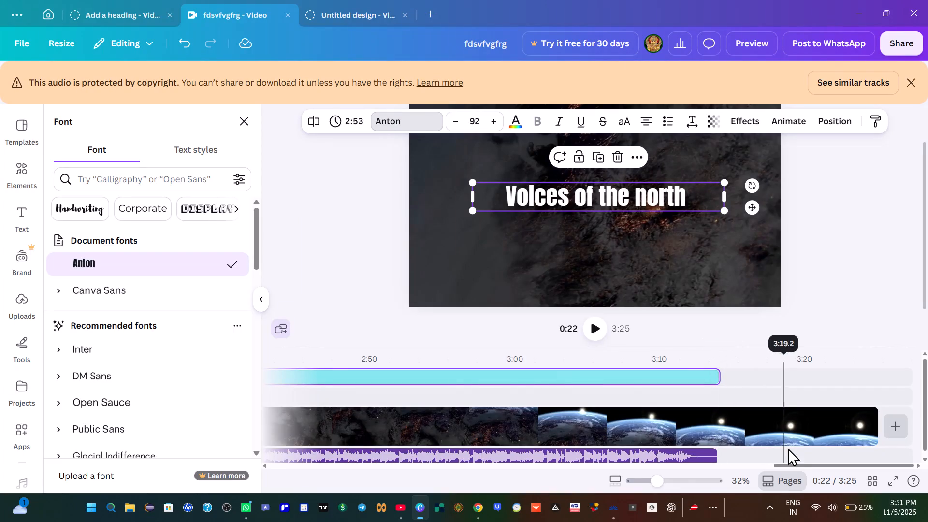
# Return to the start of the "Voices of the north" clip and play from about 0:20 to 0:23 to check its entrance.
pyautogui.moveTo(787, 467); pyautogui.dragTo(350, 501)
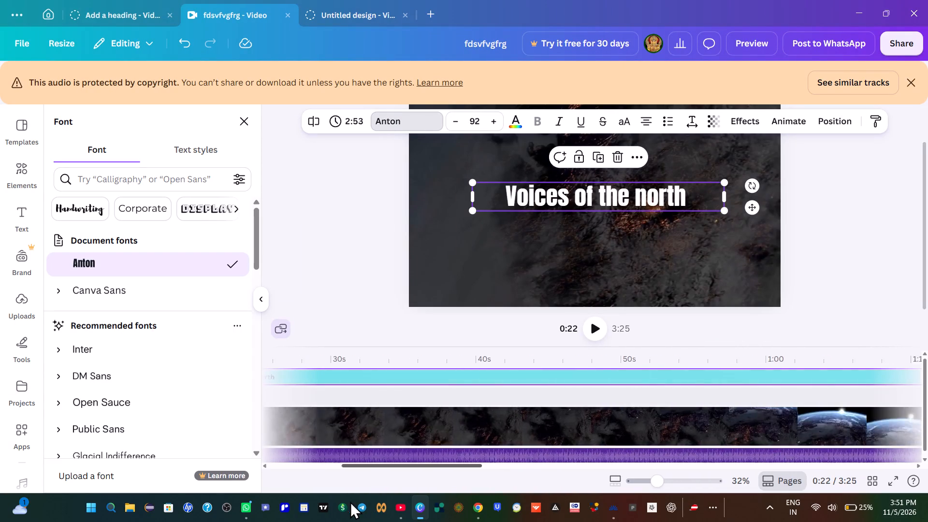
pyautogui.moveTo(350, 501); pyautogui.dragTo(305, 506)
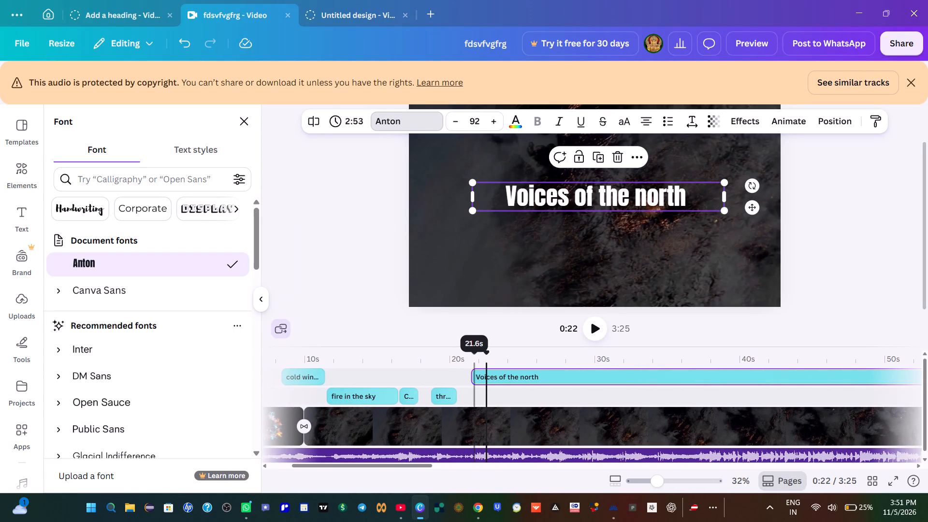
pyautogui.click(470, 358)
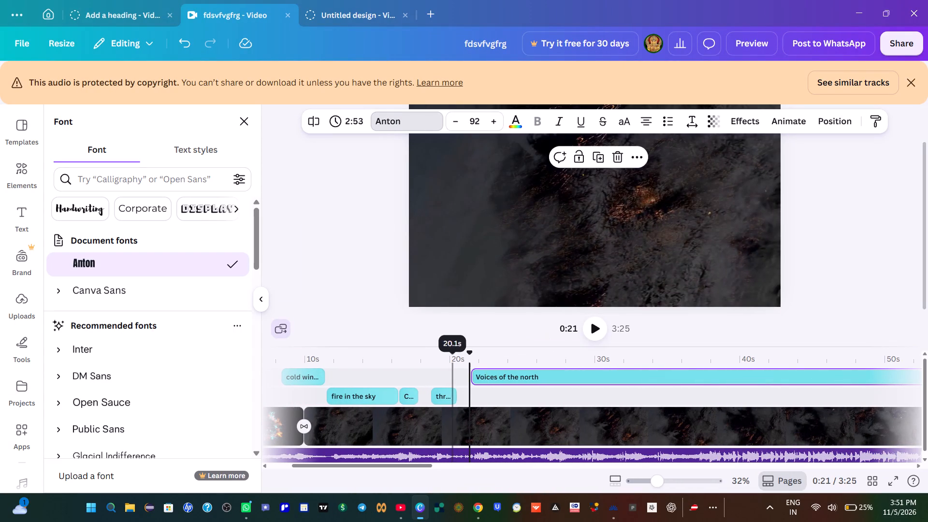
pyautogui.click(453, 360)
pyautogui.click(596, 329)
pyautogui.click(596, 330)
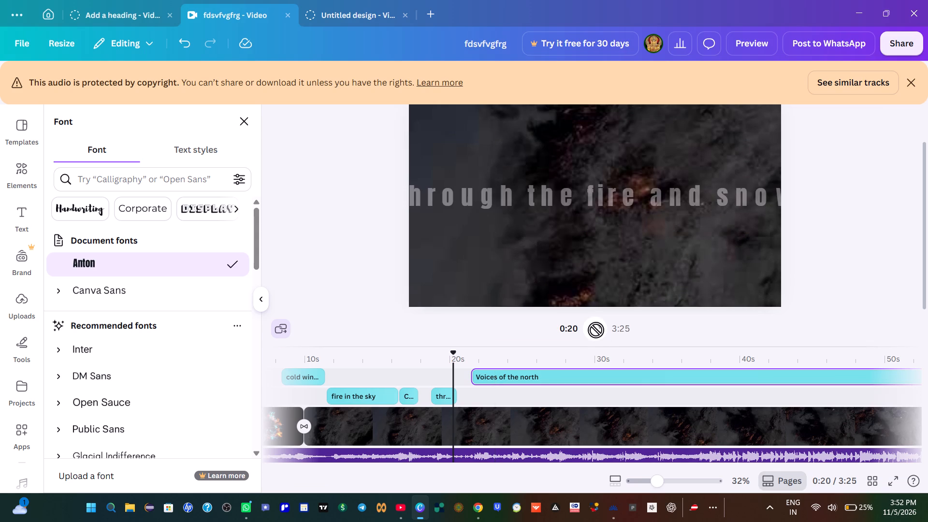
pyautogui.click(594, 330)
pyautogui.click(594, 330)
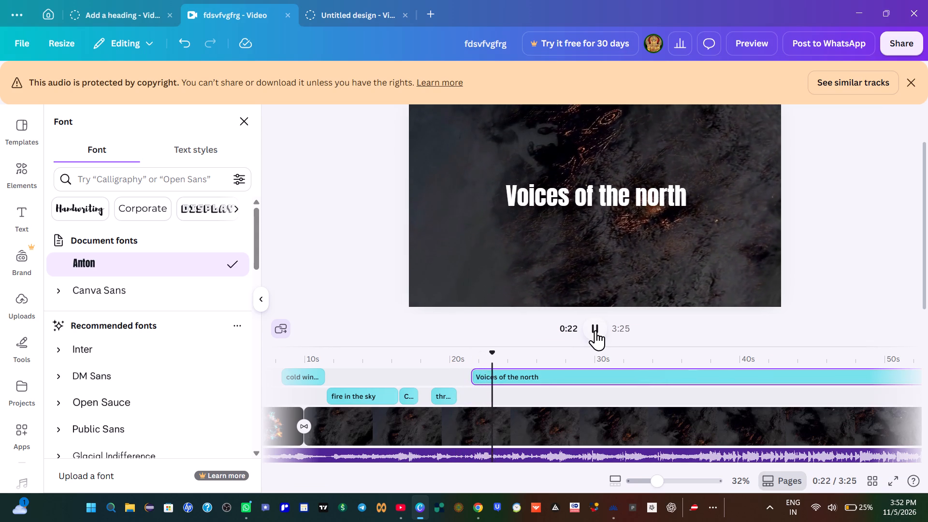
pyautogui.click(595, 330)
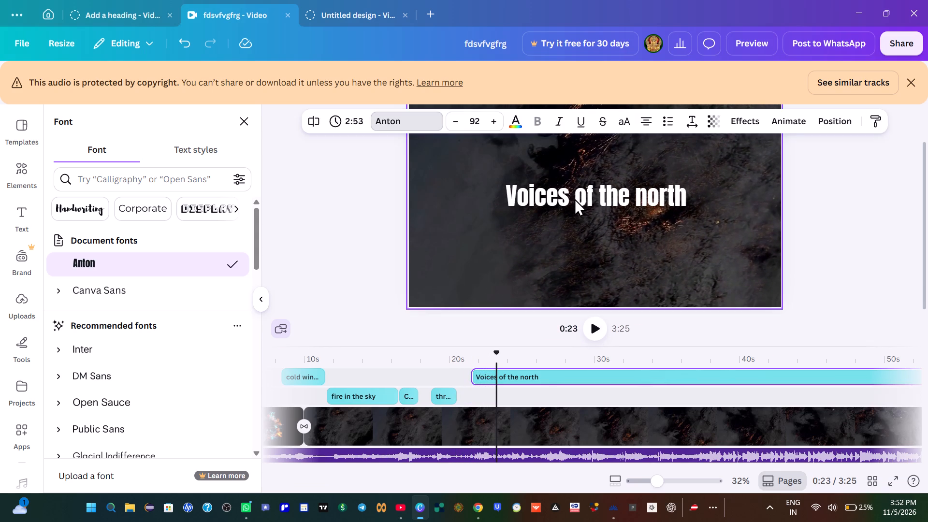
# Apply the Spread text animation to the "Voices of the north" line.
pyautogui.click(574, 198)
pyautogui.click(778, 118)
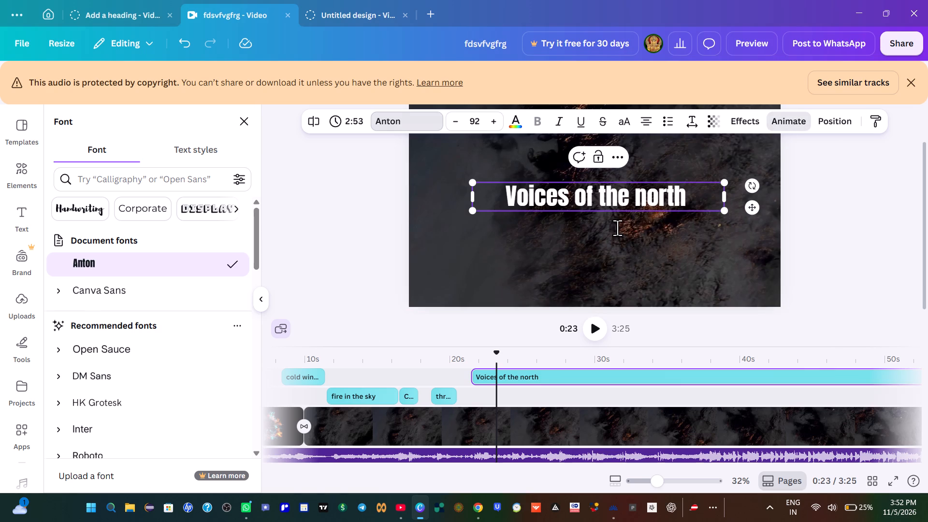
pyautogui.scroll(-2, 127, 381)
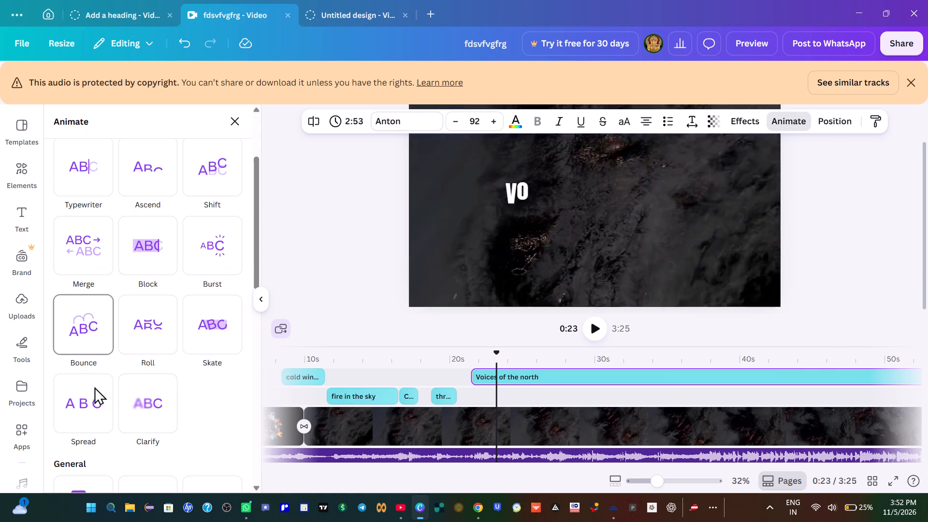
pyautogui.click(78, 414)
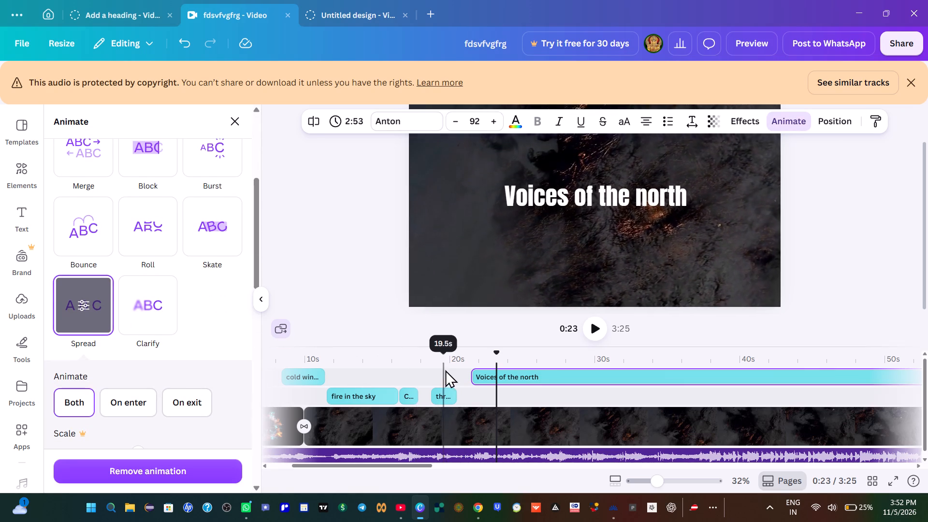
# Play back the lyric lines up to about 0:22, restarting from about 0:13, to review the animated "Voices of the north" entrance.
pyautogui.click(449, 374)
pyautogui.click(592, 329)
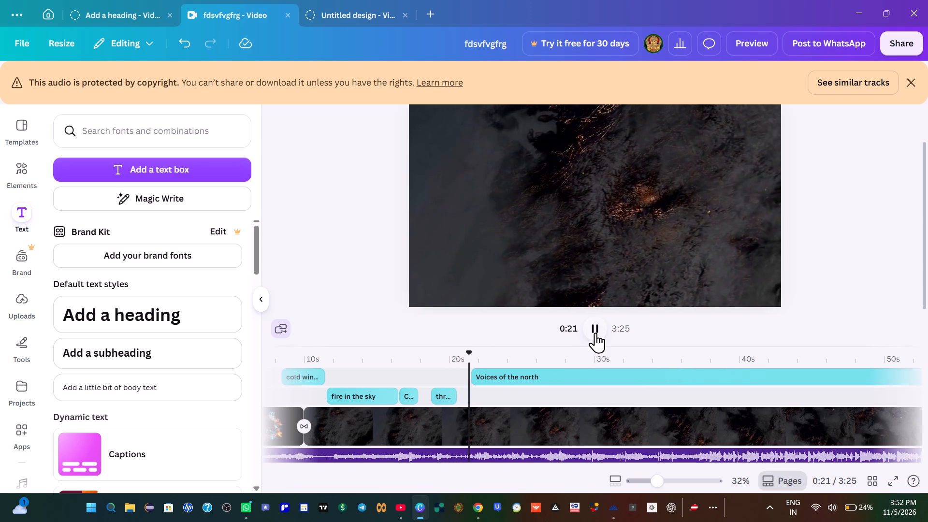
pyautogui.click(595, 333)
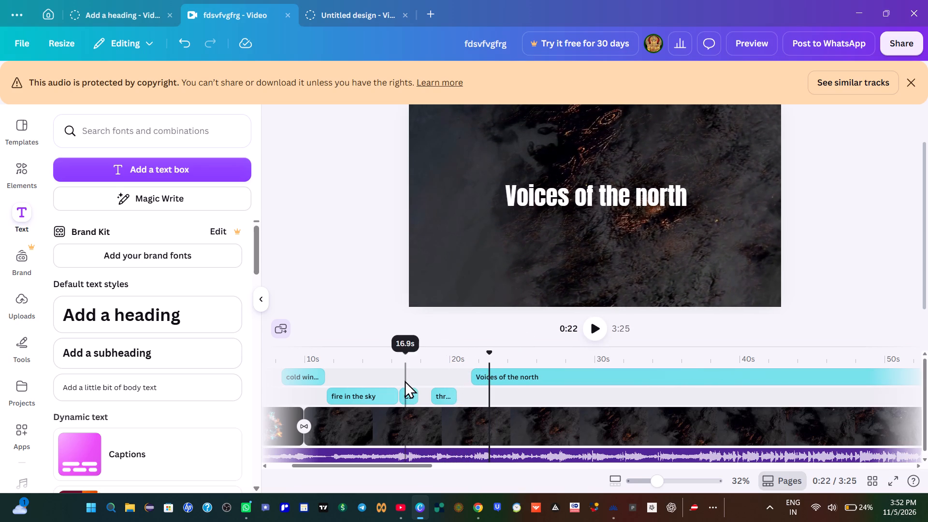
pyautogui.click(432, 363)
pyautogui.click(366, 366)
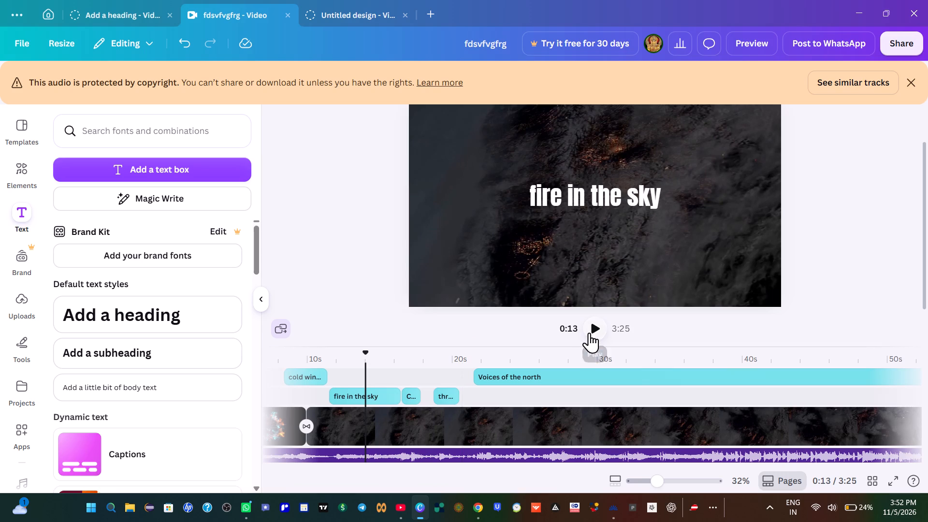
pyautogui.click(594, 332)
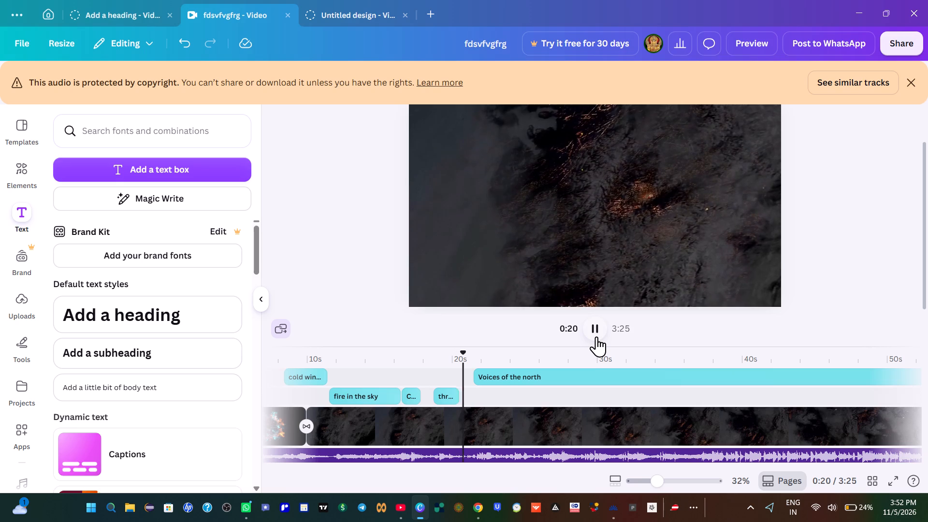
pyautogui.click(596, 336)
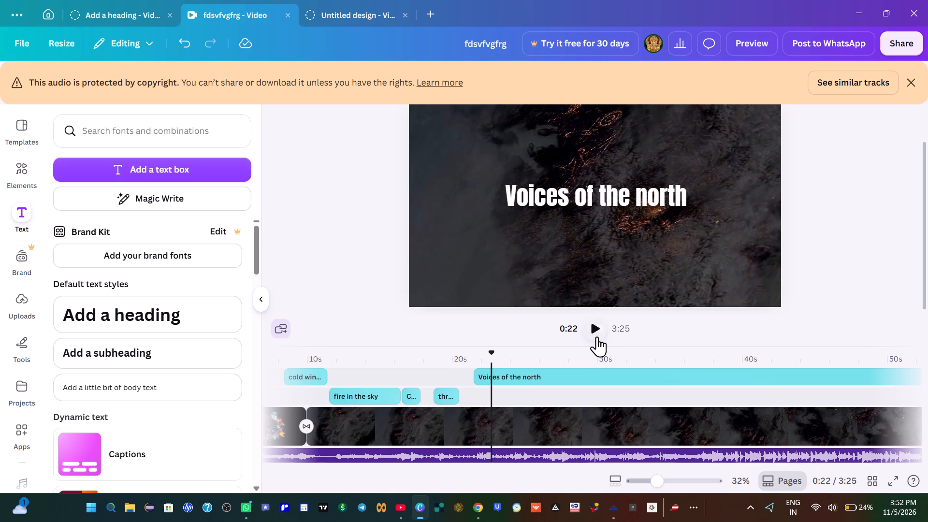
# Inspect the animation settings of the "through the fire and snow" line and return the playhead to "Voices of the north" at about 0:22.
pyautogui.click(443, 403)
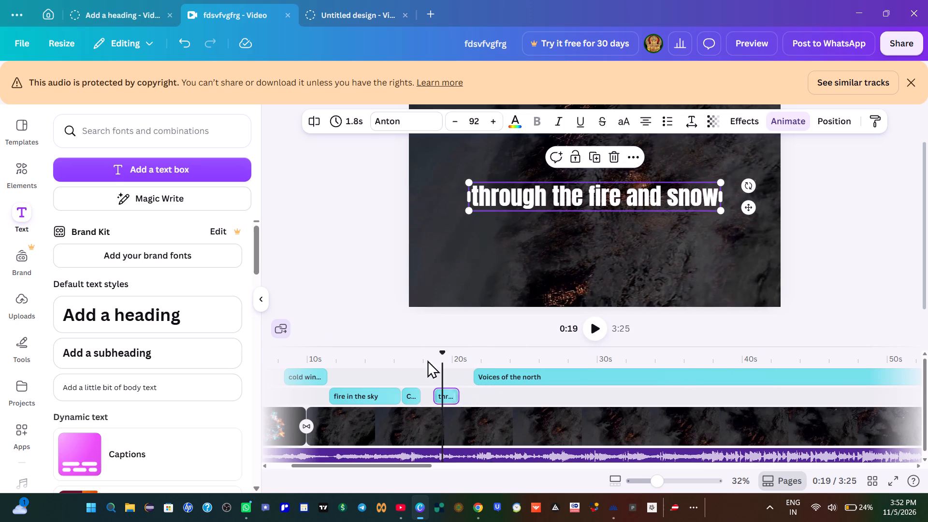
pyautogui.click(780, 119)
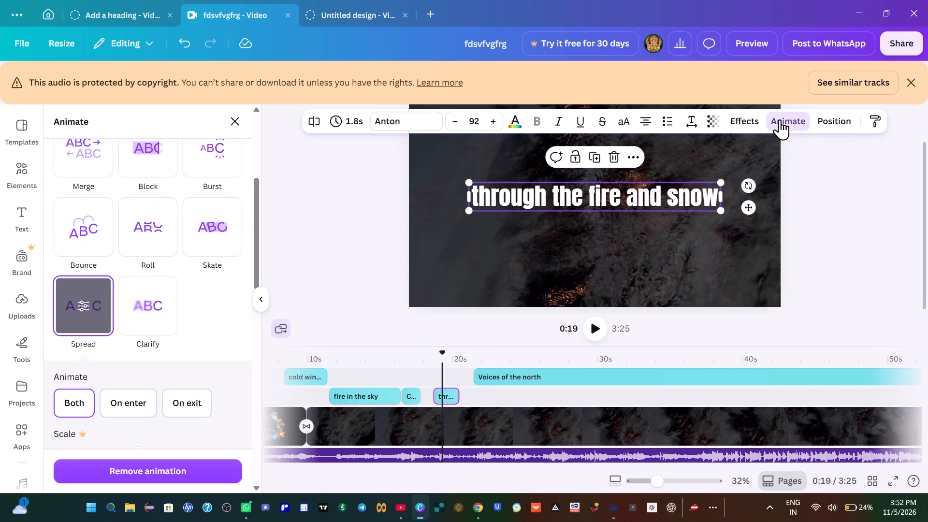
pyautogui.click(494, 364)
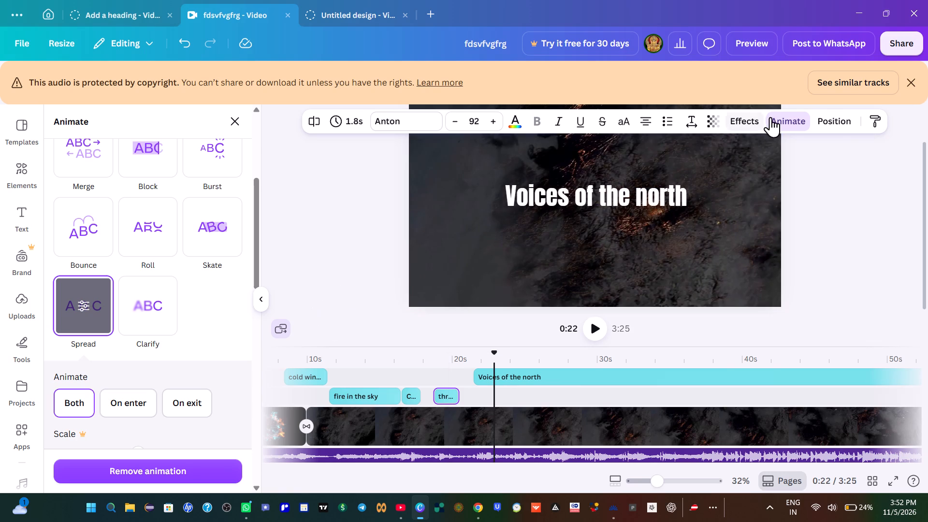
# Play back the lyrics from about 0:20 and again from about 0:17 to check the "Voices of the north" entrance.
pyautogui.click(458, 378)
pyautogui.click(598, 331)
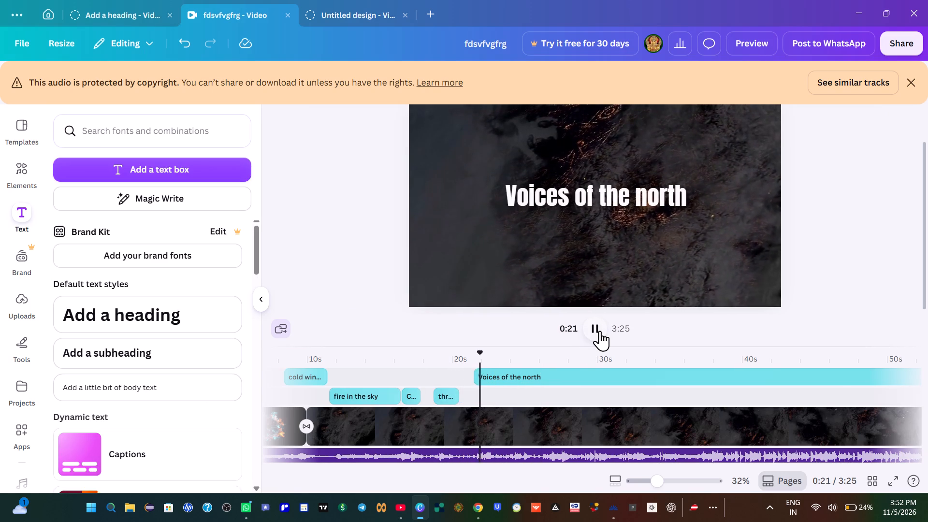
pyautogui.click(600, 331)
pyautogui.click(419, 385)
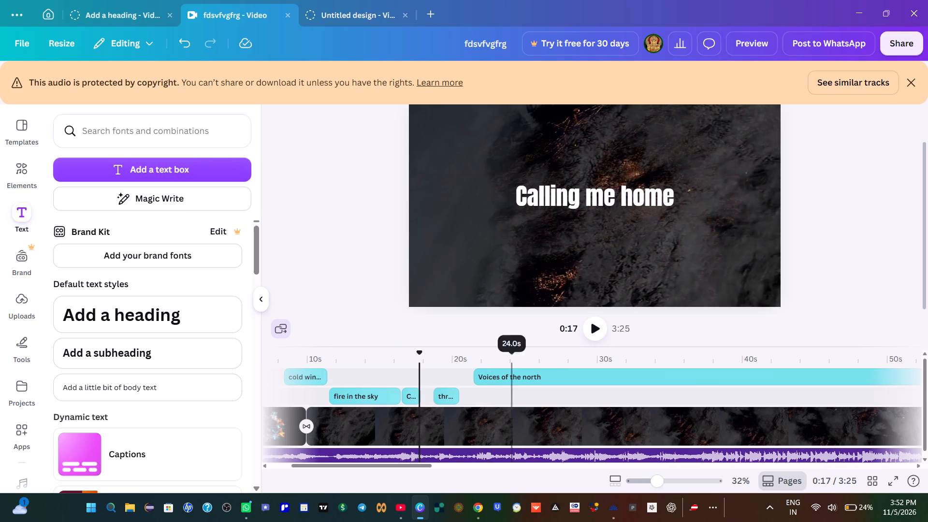
pyautogui.click(591, 328)
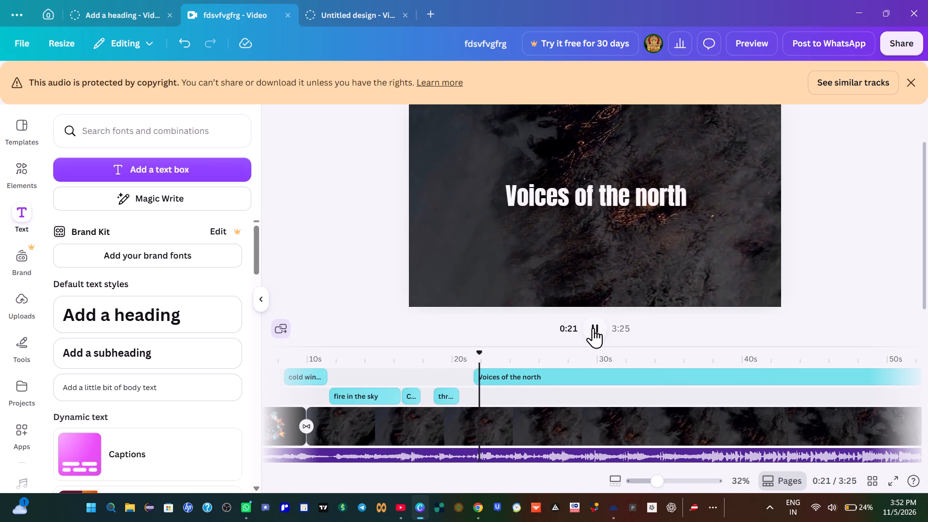
pyautogui.click(594, 328)
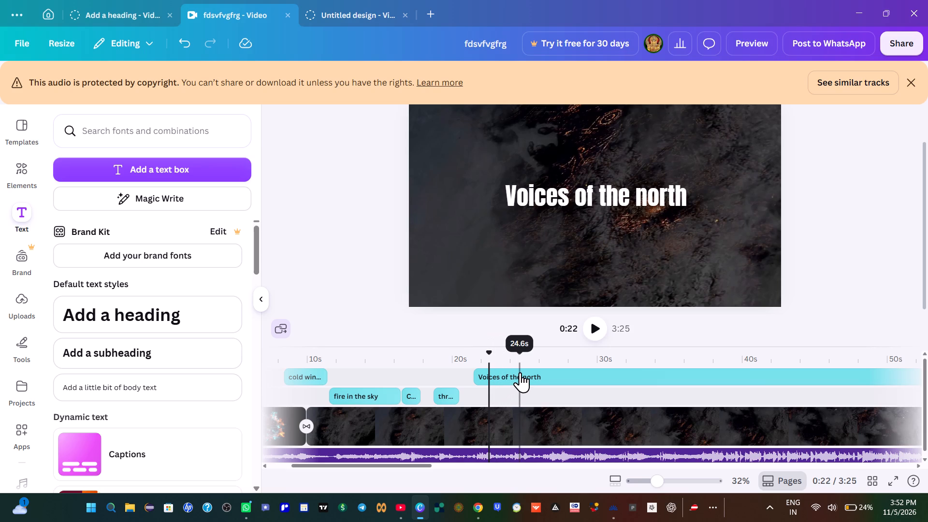
# Choose the Spread text animation again for the "Voices of the north" line.
pyautogui.click(520, 373)
pyautogui.click(786, 123)
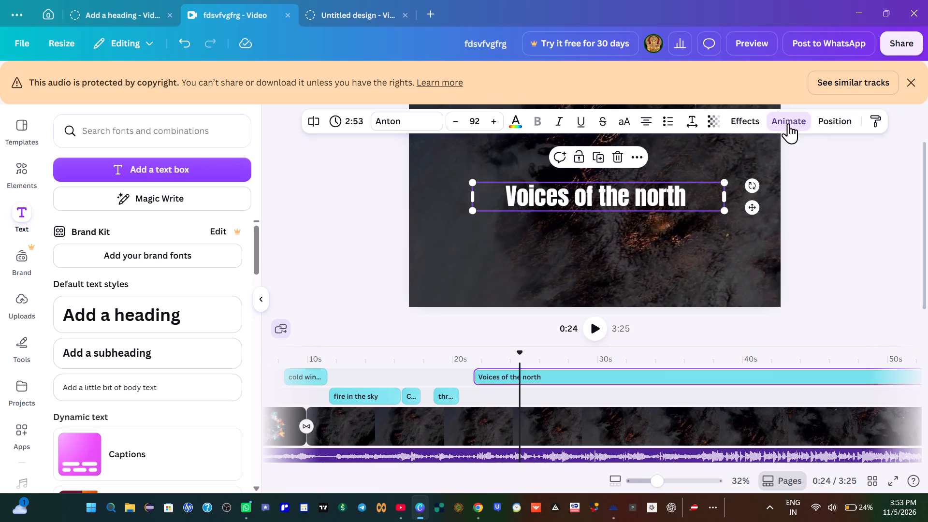
pyautogui.click(86, 309)
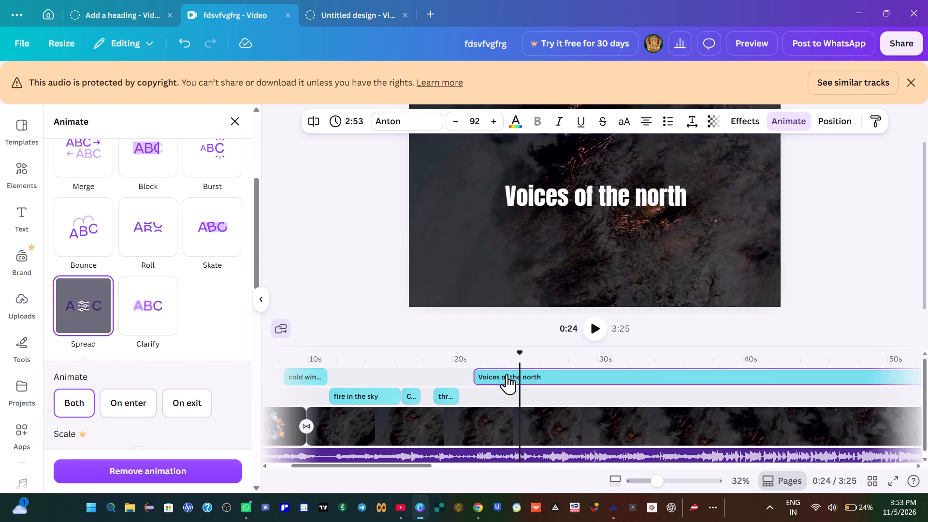
# Play from about 0:20 and split the "Voices of the north" clip at about 0:22, giving a 1.5-second first part.
pyautogui.click(464, 362)
pyautogui.click(594, 327)
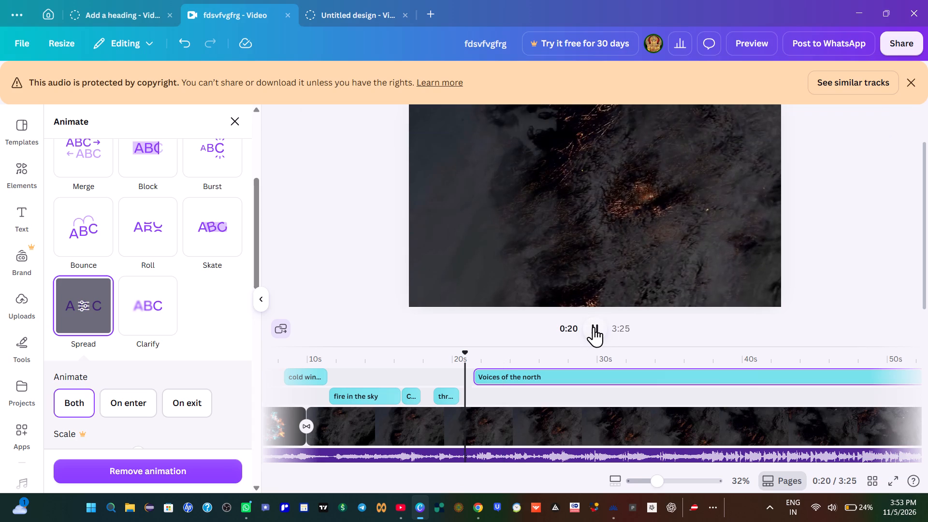
pyautogui.click(594, 327)
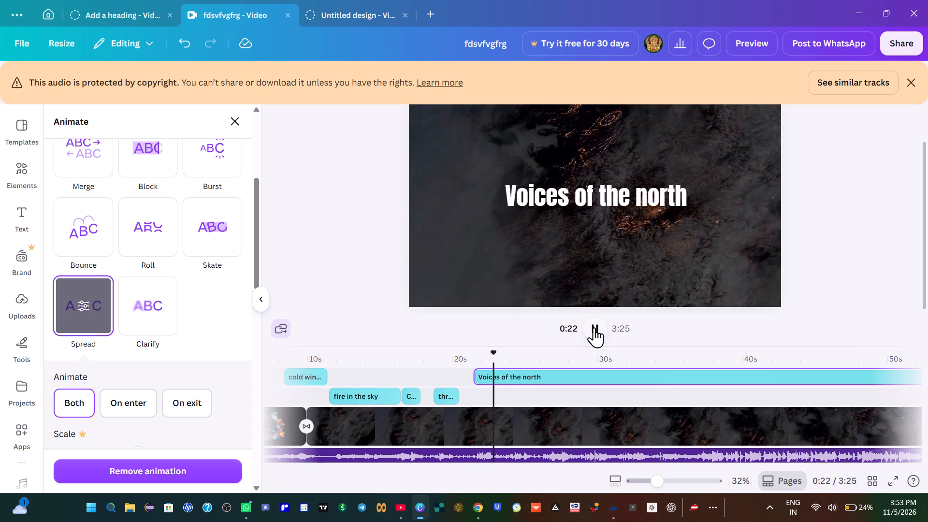
pyautogui.rightClick(496, 375)
pyautogui.click(523, 329)
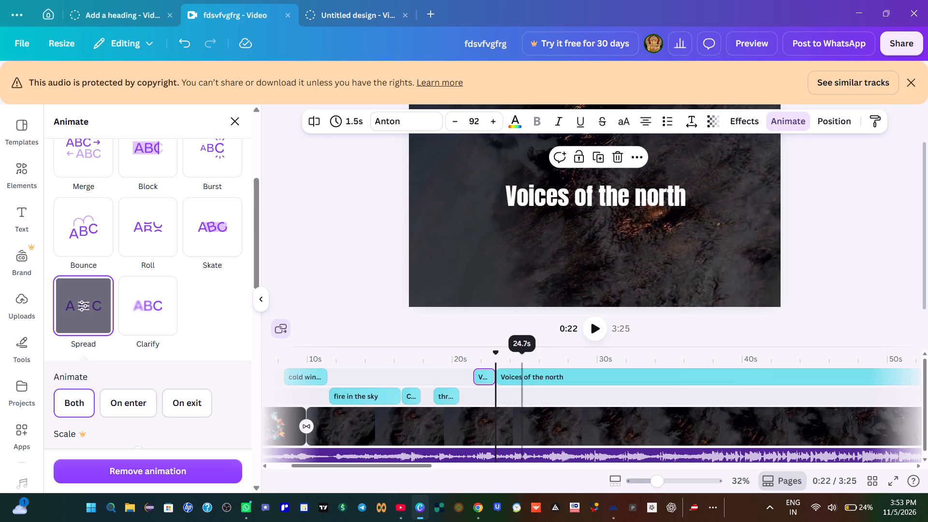
# Find the next line's cue by playback, move the second "Voices of the north" clip to start at about 0:23, and play it.
pyautogui.click(454, 357)
pyautogui.click(597, 333)
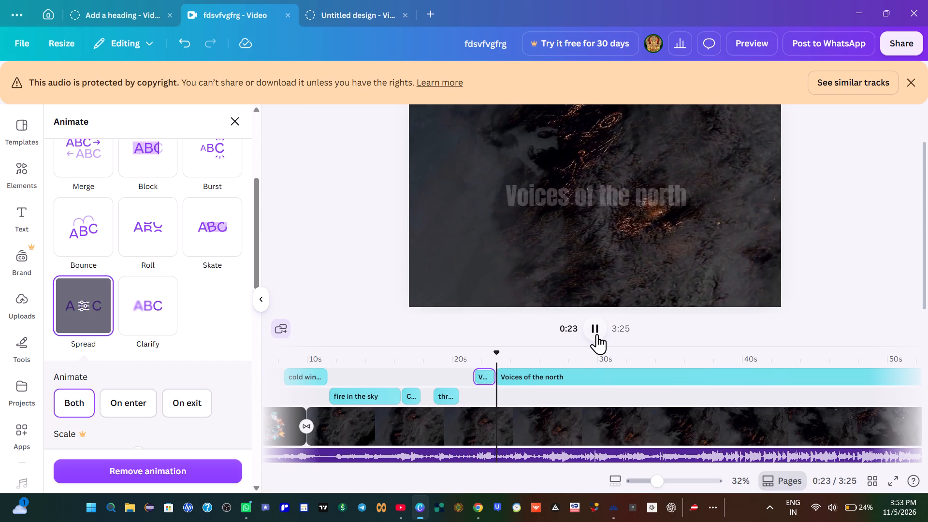
pyautogui.click(597, 334)
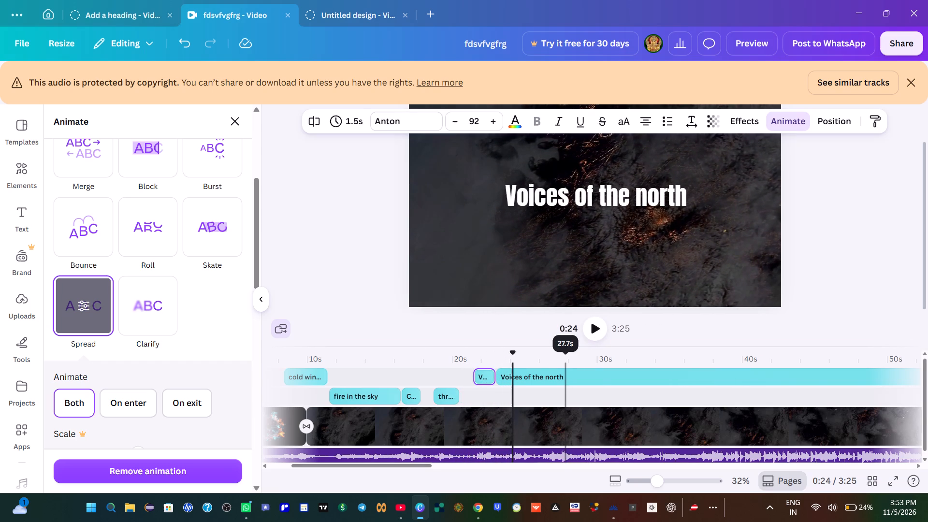
pyautogui.click(487, 362)
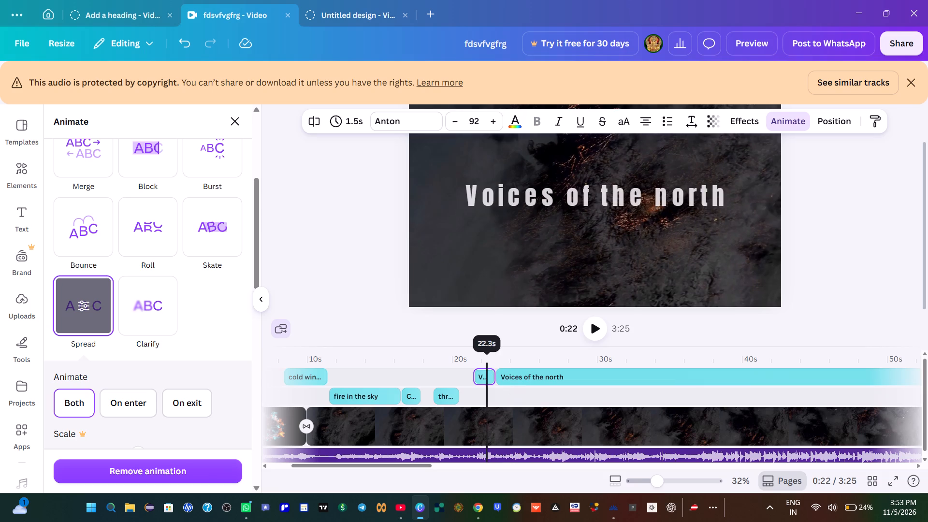
pyautogui.click(595, 328)
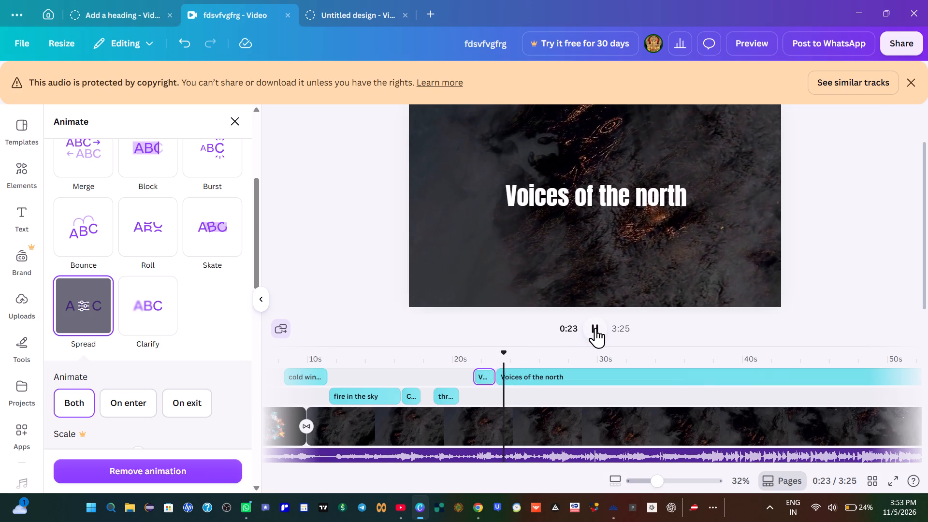
pyautogui.click(596, 328)
pyautogui.moveTo(531, 377); pyautogui.dragTo(541, 375)
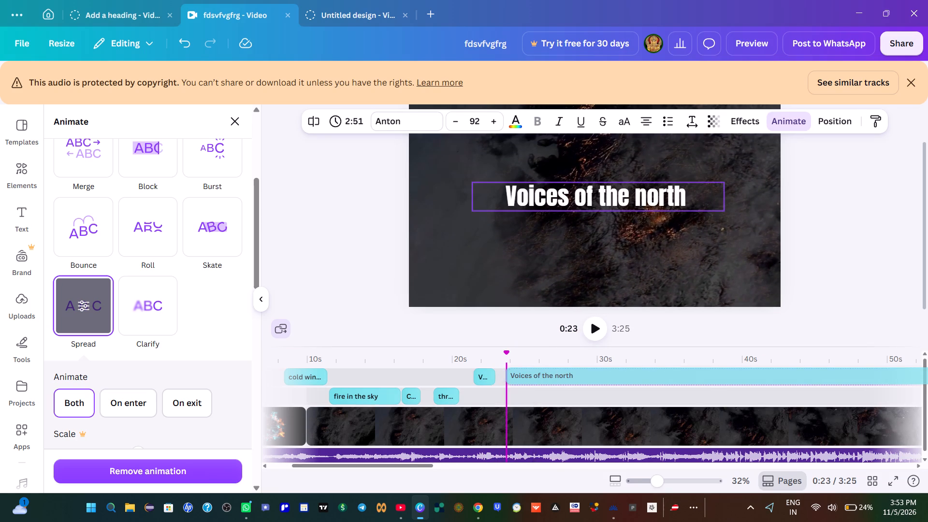
pyautogui.moveTo(541, 375); pyautogui.dragTo(541, 375)
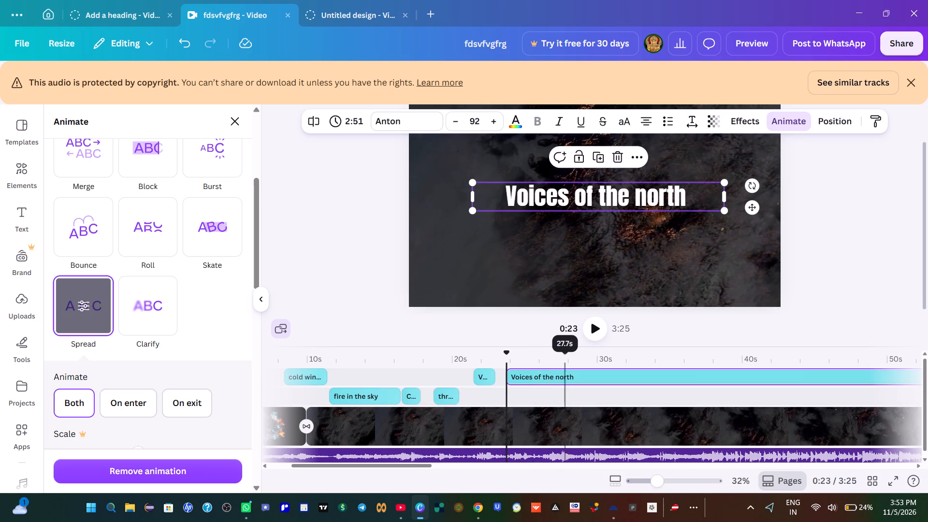
pyautogui.click(594, 329)
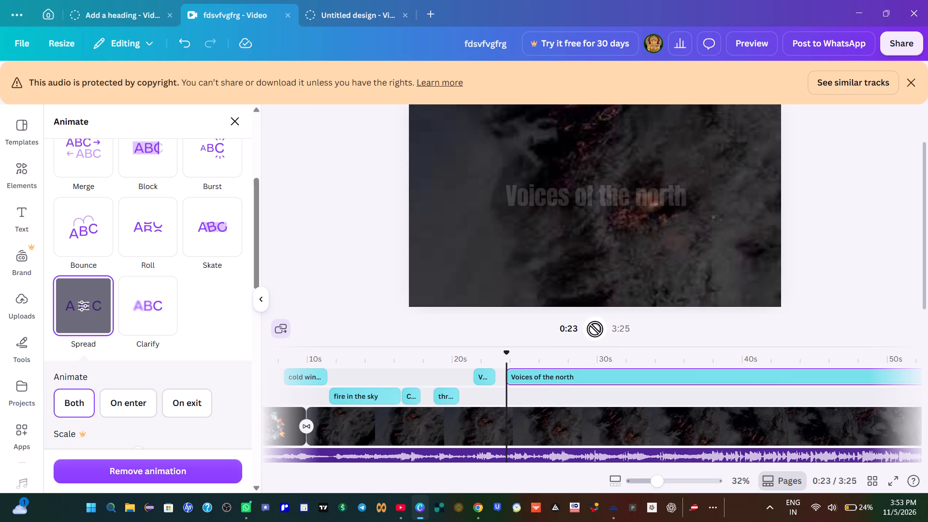
pyautogui.click(595, 329)
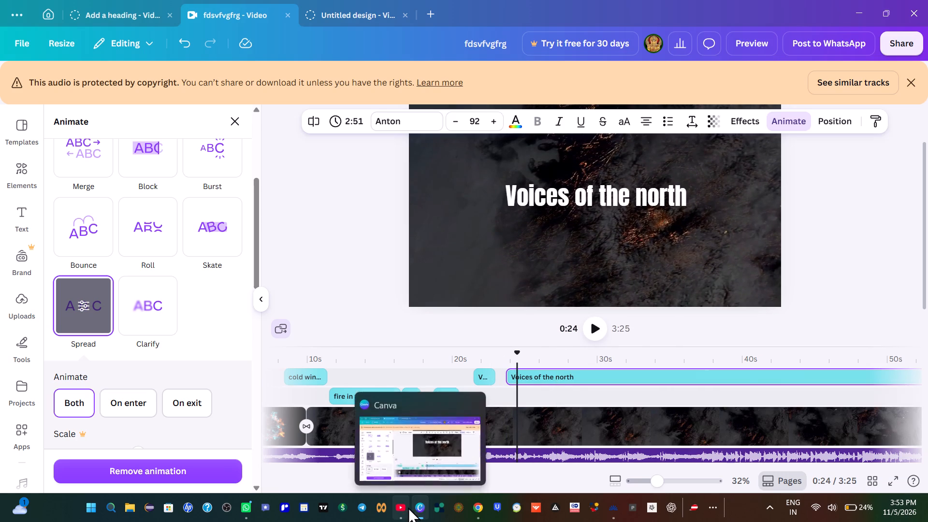
# Copy "in the cold wind blow" from the Chrome lyrics page and replace the second "Voices of the north" clip's text with it in Canva.
pyautogui.click(473, 506)
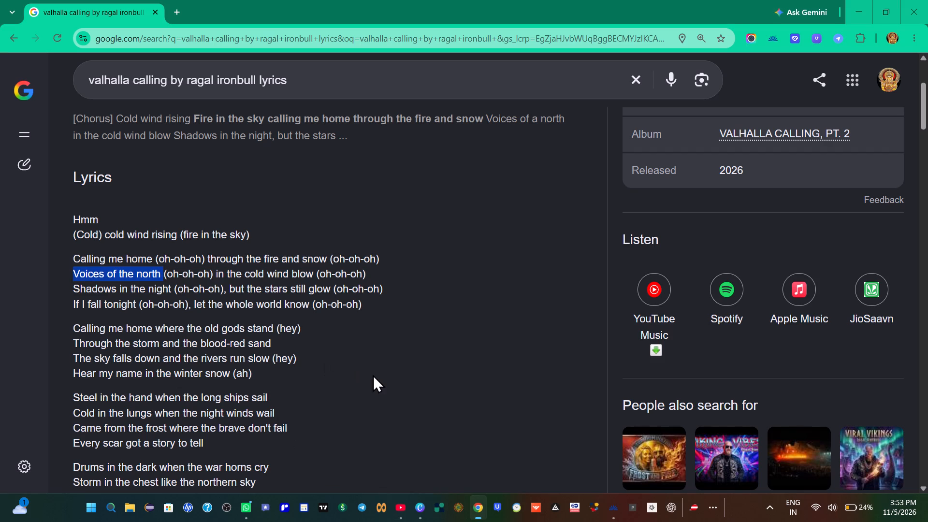
pyautogui.click(373, 375)
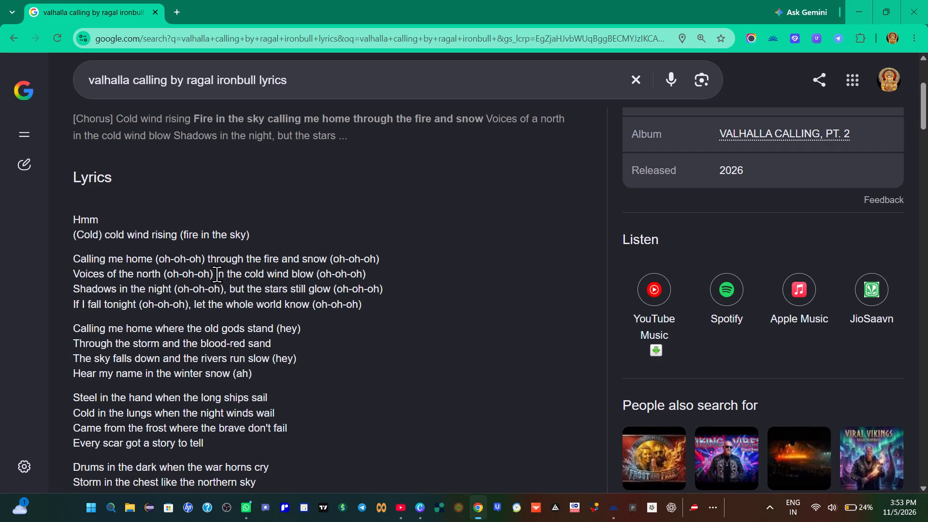
pyautogui.moveTo(217, 274); pyautogui.dragTo(314, 277)
pyautogui.rightClick(296, 276)
pyautogui.click(335, 294)
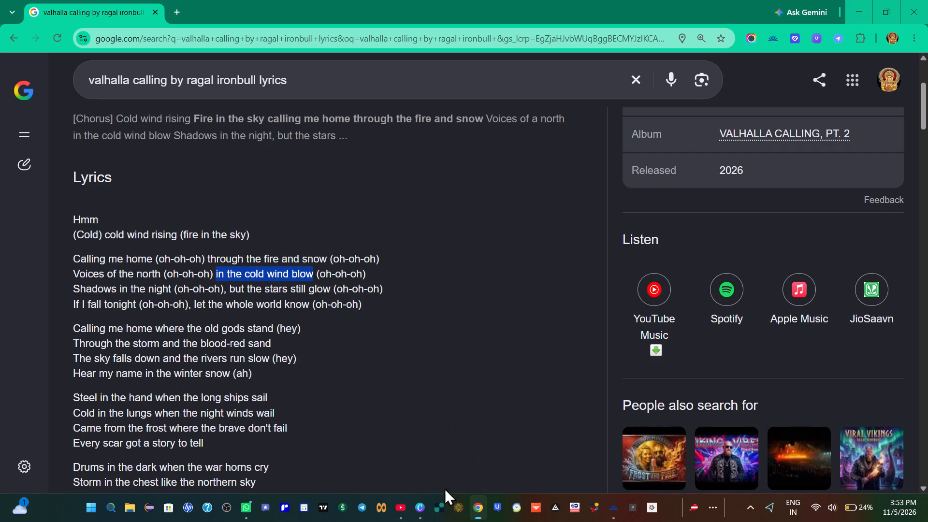
pyautogui.click(420, 505)
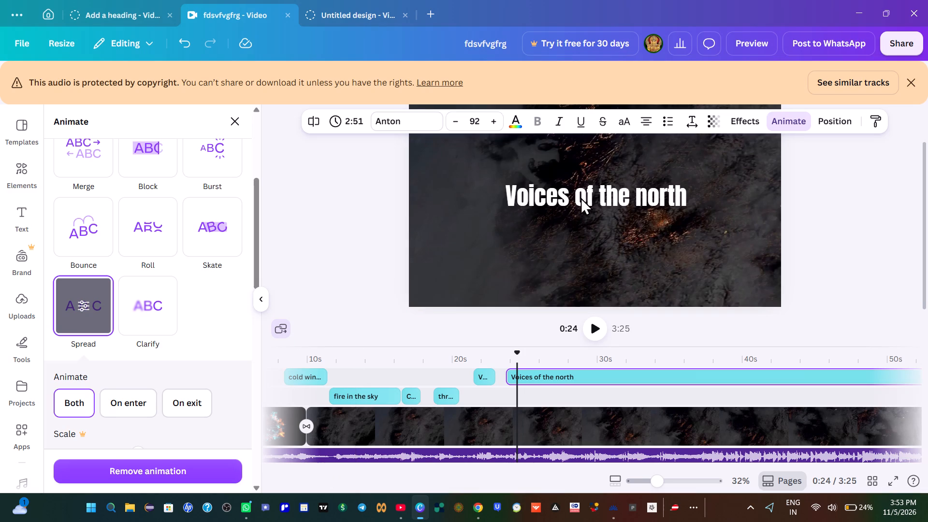
pyautogui.click(580, 197)
pyautogui.press('BackSpace')
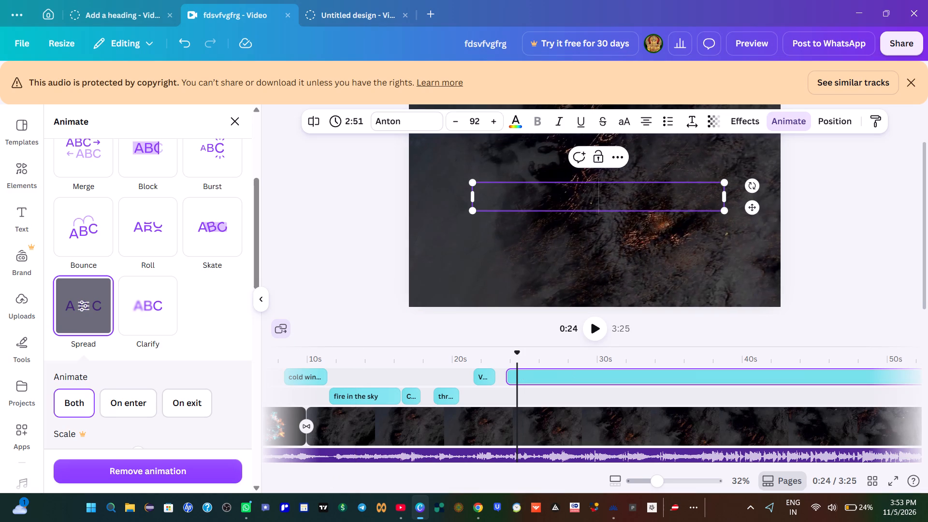
pyautogui.hotkey('ctrl', 'v')
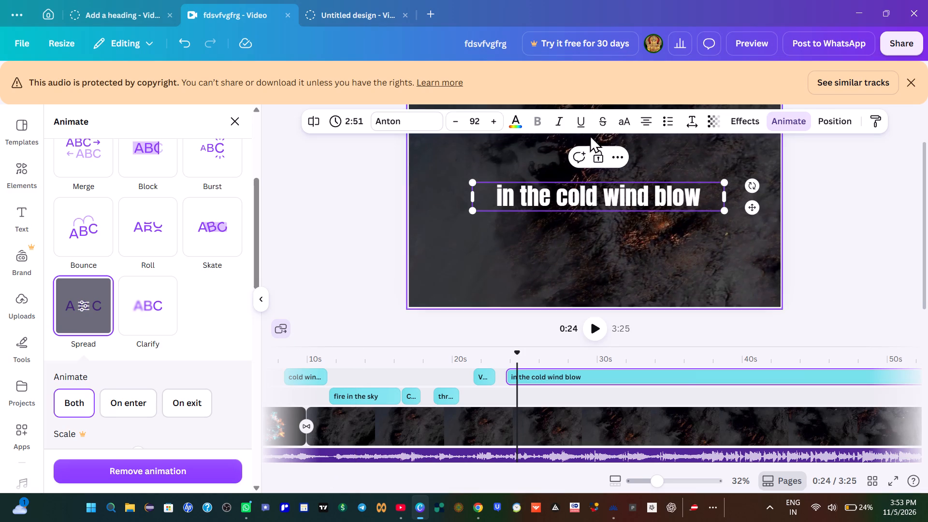
# Play from "Voices of the north" and split the "in the cold wind blow" clip at about 0:25, giving a 1.9-second first part.
pyautogui.click(478, 372)
pyautogui.click(599, 331)
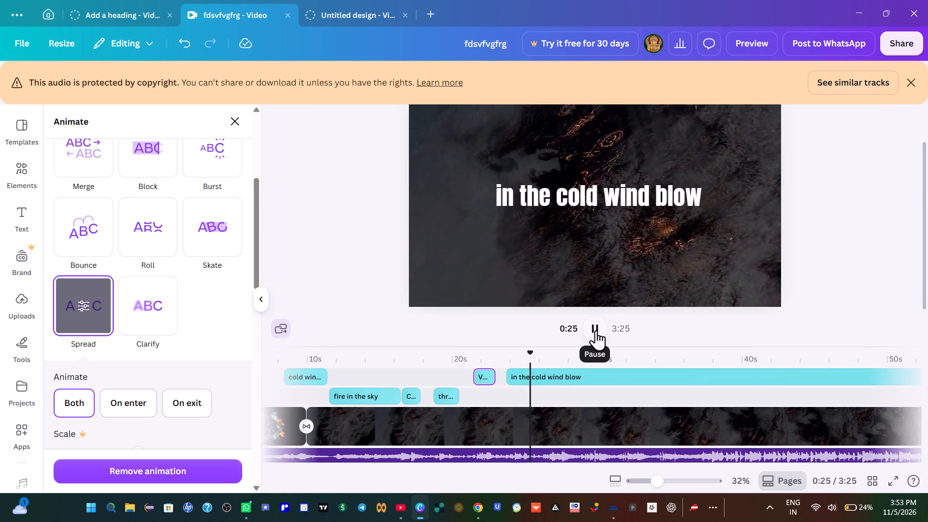
pyautogui.click(596, 330)
pyautogui.rightClick(535, 372)
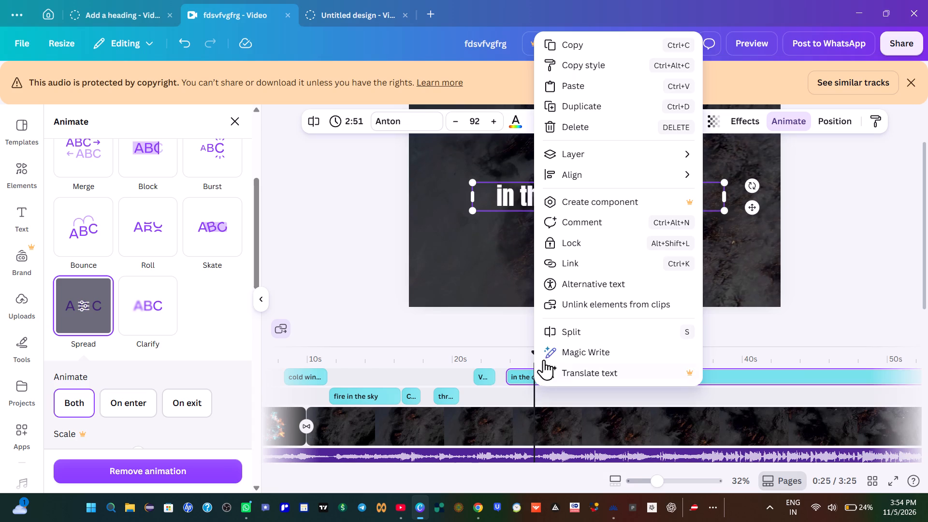
pyautogui.click(562, 332)
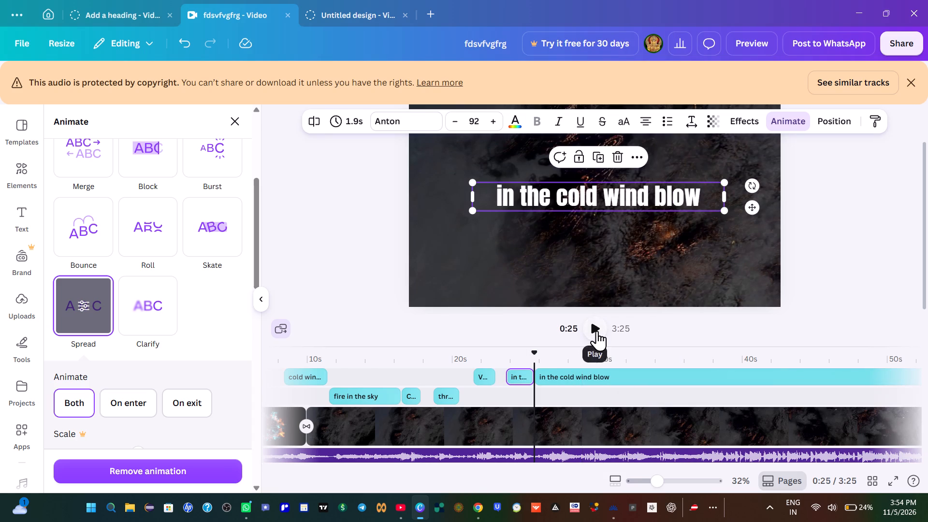
# Find the next cue by playback and move the second "in the cold wind blow" clip to start at about 0:26.
pyautogui.click(597, 331)
pyautogui.click(597, 331)
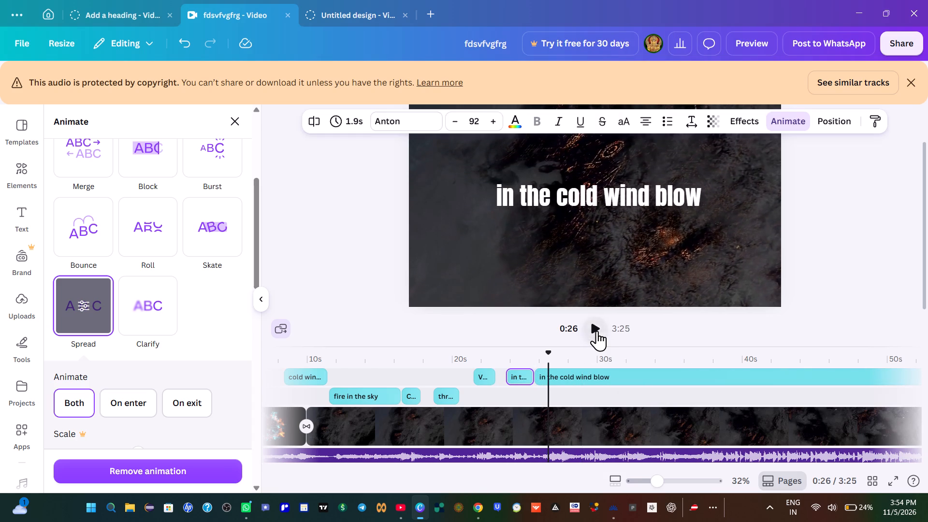
pyautogui.click(597, 331)
pyautogui.click(597, 331)
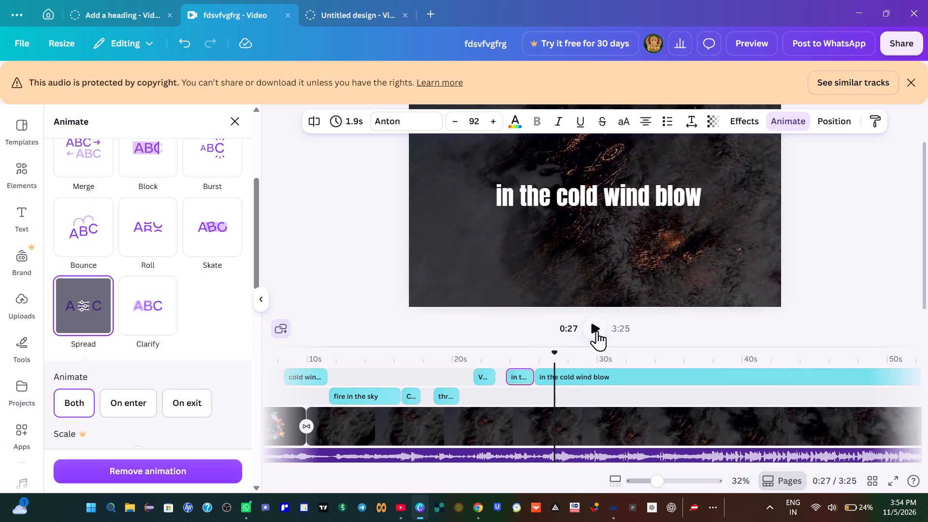
pyautogui.press('Left')
pyautogui.press('Left')
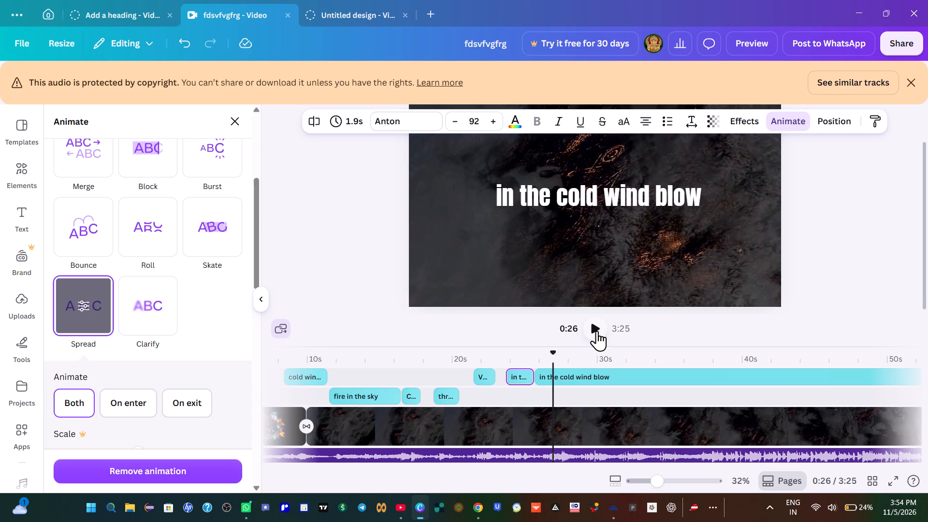
pyautogui.moveTo(572, 377); pyautogui.dragTo(582, 376)
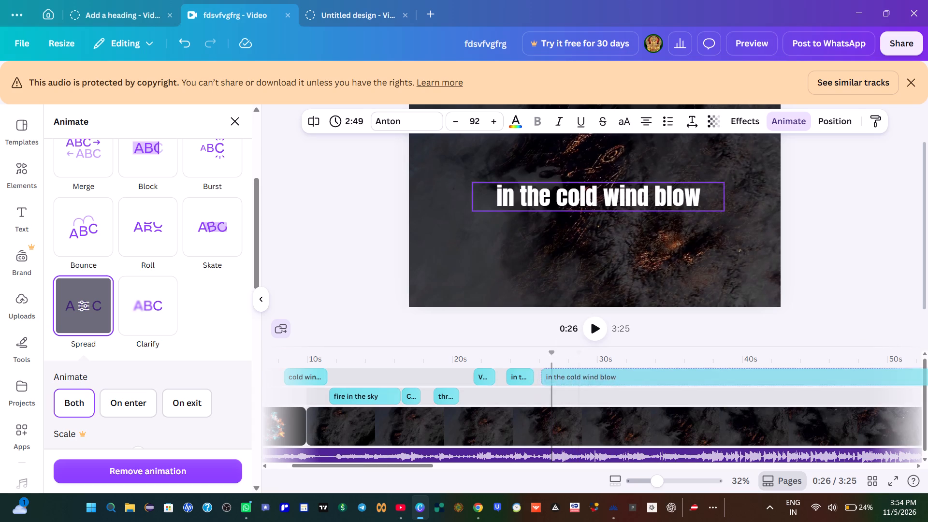
pyautogui.moveTo(582, 376); pyautogui.dragTo(589, 375)
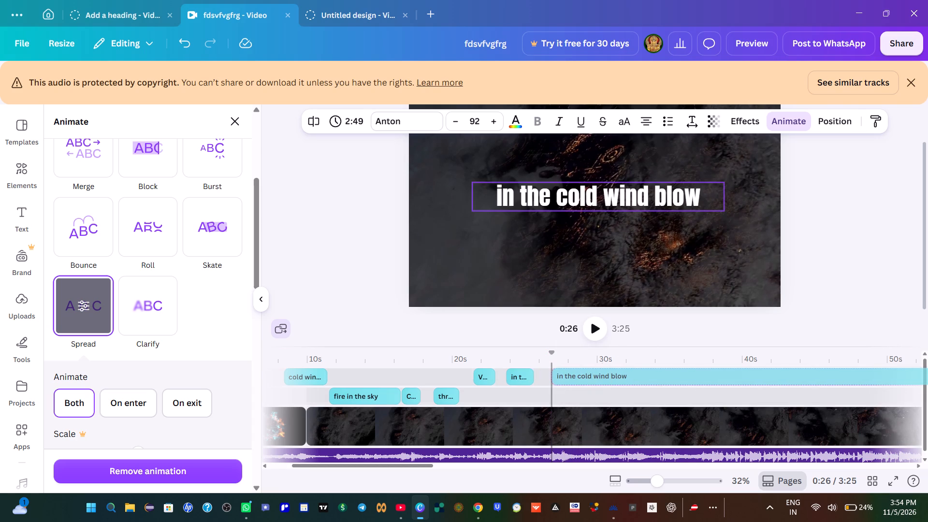
# Copy "Shadows in the night" from the Chrome lyrics page and replace the second "in the cold wind blow" clip's text with it in Canva.
pyautogui.click(472, 512)
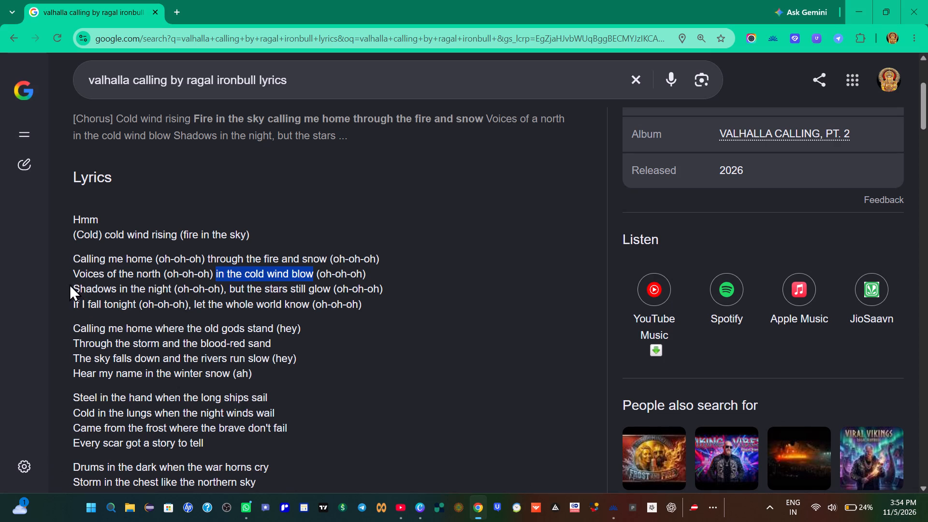
pyautogui.moveTo(69, 284); pyautogui.dragTo(173, 289)
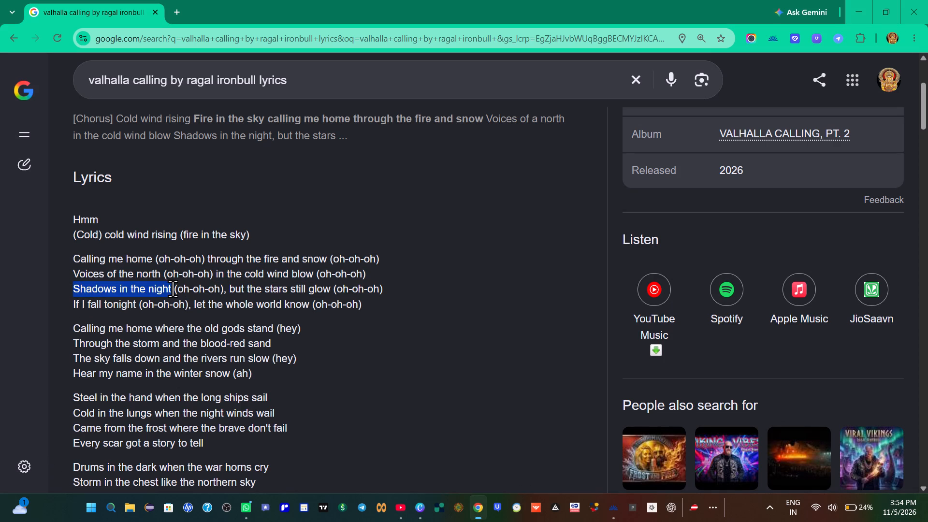
pyautogui.moveTo(173, 289); pyautogui.dragTo(174, 288)
pyautogui.rightClick(157, 287)
pyautogui.click(190, 304)
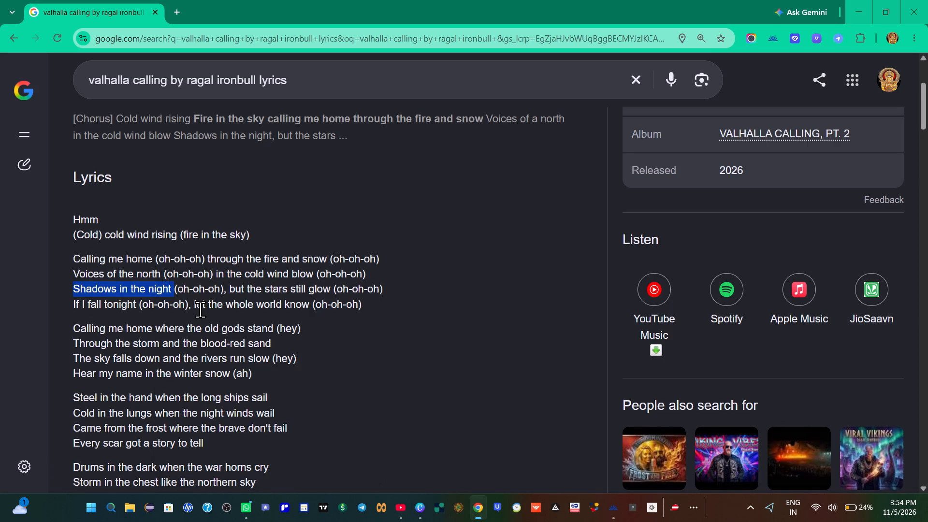
pyautogui.click(423, 509)
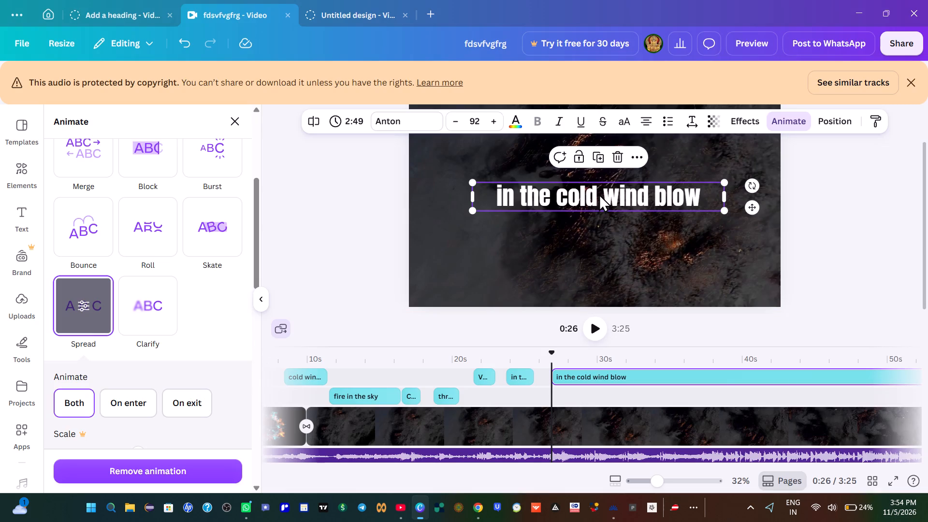
pyautogui.click(599, 192)
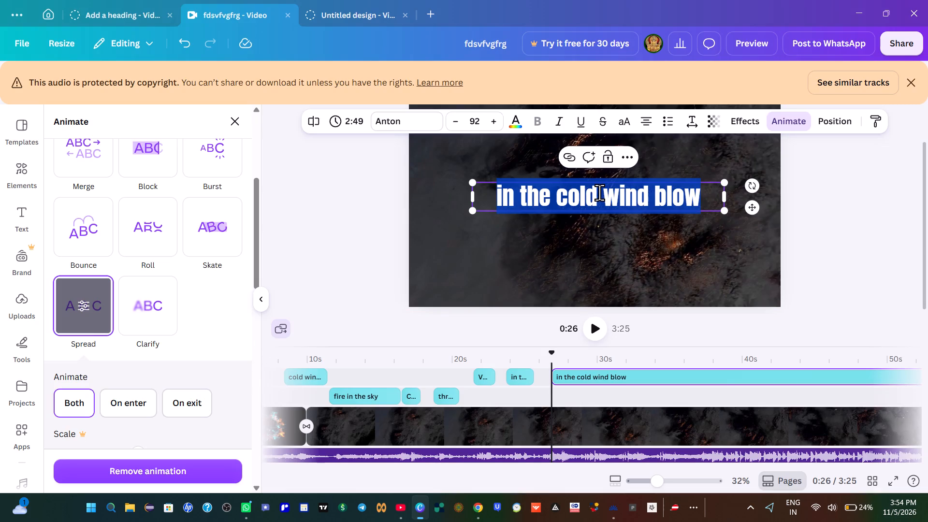
pyautogui.press('BackSpace')
pyautogui.hotkey('ctrl', 'v')
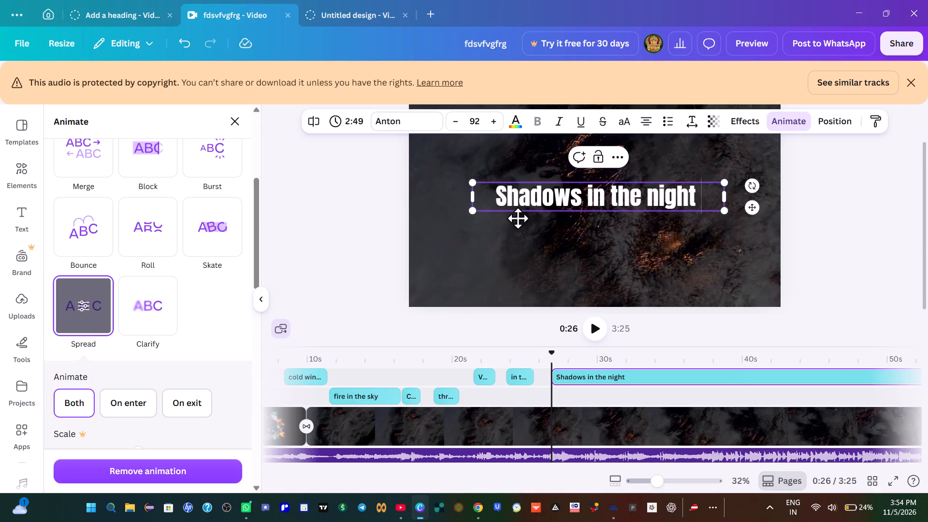
# Play from the first "in the cold wind blow" clip and split the "Shadows in the night" clip at about 0:28, giving a 1.3-second first part.
pyautogui.click(525, 361)
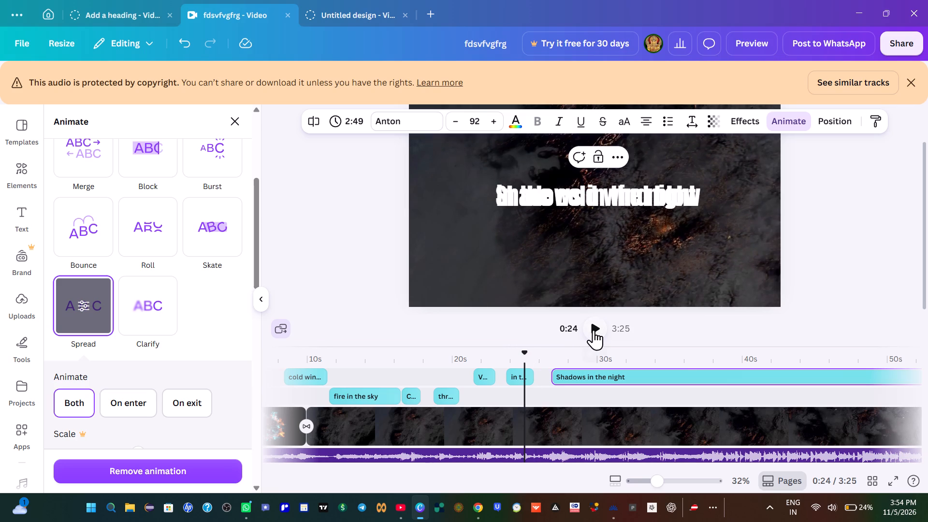
pyautogui.click(594, 330)
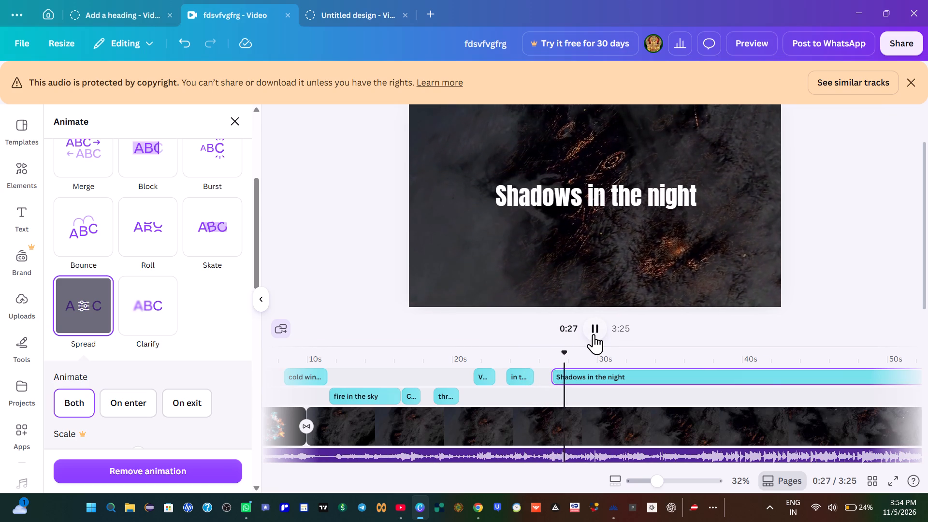
pyautogui.click(594, 333)
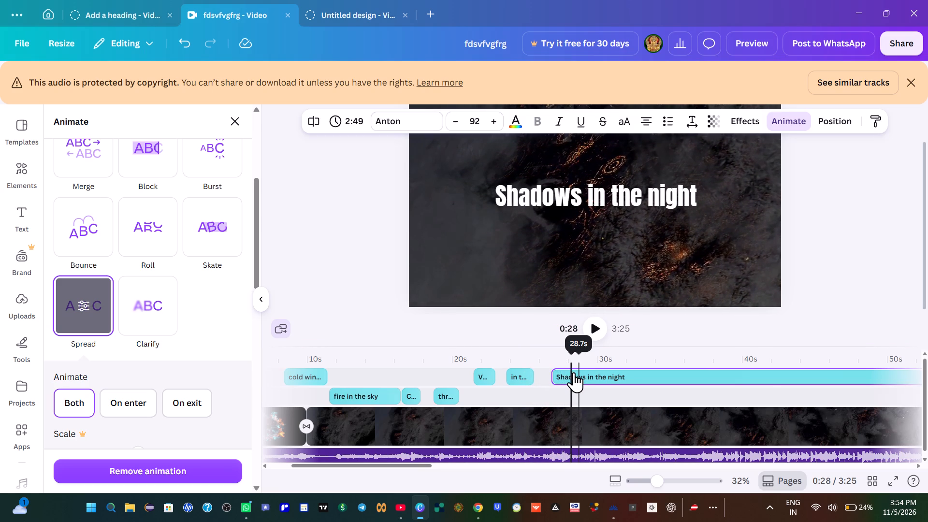
pyautogui.rightClick(573, 372)
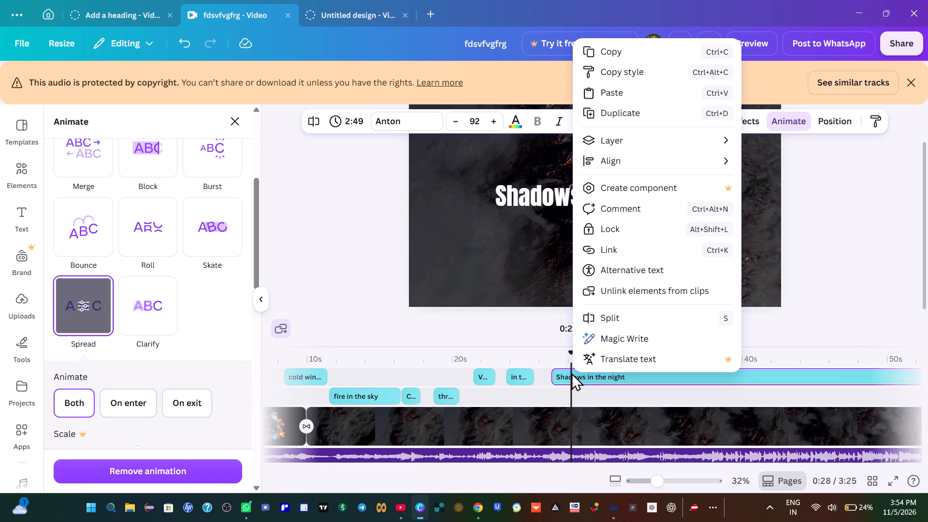
pyautogui.click(601, 317)
# Find the next line's cue by short playbacks and move the second "Shadows in the night" clip to start at about 0:29.
pyautogui.click(596, 326)
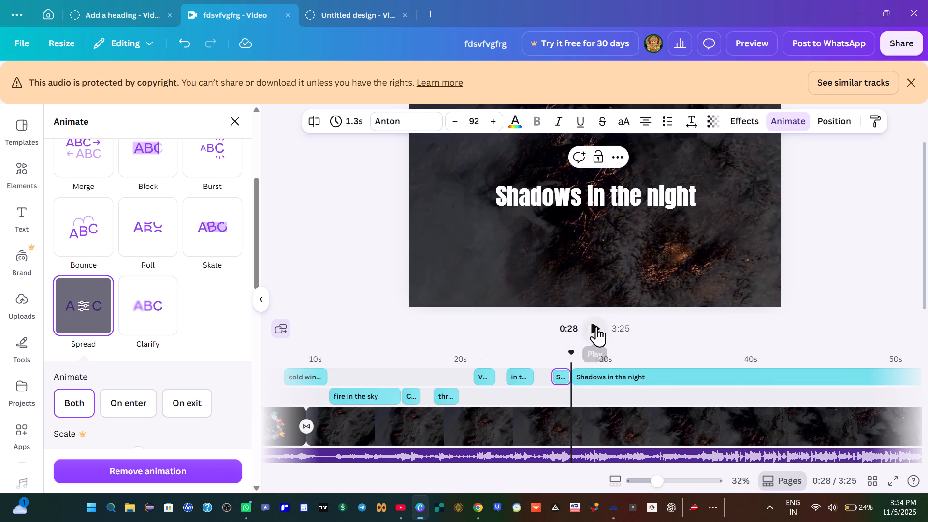
pyautogui.click(596, 328)
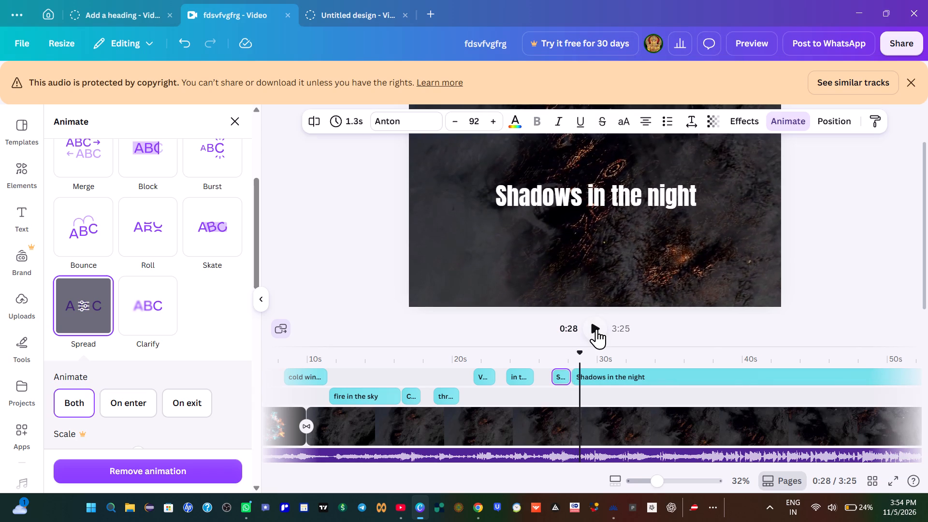
pyautogui.click(594, 332)
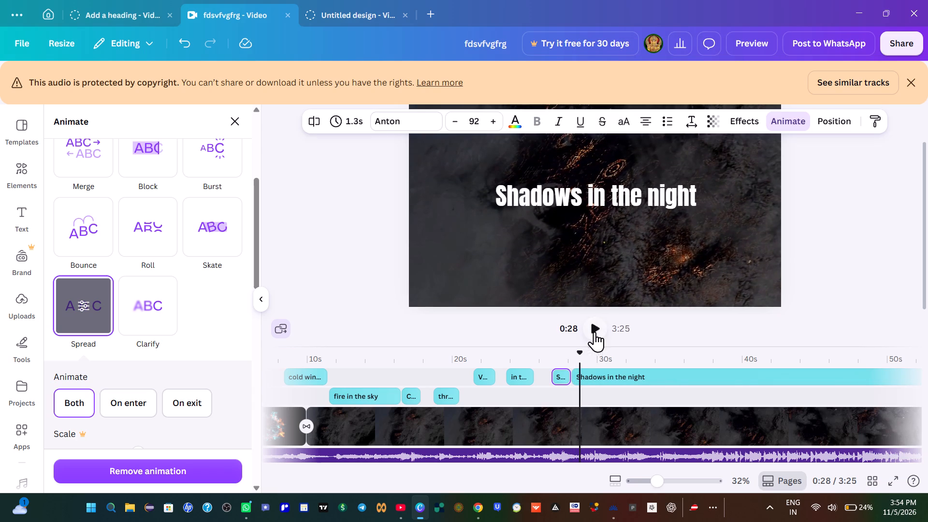
pyautogui.click(594, 332)
pyautogui.click(594, 333)
pyautogui.click(594, 334)
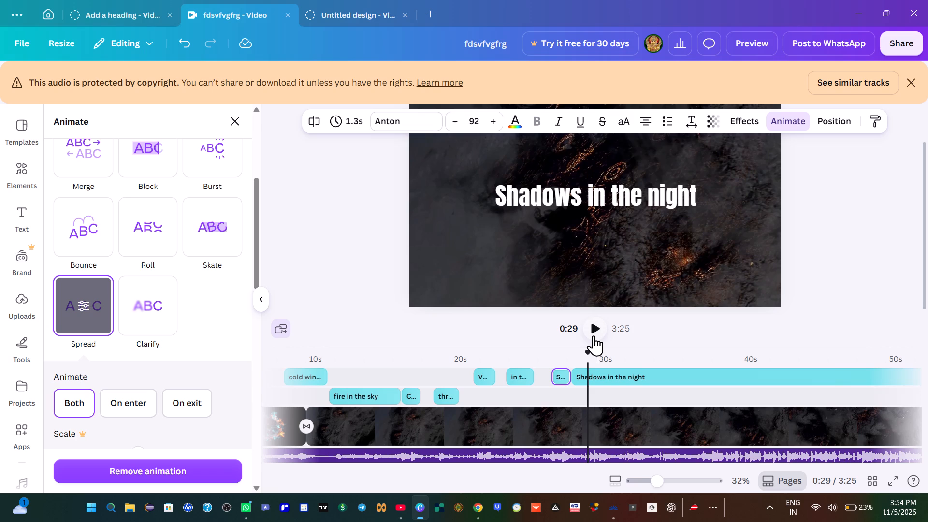
pyautogui.press('Left')
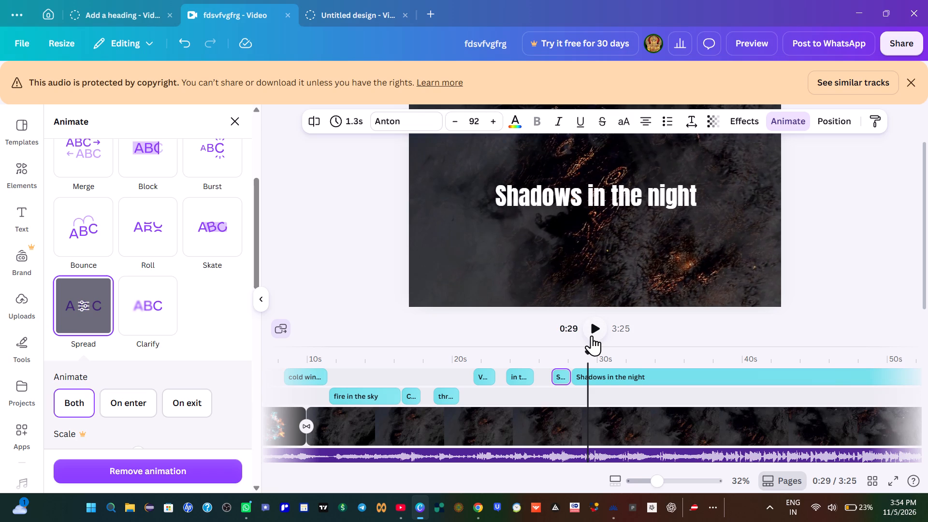
pyautogui.press('Left')
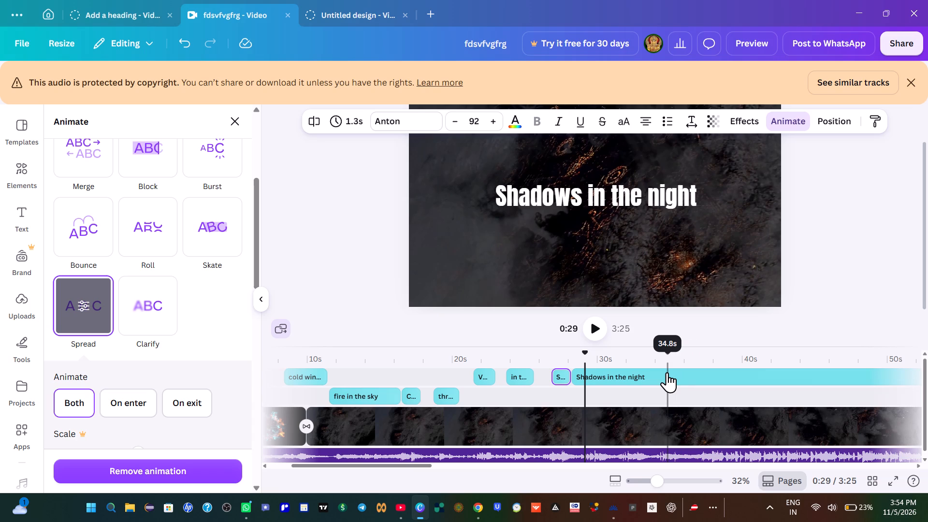
pyautogui.moveTo(667, 372); pyautogui.dragTo(681, 372)
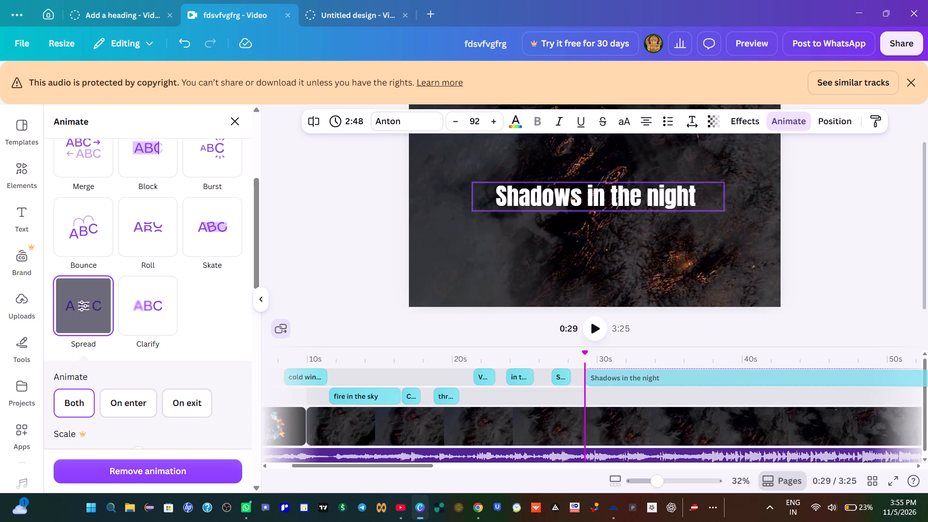
pyautogui.moveTo(681, 372); pyautogui.dragTo(680, 372)
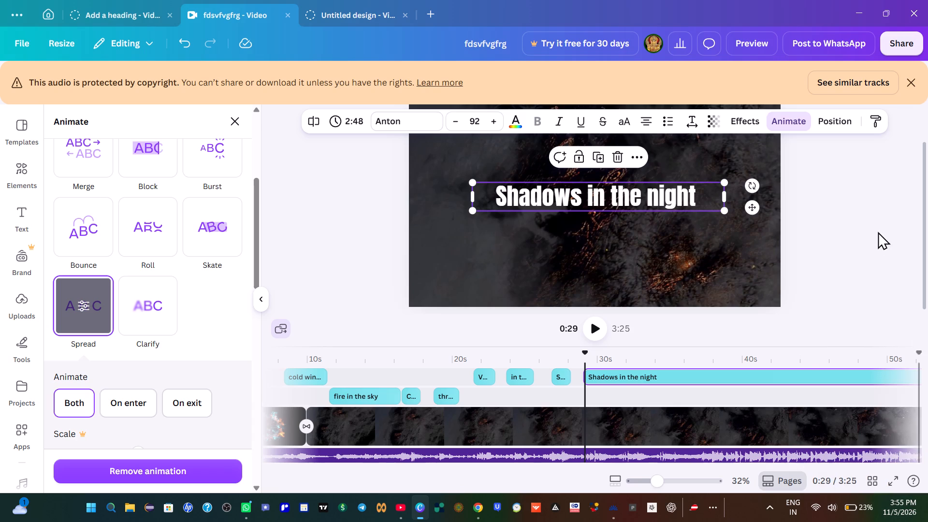
# Play the timeline from about 0:20 through the second "Shadows in the night" clip to check the lyric timing.
pyautogui.click(497, 373)
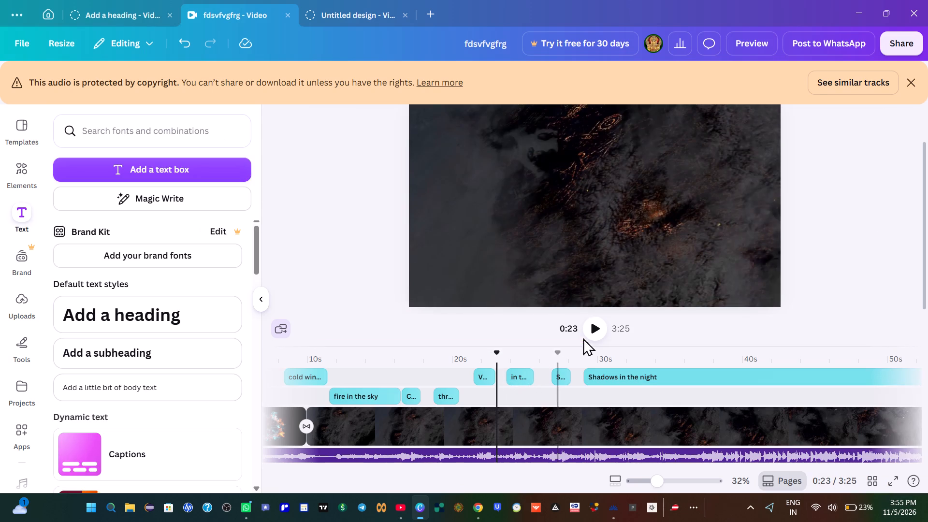
pyautogui.click(596, 330)
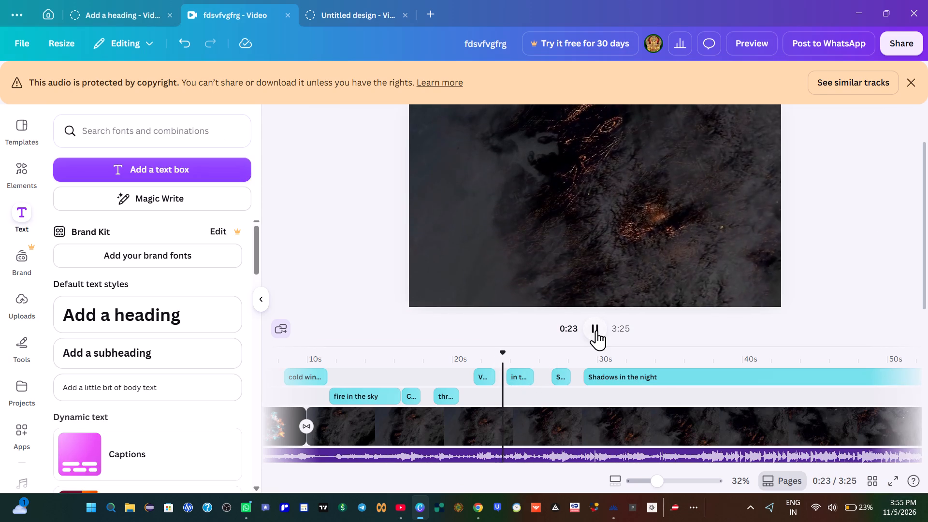
pyautogui.click(596, 330)
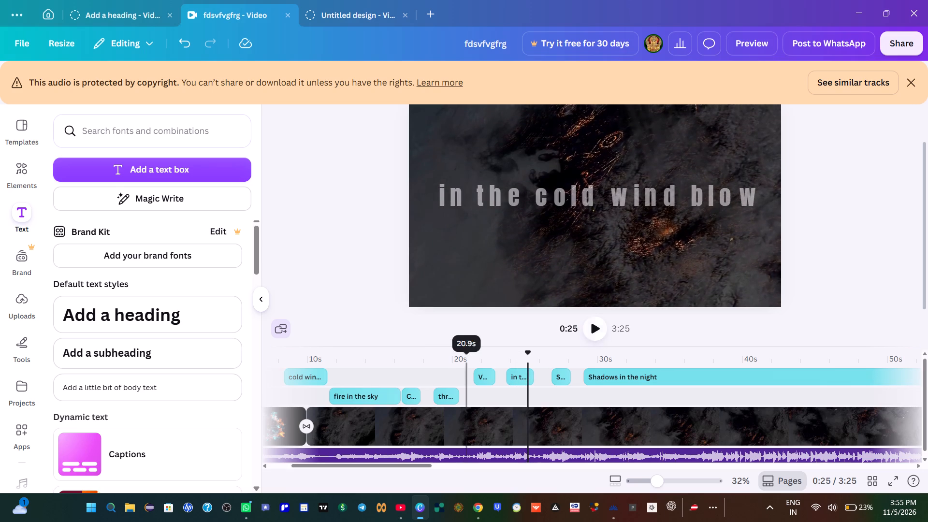
pyautogui.click(464, 359)
pyautogui.click(591, 328)
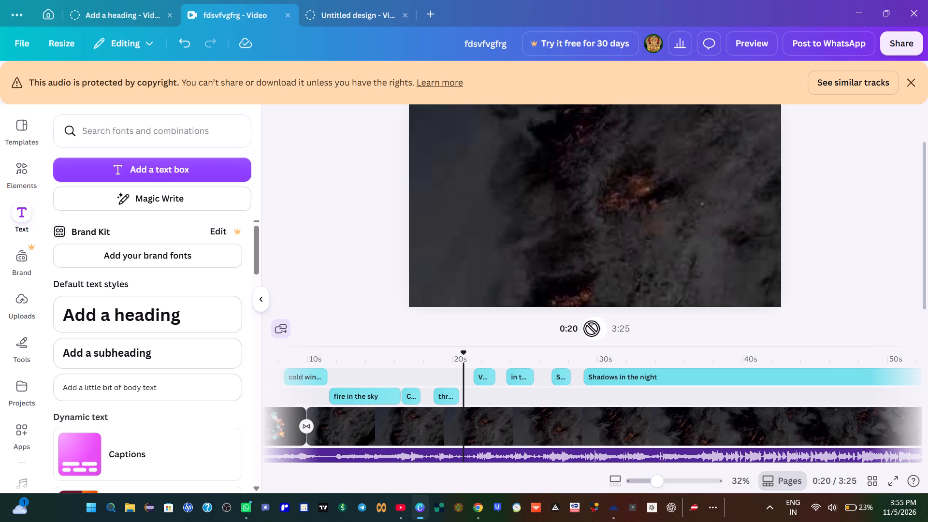
pyautogui.doubleClick(592, 328)
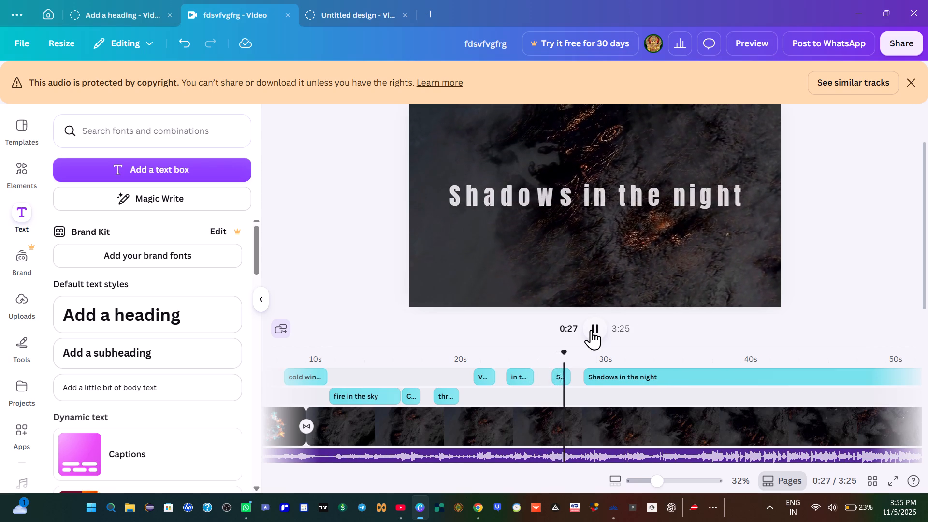
pyautogui.click(591, 330)
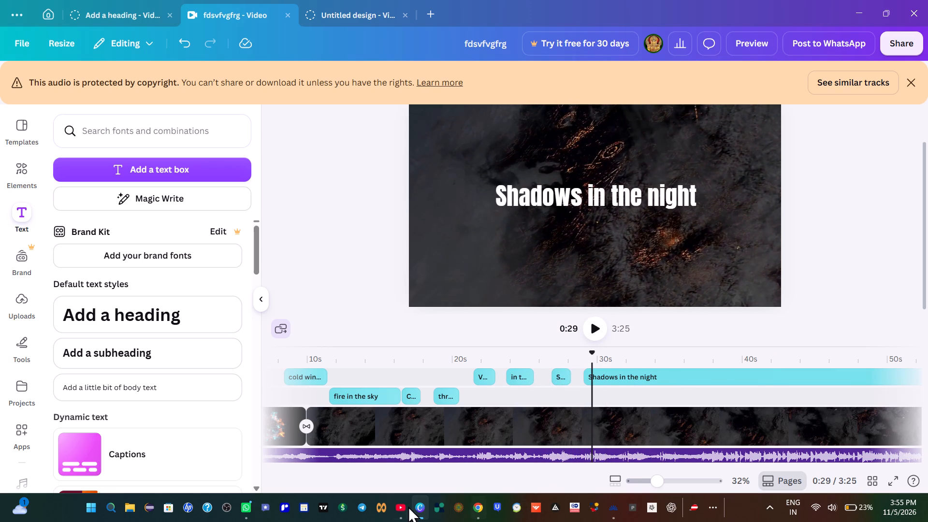
# Copy "but the stars still glow" from the Chrome lyrics page and replace the second "Shadows in the night" clip's text with it in Canva.
pyautogui.click(477, 508)
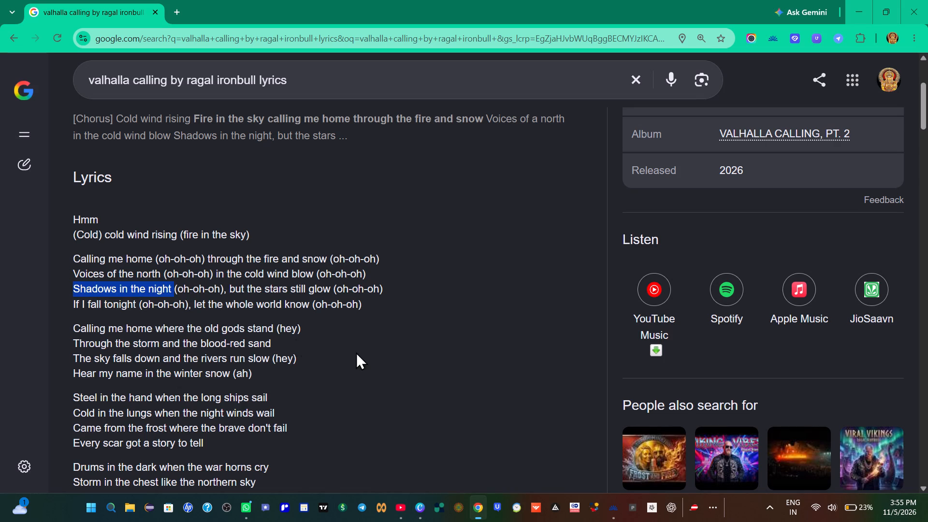
pyautogui.click(365, 381)
pyautogui.moveTo(230, 288); pyautogui.dragTo(311, 289)
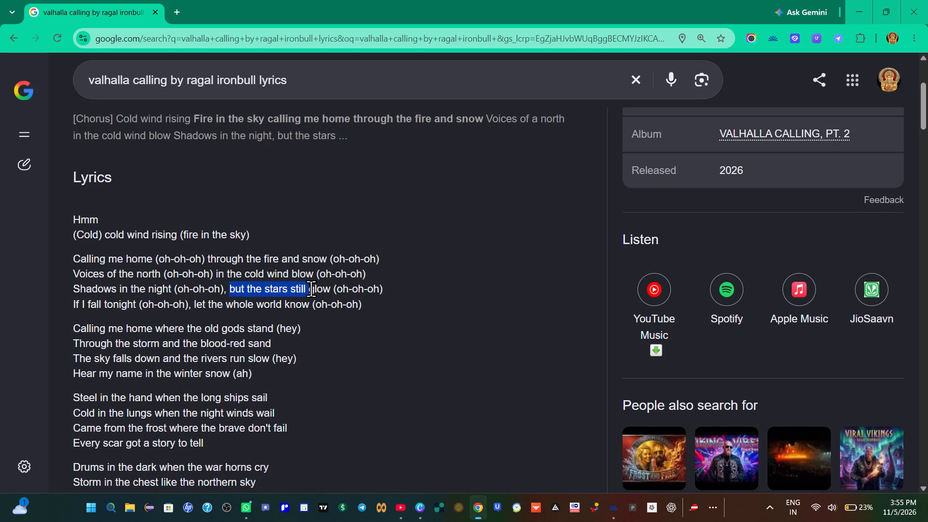
pyautogui.moveTo(311, 289); pyautogui.dragTo(330, 290)
pyautogui.rightClick(313, 290)
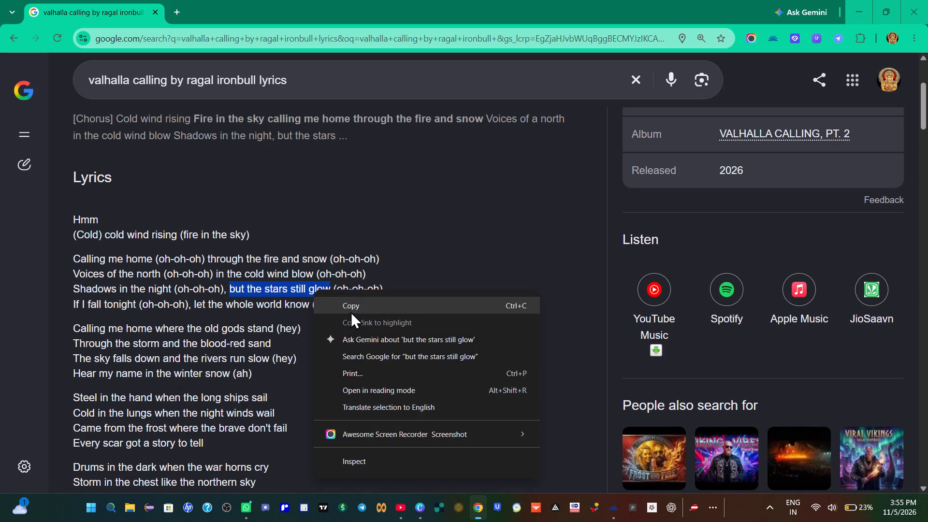
pyautogui.click(353, 304)
pyautogui.click(420, 509)
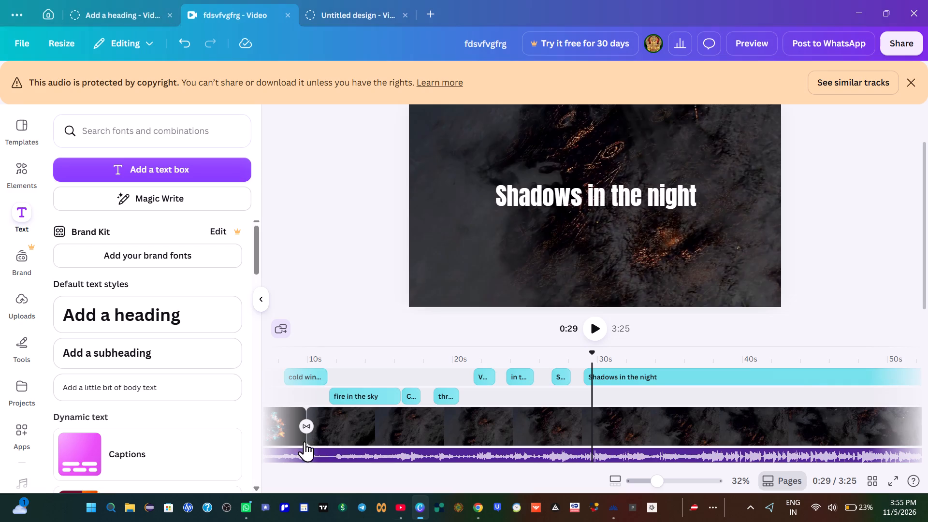
pyautogui.click(578, 197)
pyautogui.click(578, 197)
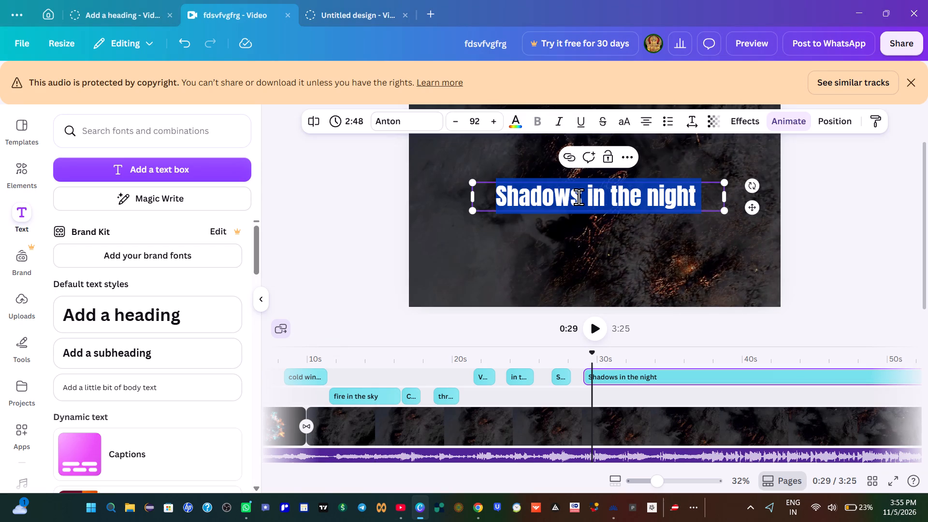
pyautogui.press('BackSpace')
pyautogui.hotkey('ctrl', 'v')
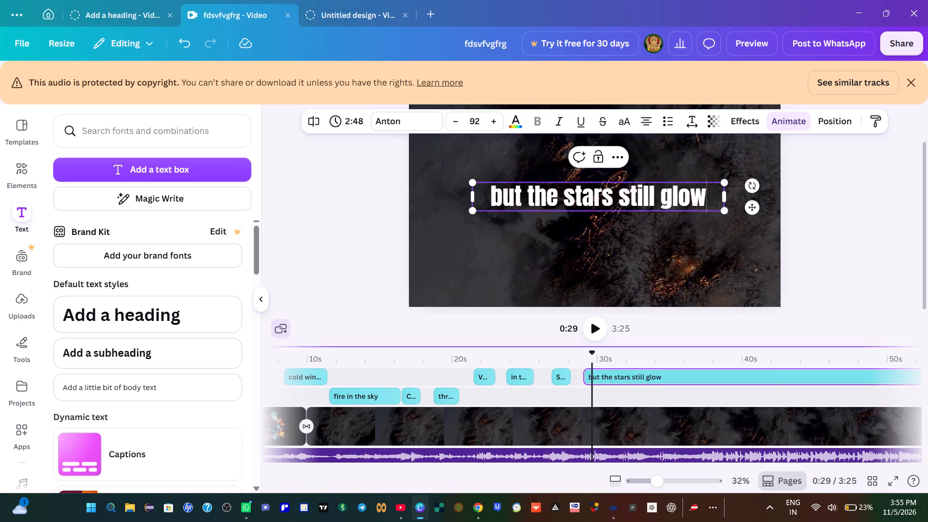
# Check the timing of "but the stars still glow" by playing its clip and the same line in the YouTube "Valhalla Calling" lyric video.
pyautogui.click(580, 361)
pyautogui.click(596, 327)
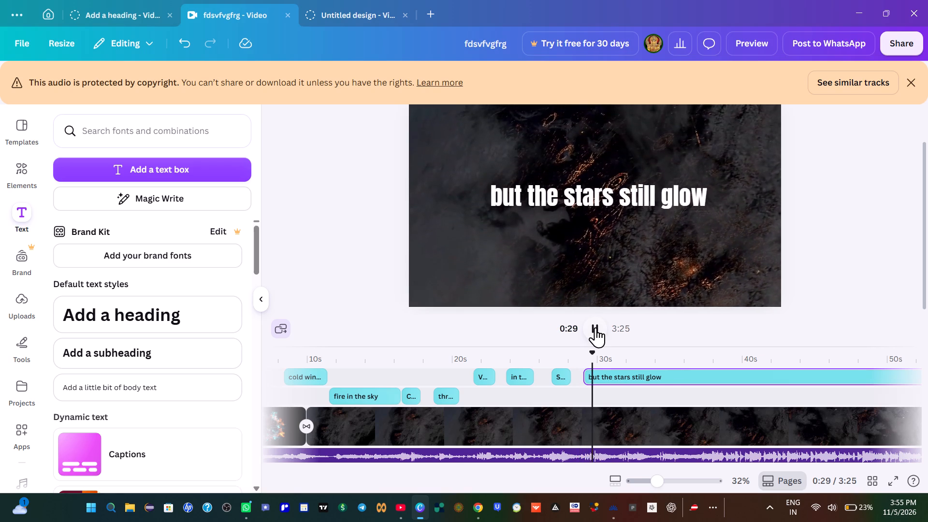
pyautogui.click(595, 327)
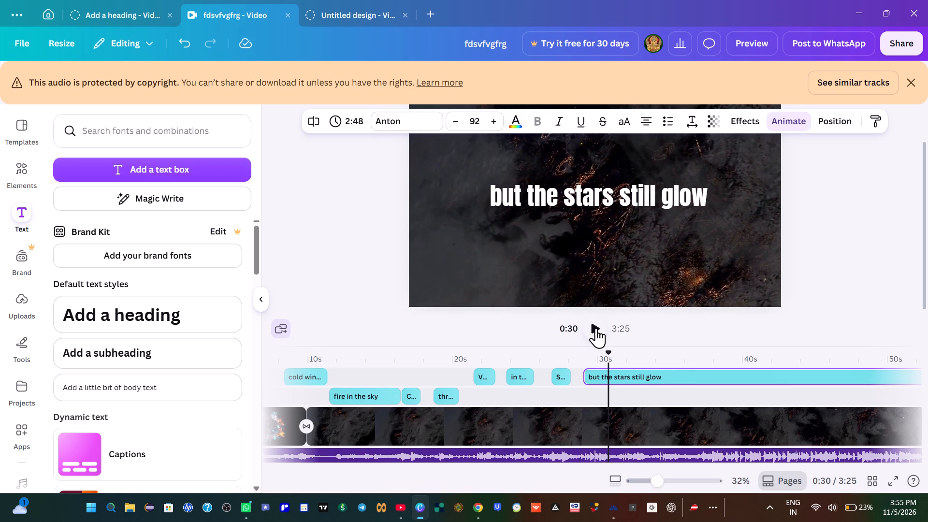
pyautogui.click(400, 507)
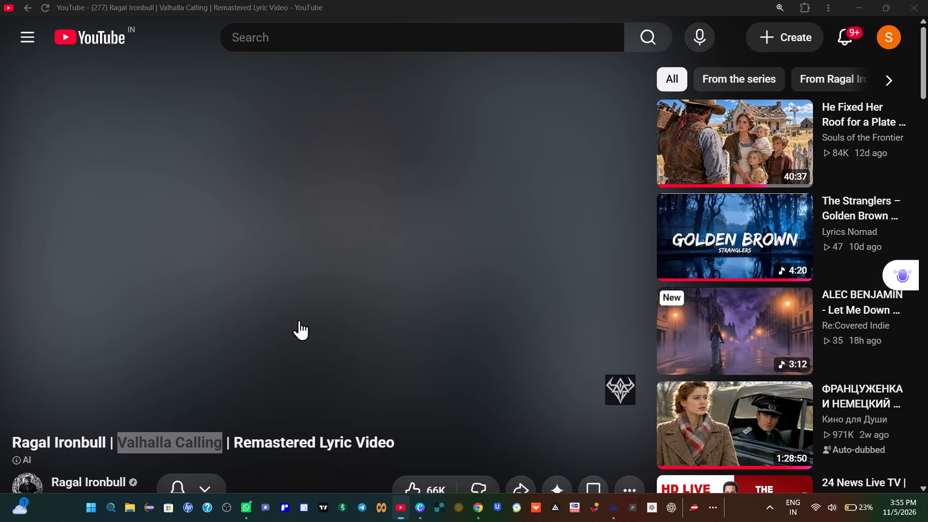
pyautogui.click(307, 287)
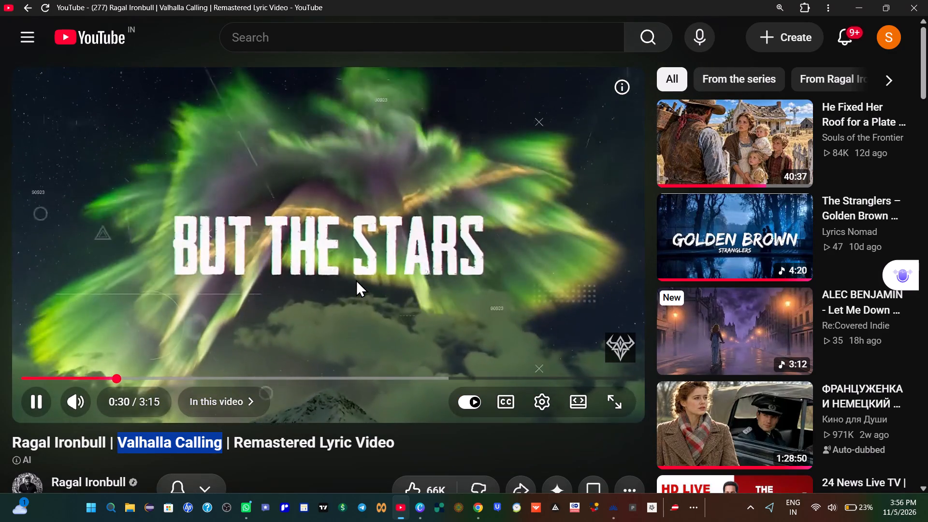
pyautogui.click(356, 279)
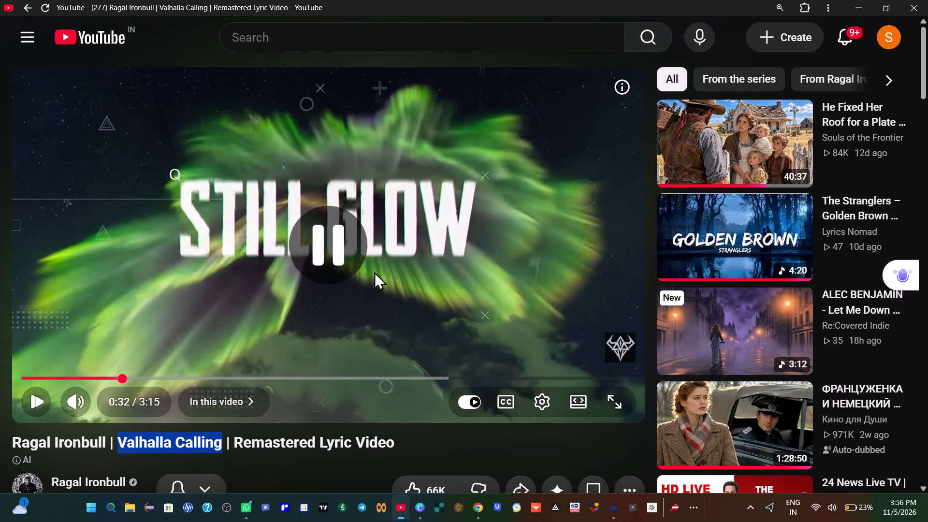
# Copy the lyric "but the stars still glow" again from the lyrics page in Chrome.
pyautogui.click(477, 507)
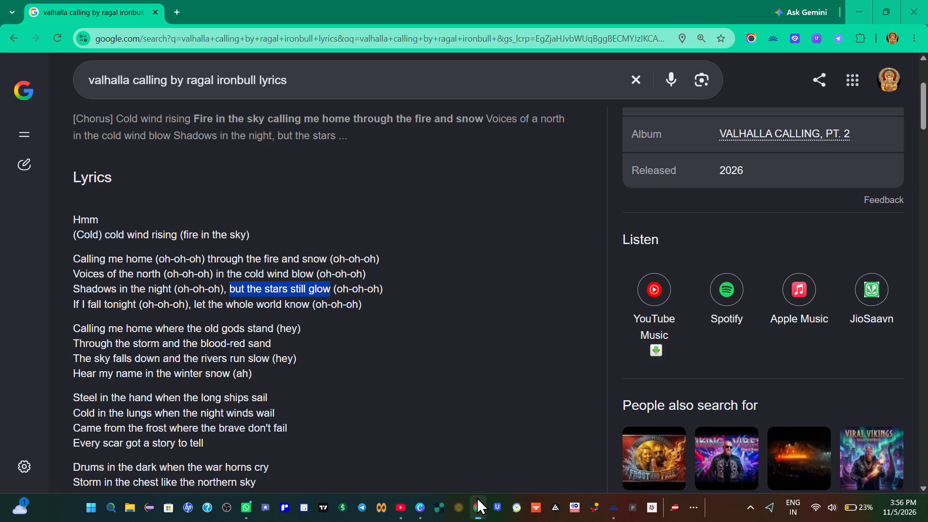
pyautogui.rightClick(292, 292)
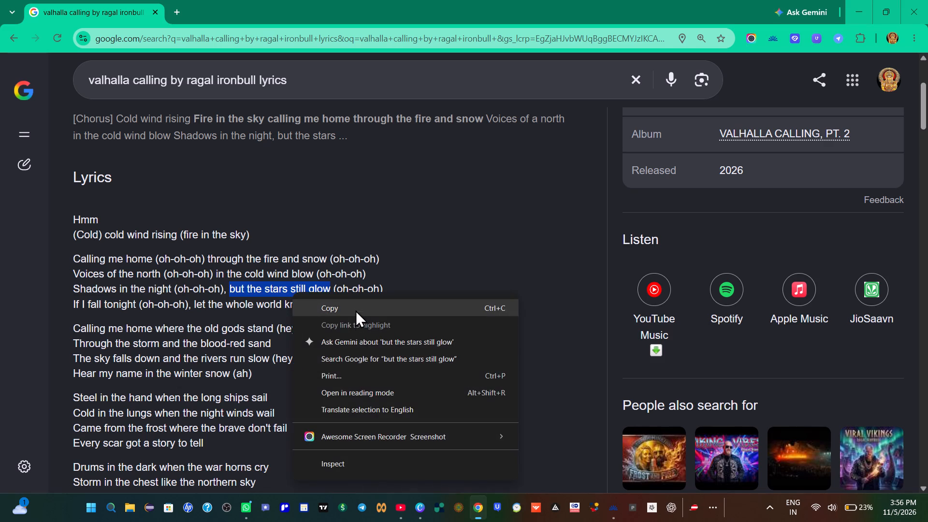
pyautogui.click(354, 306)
# In Canva, play from about 0:27 to the end of the sung line and split the "but the stars still glow" clip at about 0:30.
pyautogui.click(415, 509)
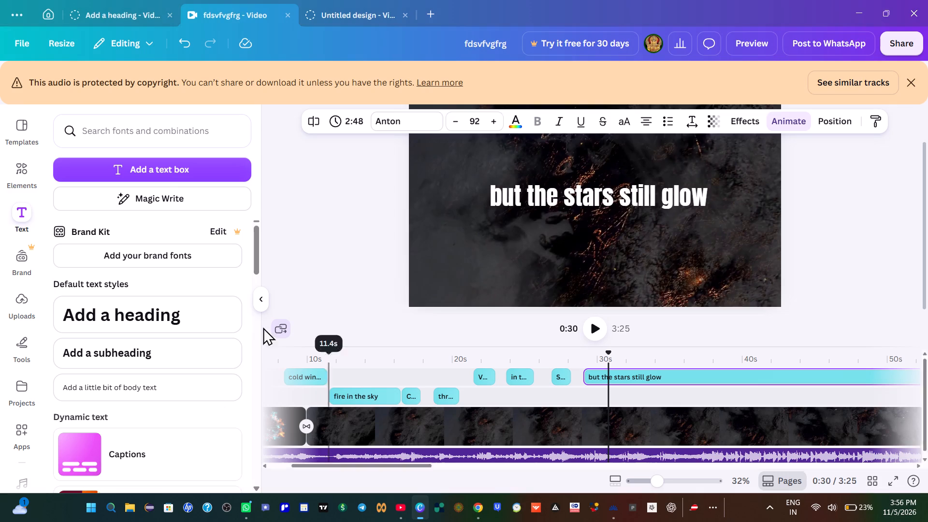
pyautogui.click(563, 364)
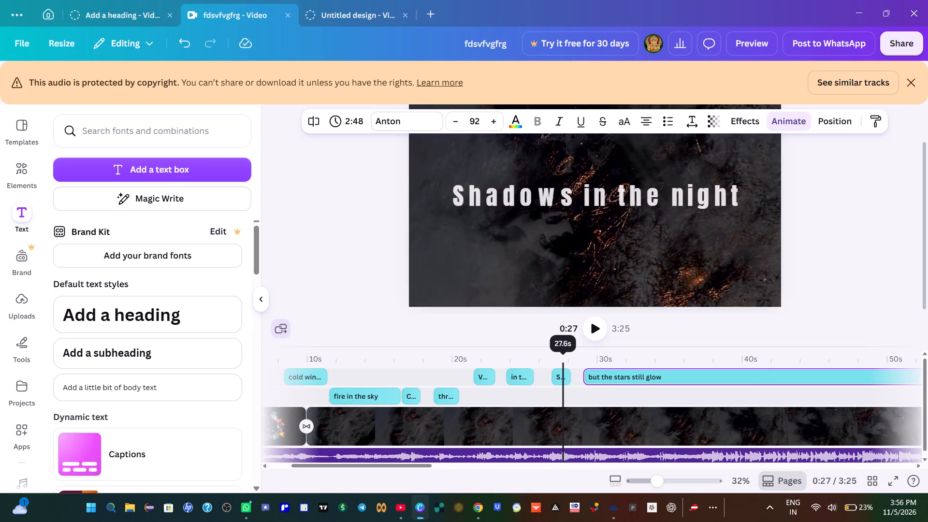
pyautogui.click(596, 327)
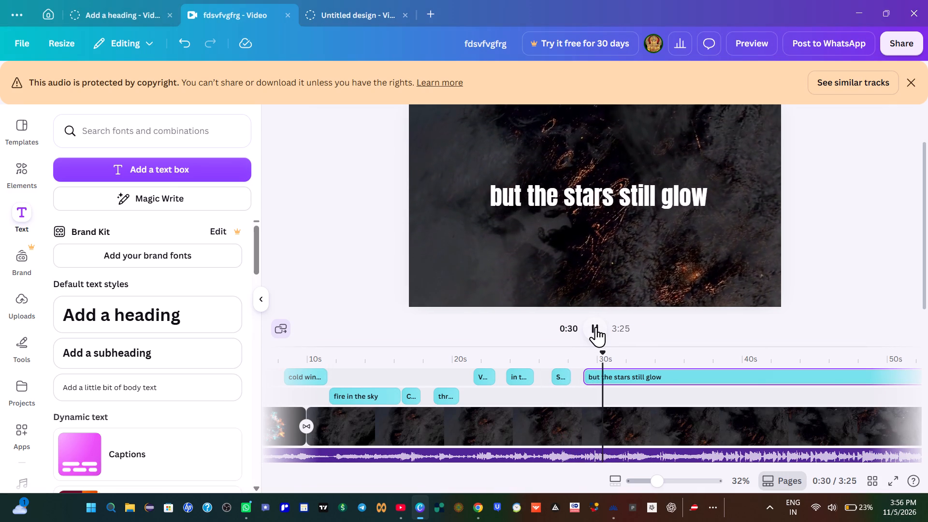
pyautogui.click(596, 327)
pyautogui.rightClick(610, 375)
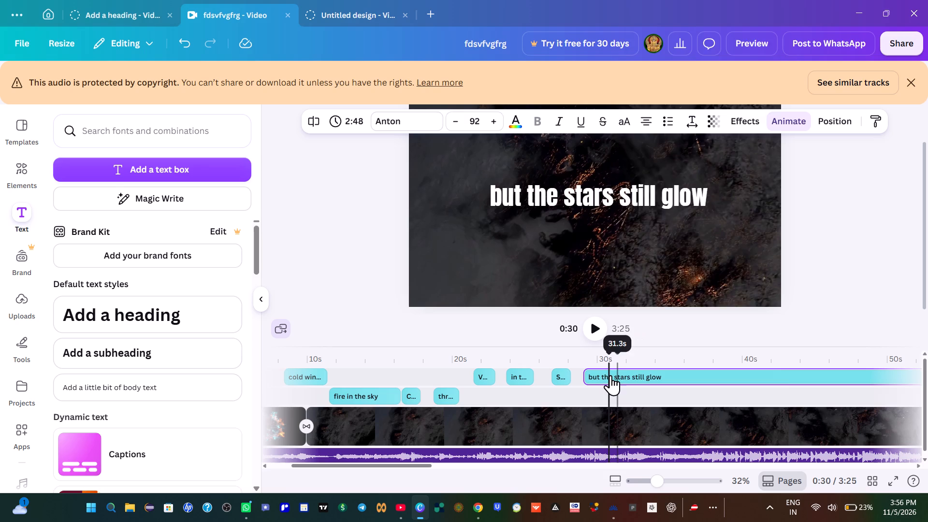
pyautogui.click(634, 321)
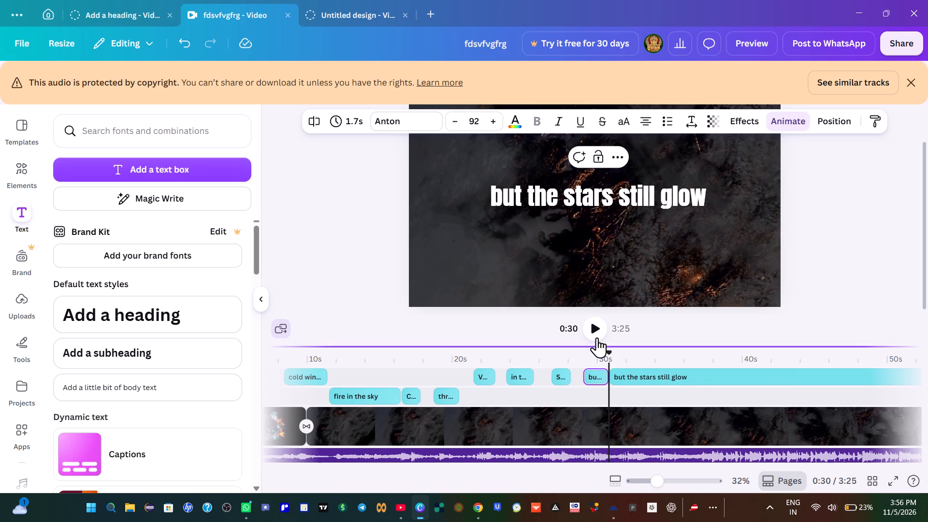
# Find the next line's cue by a short playback and move the second "but the stars still glow" clip to start at about 0:31.
pyautogui.click(598, 333)
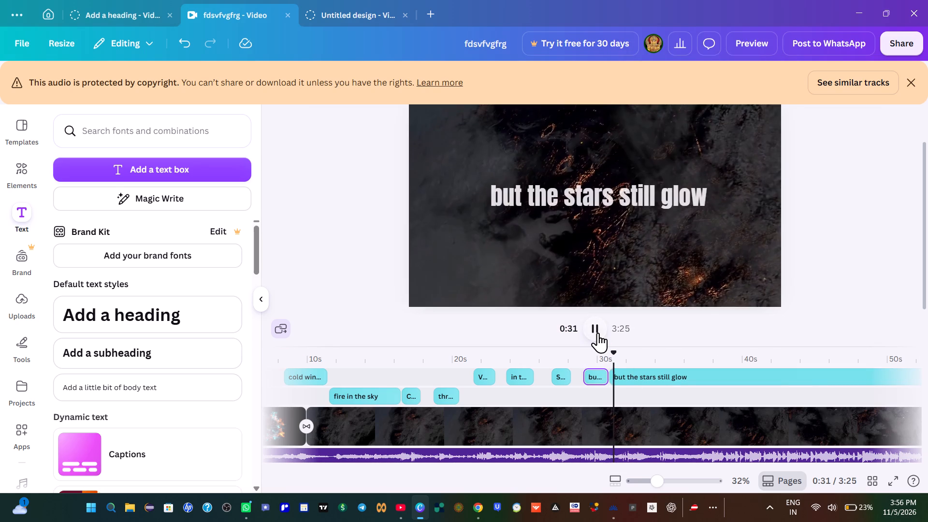
pyautogui.click(598, 333)
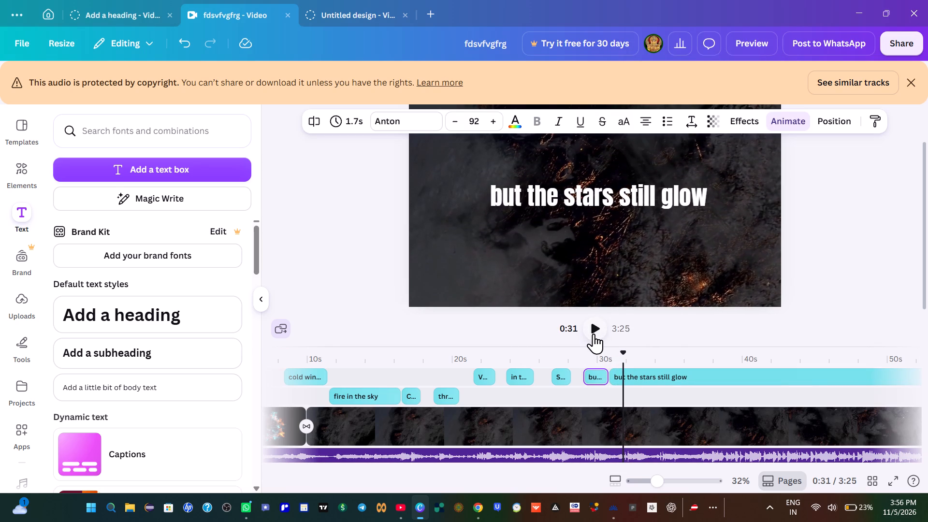
pyautogui.press('Left')
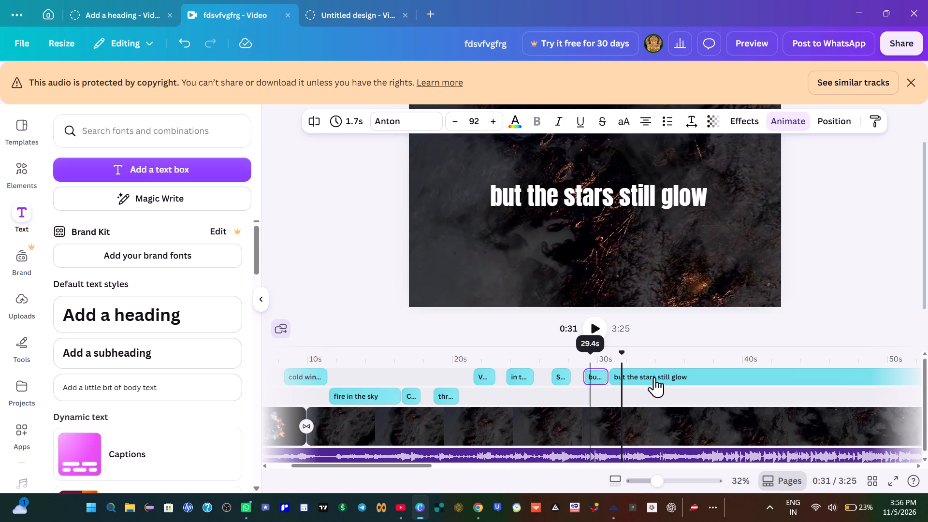
pyautogui.moveTo(647, 376); pyautogui.dragTo(656, 375)
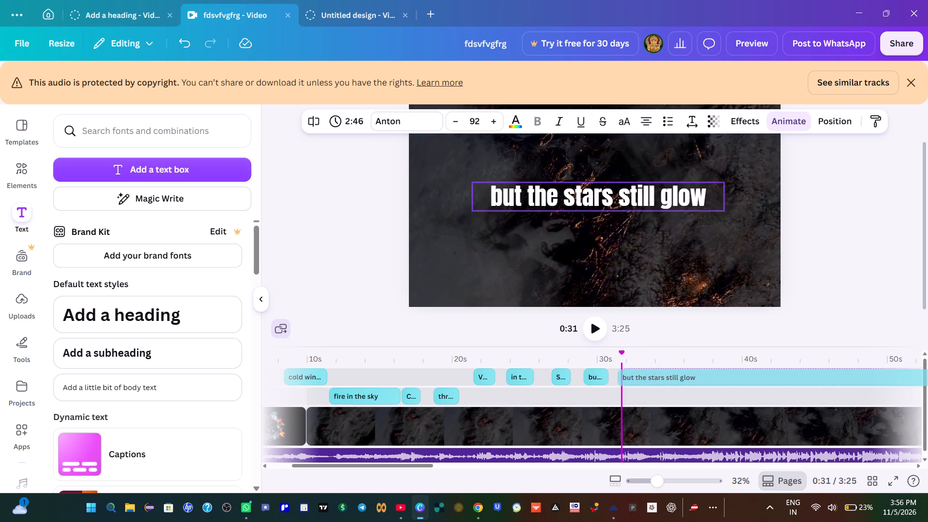
pyautogui.moveTo(656, 375); pyautogui.dragTo(657, 374)
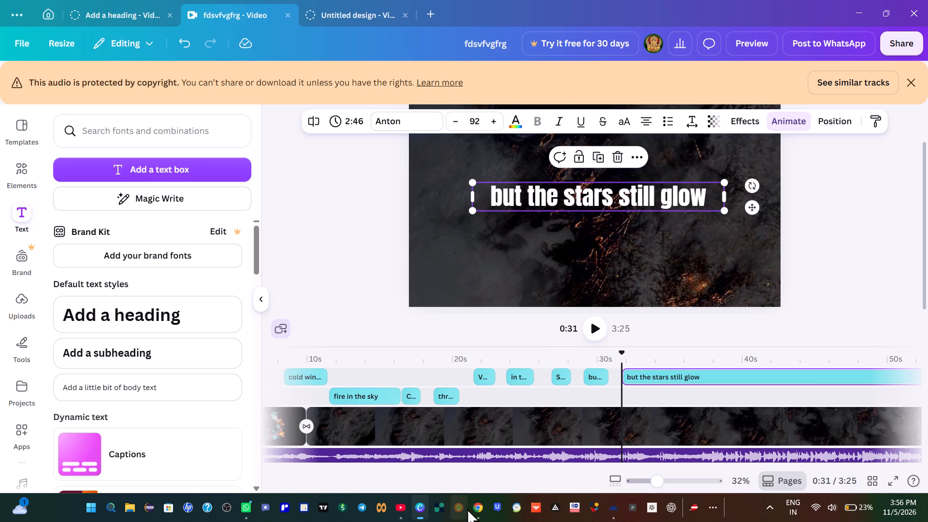
# Copy "If I fall tonight" from the Chrome lyrics page and replace the second "but the stars still glow" clip's text with it in Canva.
pyautogui.click(479, 506)
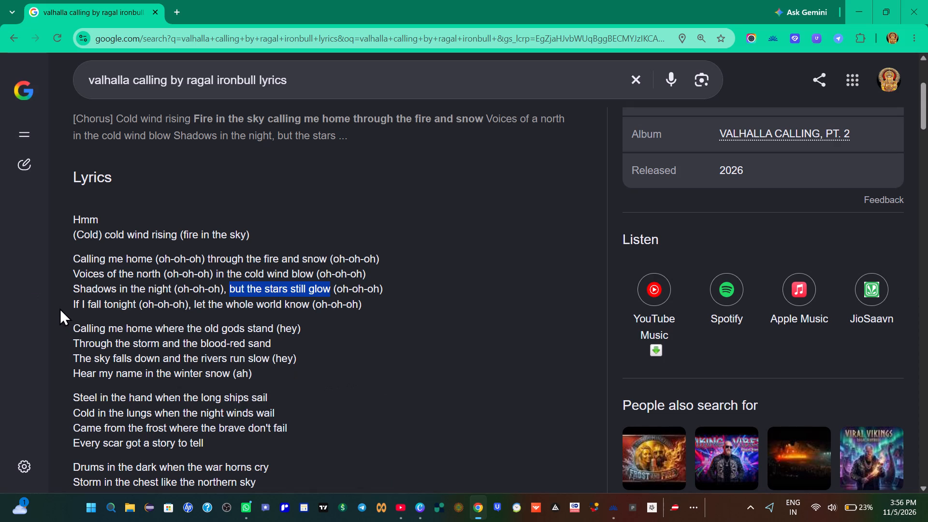
pyautogui.moveTo(66, 303); pyautogui.dragTo(136, 308)
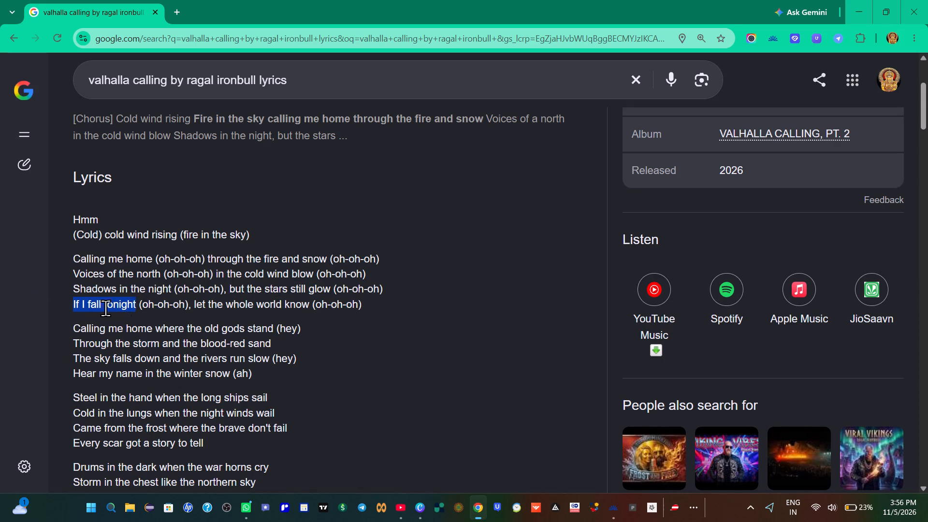
pyautogui.rightClick(109, 305)
pyautogui.click(144, 319)
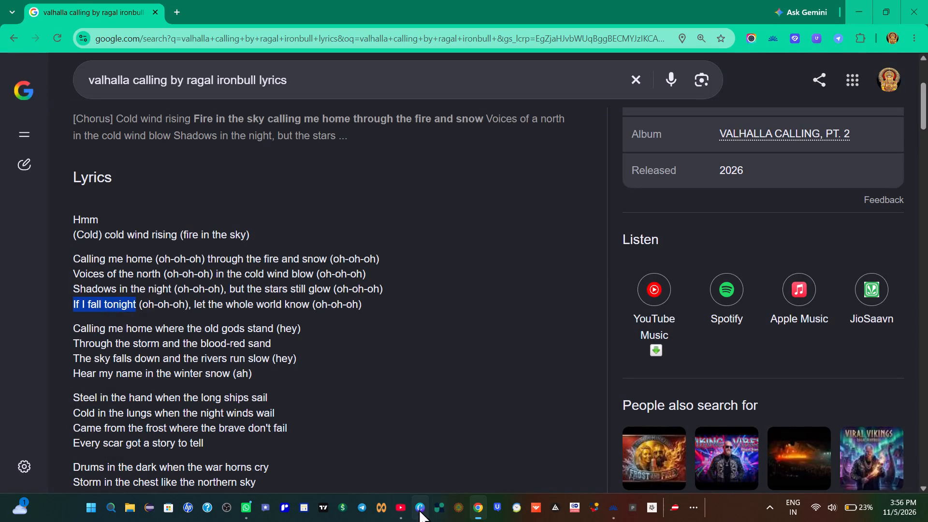
pyautogui.click(419, 509)
pyautogui.click(632, 196)
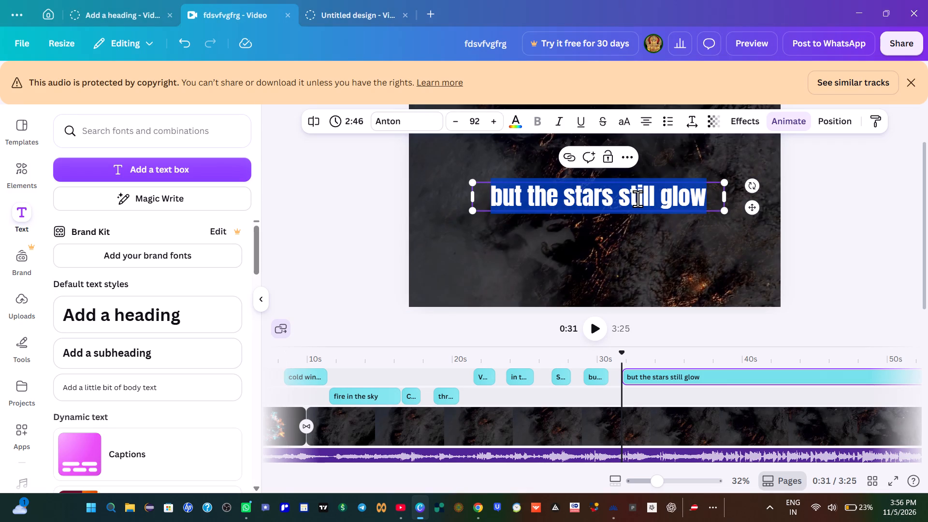
pyautogui.press('BackSpace')
pyautogui.hotkey('ctrl', 'v')
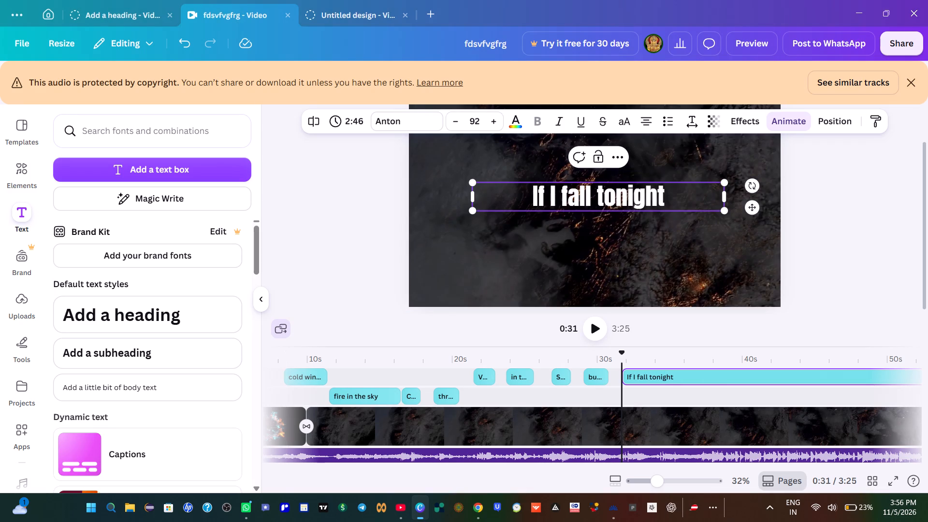
# Play from about 0:30 to the end of the sung line and split the "If I fall tonight" clip at about 0:33.
pyautogui.click(599, 362)
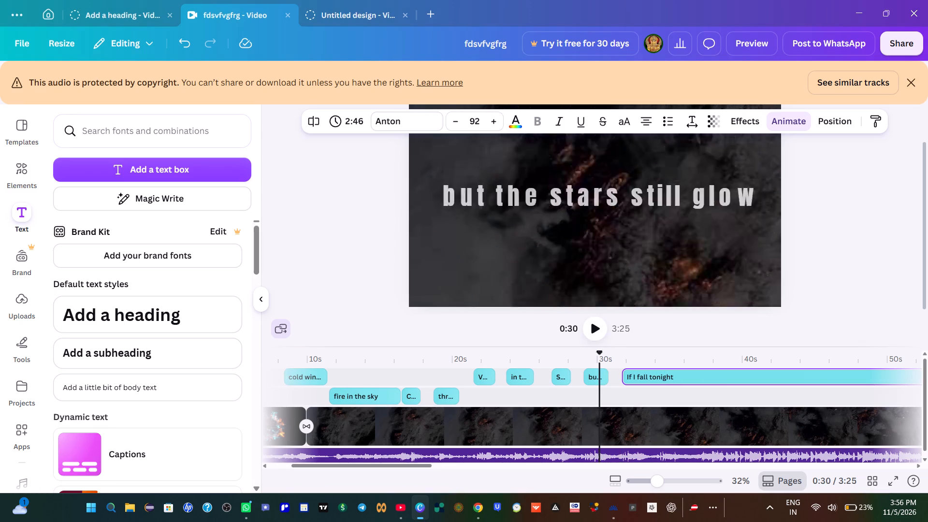
pyautogui.click(595, 327)
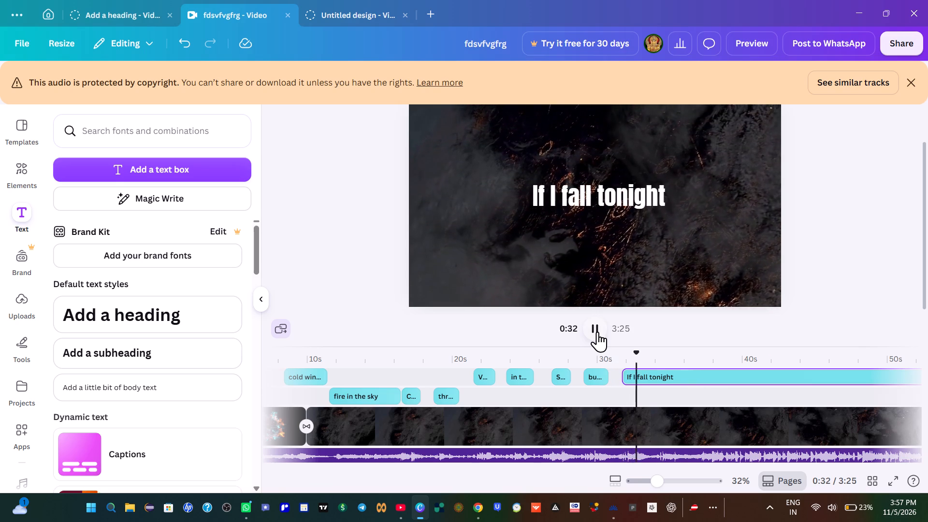
pyautogui.click(598, 332)
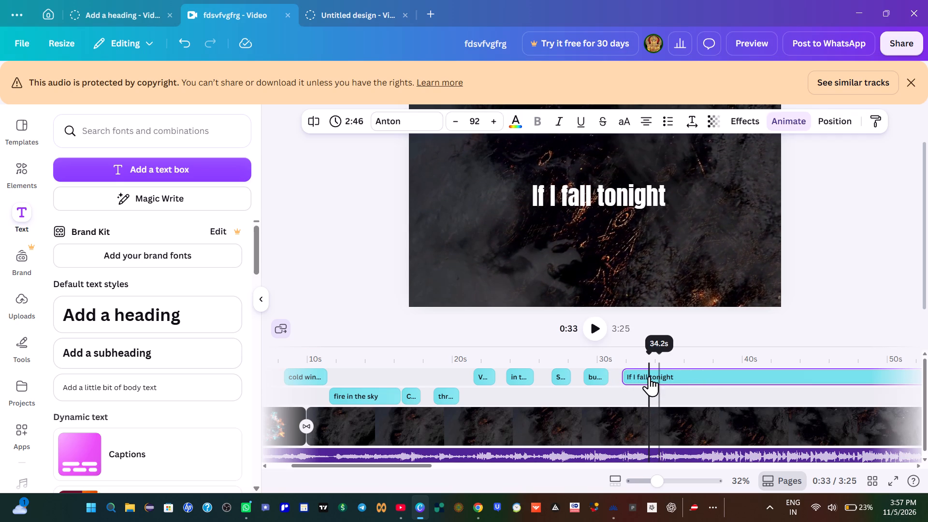
pyautogui.rightClick(648, 375)
pyautogui.click(674, 318)
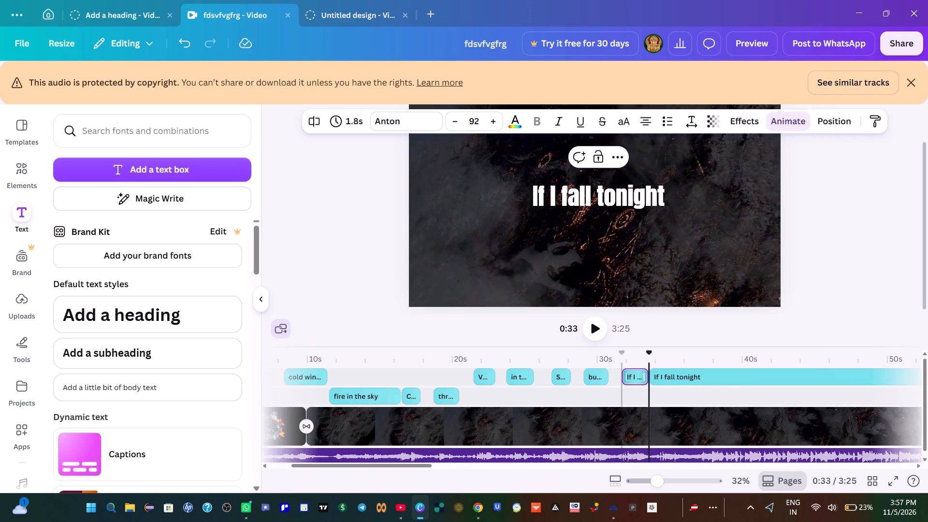
# Find the next line's cue by a short playback and move the second "If I fall tonight" clip to start at about 0:34.
pyautogui.click(593, 333)
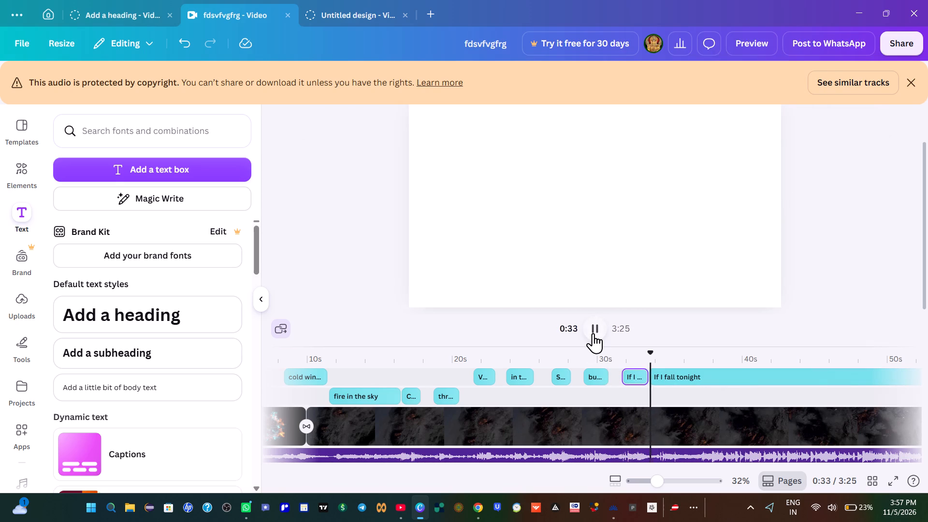
pyautogui.click(593, 333)
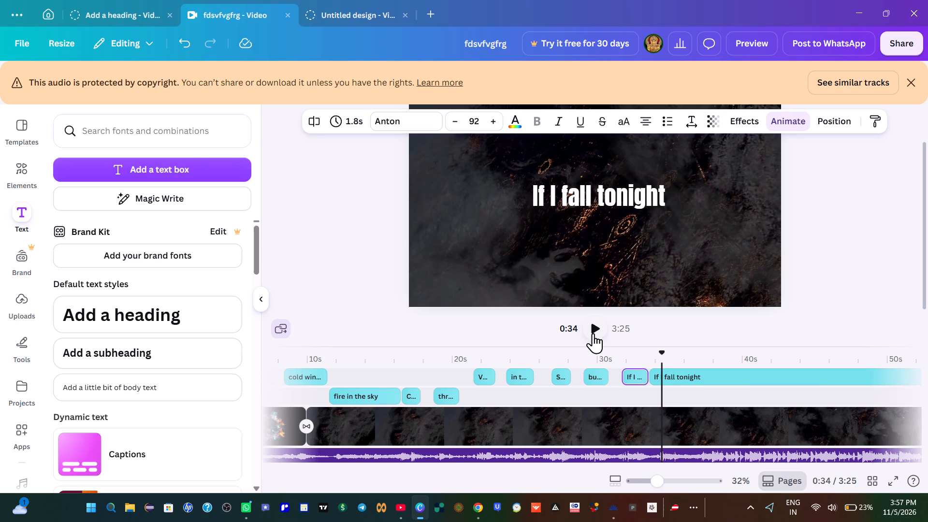
pyautogui.press('Left')
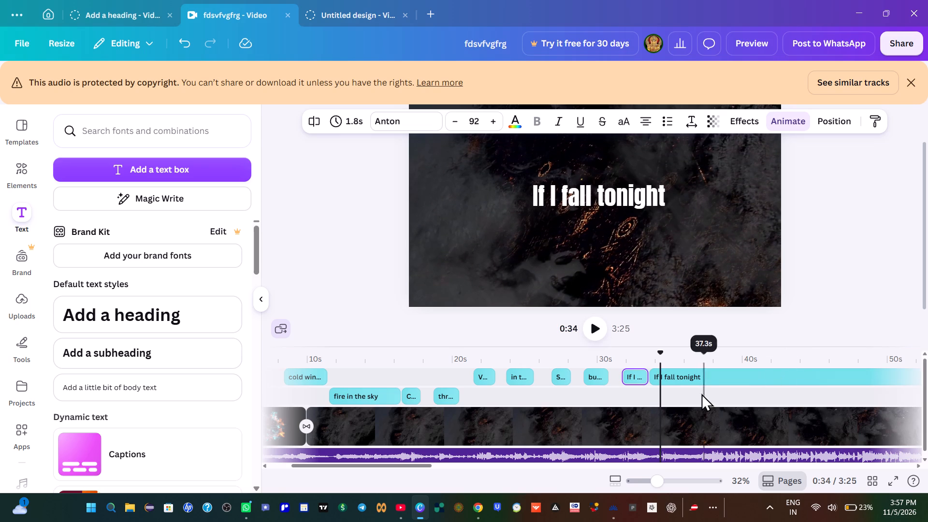
pyautogui.moveTo(674, 376); pyautogui.dragTo(687, 374)
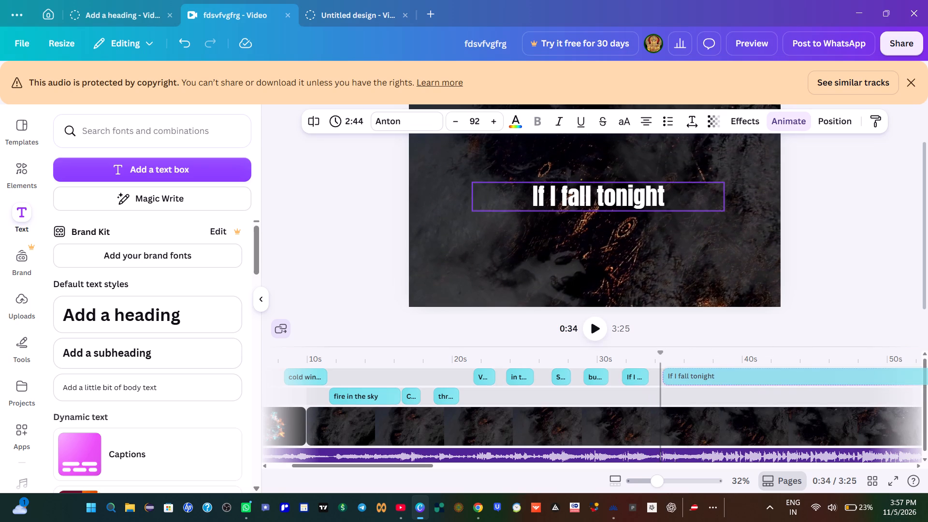
pyautogui.moveTo(687, 374); pyautogui.dragTo(686, 374)
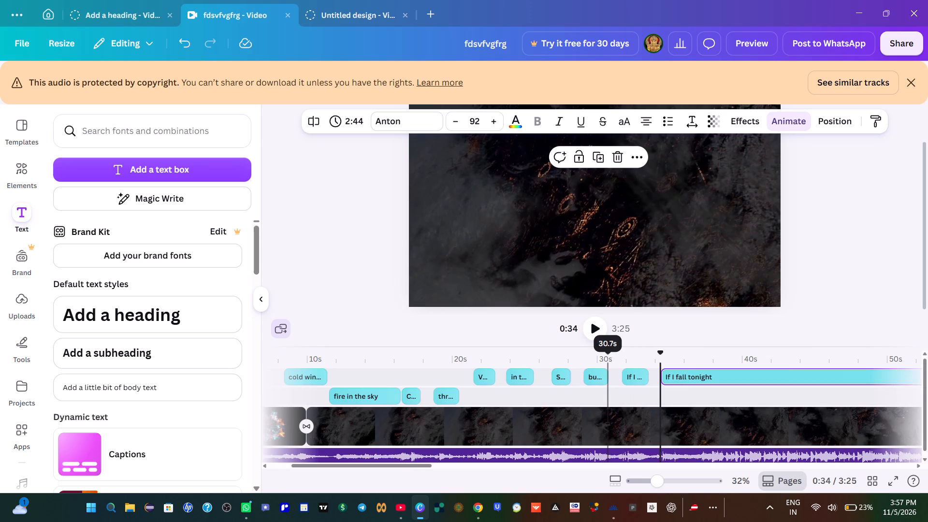
# Play the timeline repeatedly from about 0:29 and 0:33 into the second "If I fall tonight" clip to check the lyric timing.
pyautogui.click(597, 359)
pyautogui.click(595, 328)
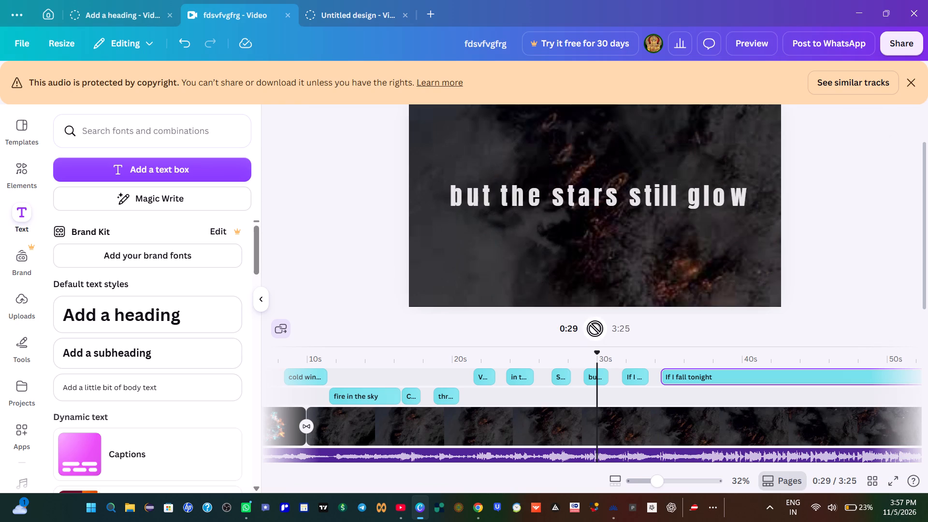
pyautogui.click(595, 328)
pyautogui.click(595, 328)
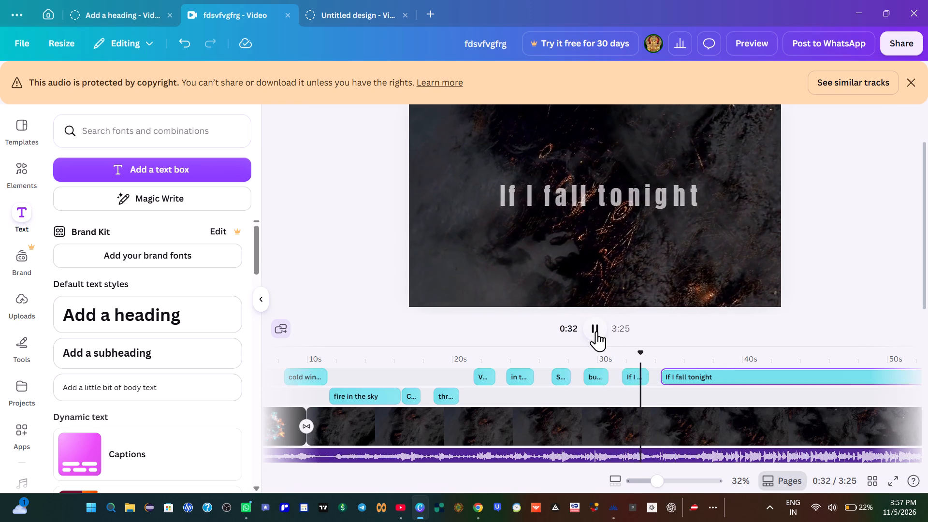
pyautogui.click(596, 331)
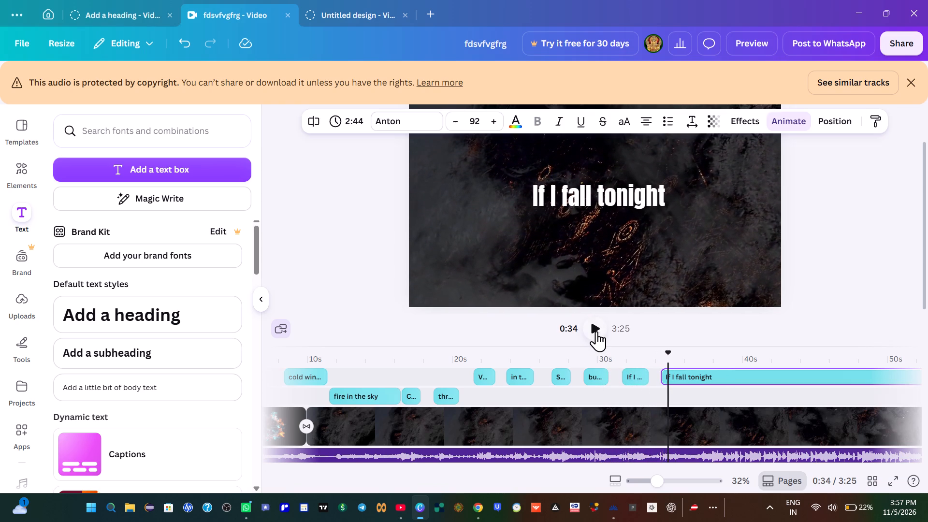
pyautogui.click(653, 362)
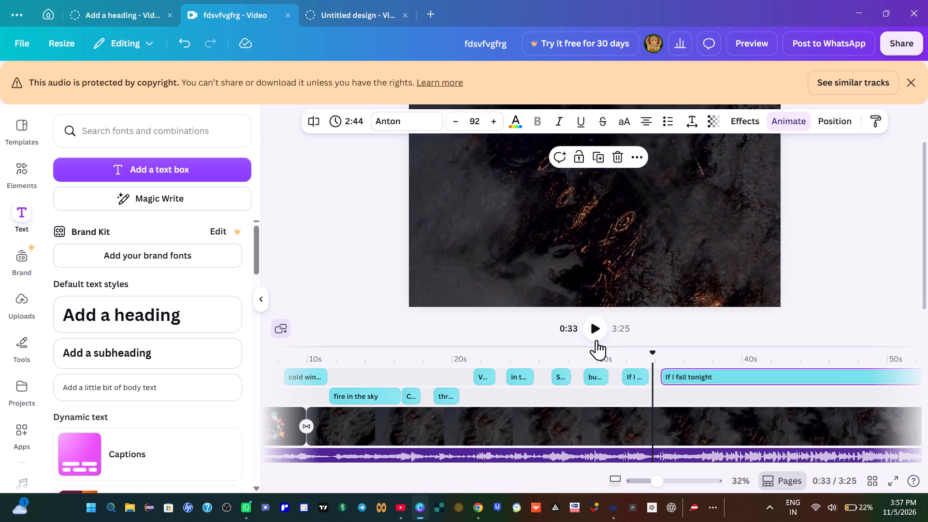
pyautogui.click(596, 329)
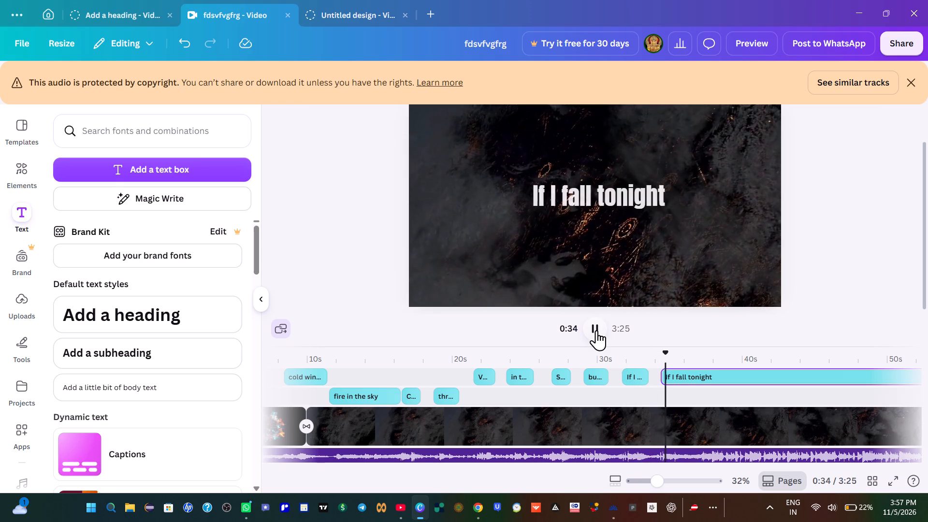
pyautogui.click(596, 330)
pyautogui.click(645, 361)
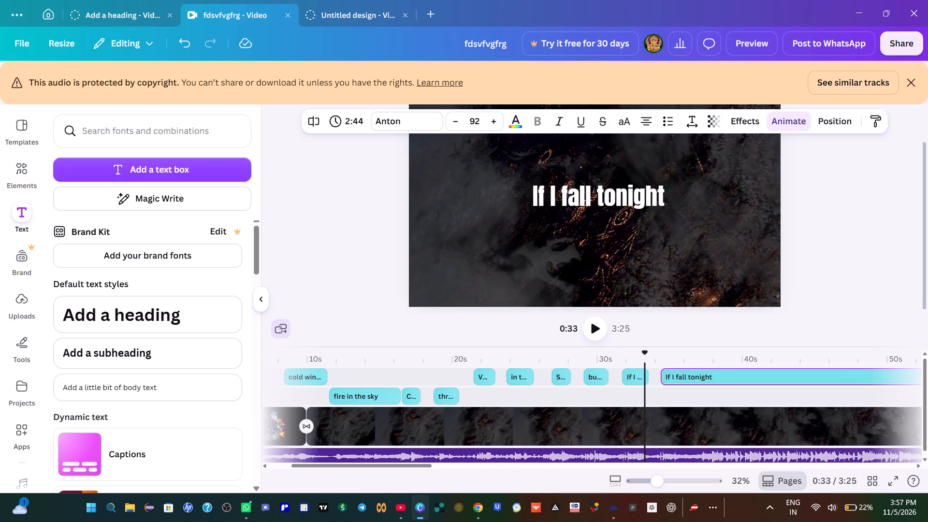
pyautogui.click(592, 333)
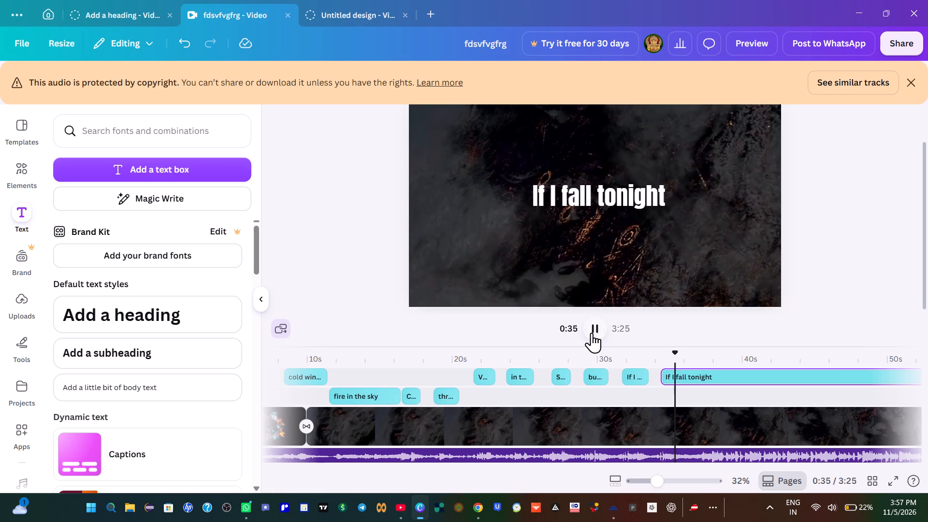
pyautogui.click(592, 333)
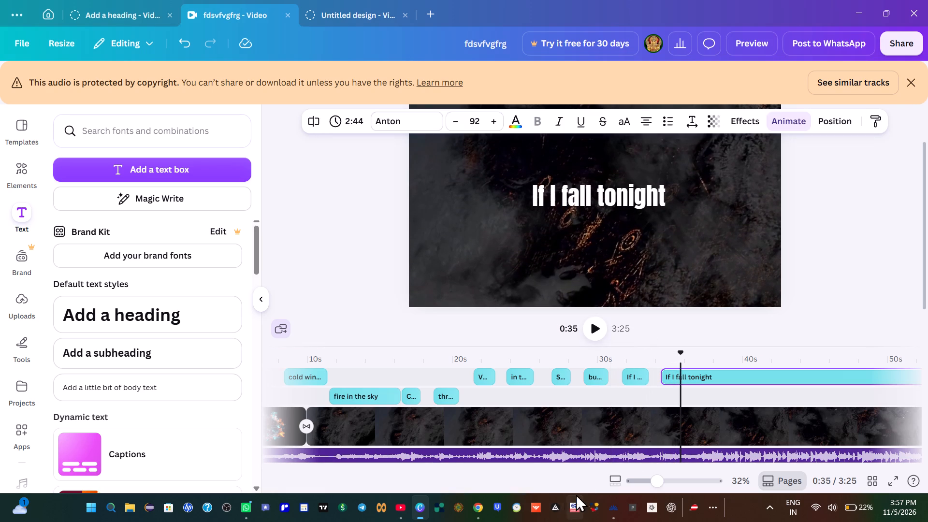
# Copy "let the whole world know" from the Chrome lyrics page and replace the second "If I fall tonight" clip's text with it in Canva.
pyautogui.click(478, 505)
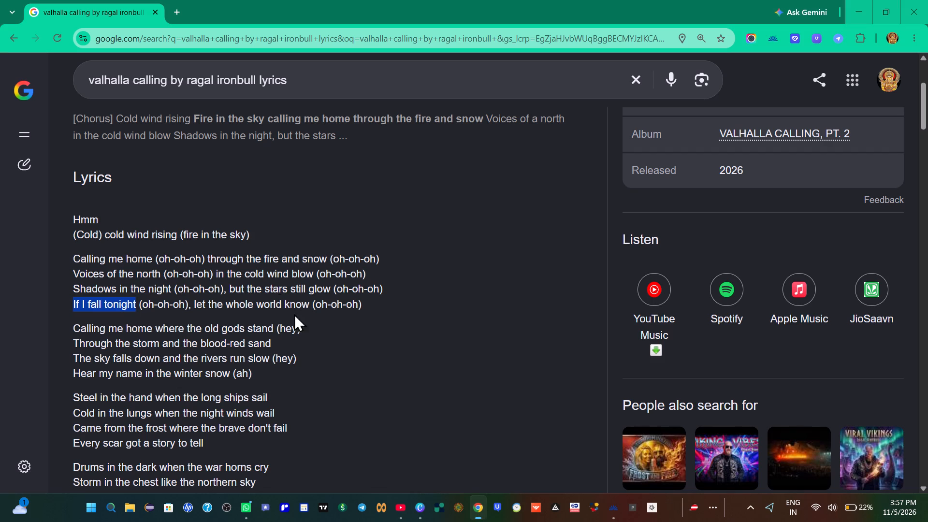
pyautogui.moveTo(195, 304); pyautogui.dragTo(211, 304)
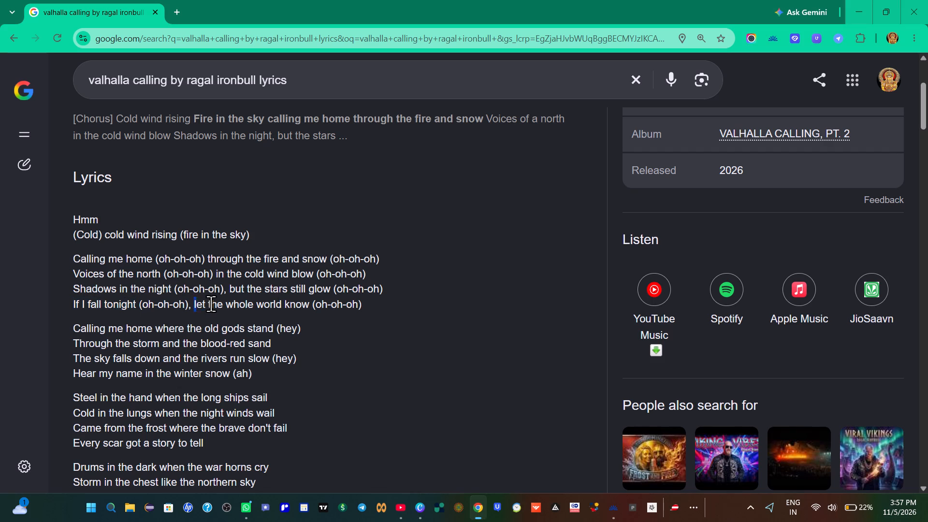
pyautogui.moveTo(211, 304); pyautogui.dragTo(309, 306)
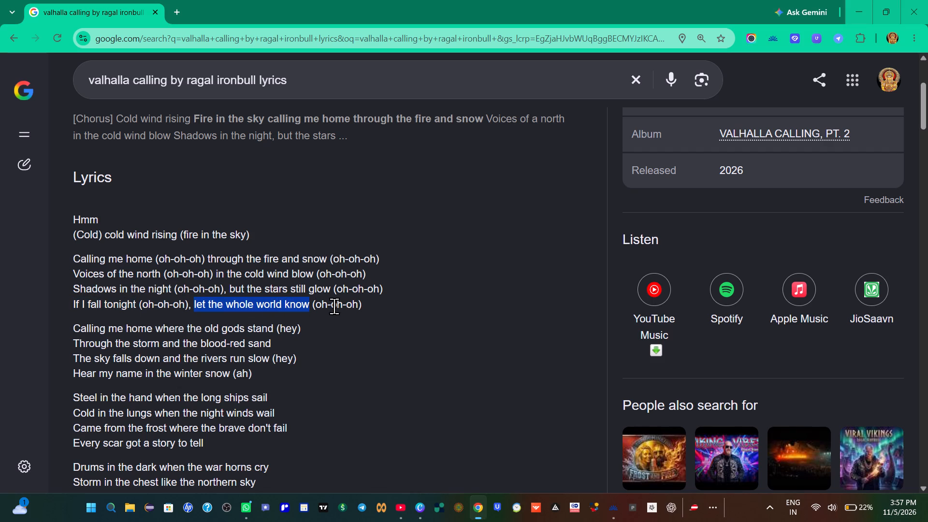
pyautogui.rightClick(284, 304)
pyautogui.click(324, 320)
pyautogui.click(414, 510)
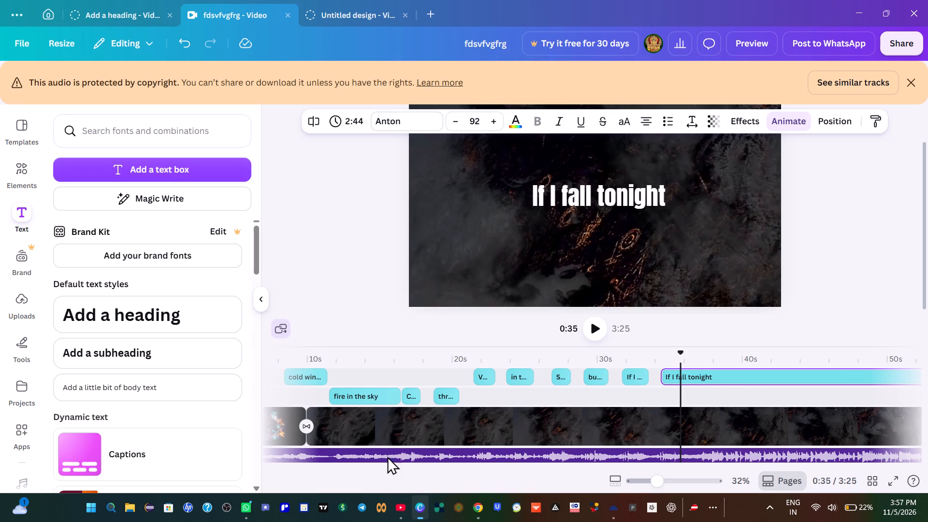
pyautogui.click(613, 199)
pyautogui.click(613, 199)
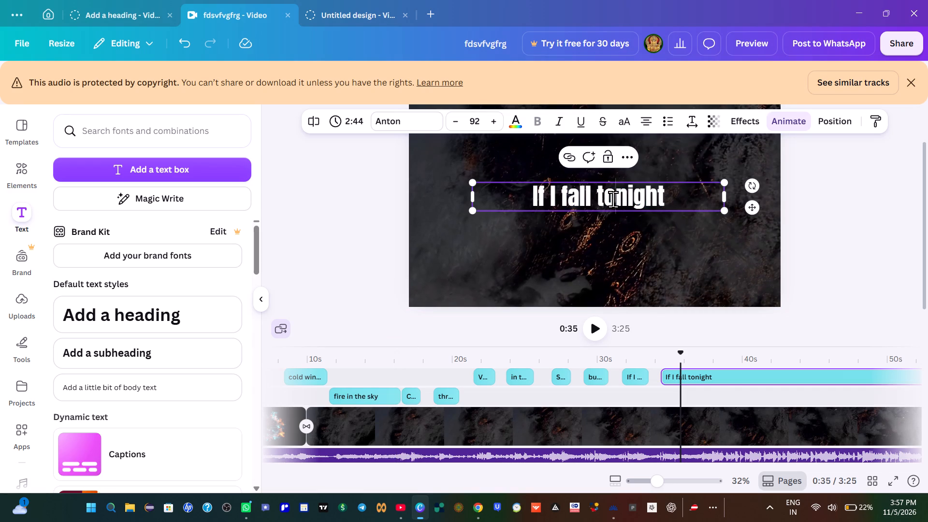
pyautogui.click(613, 199)
pyautogui.click(647, 234)
pyautogui.click(661, 194)
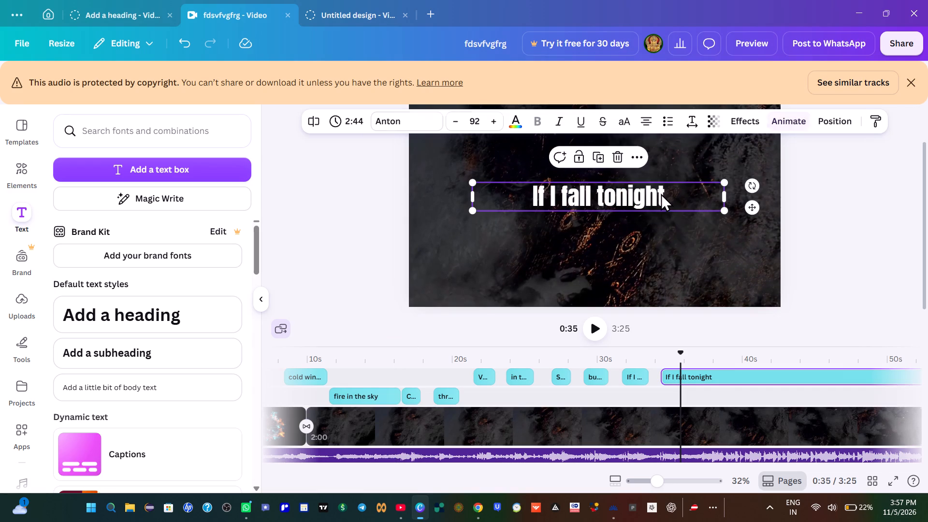
pyautogui.click(661, 193)
pyautogui.press('BackSpace')
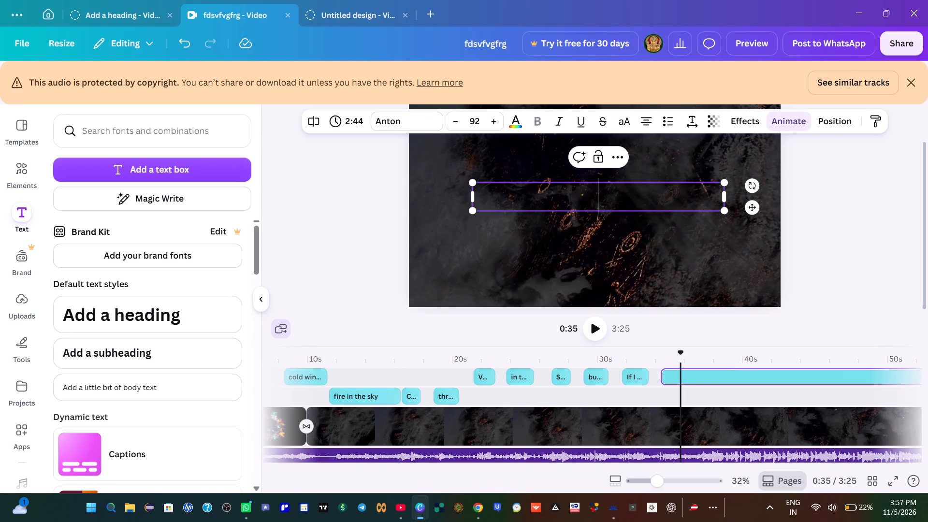
pyautogui.hotkey('ctrl', 'v')
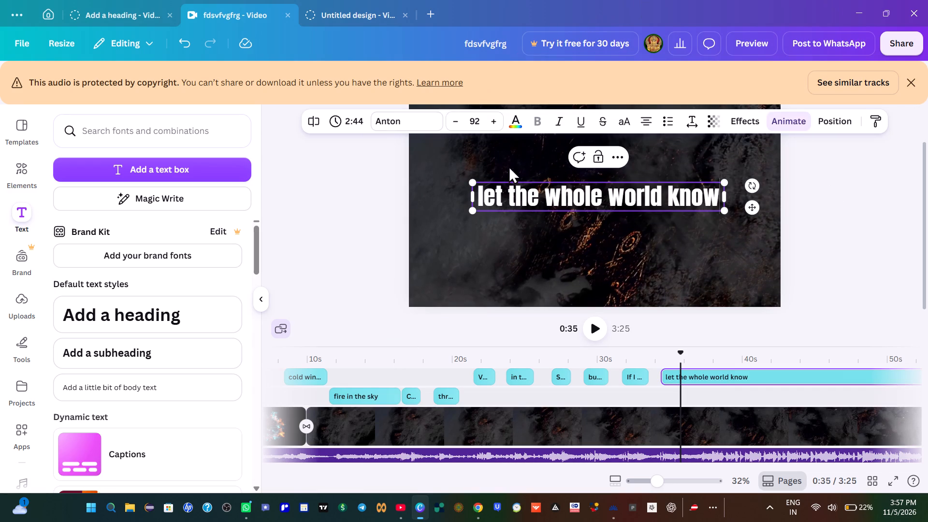
# Play from about 0:33 to the end of the sung line and split the "let the whole world know" clip at about 0:36.
pyautogui.click(643, 363)
pyautogui.click(593, 328)
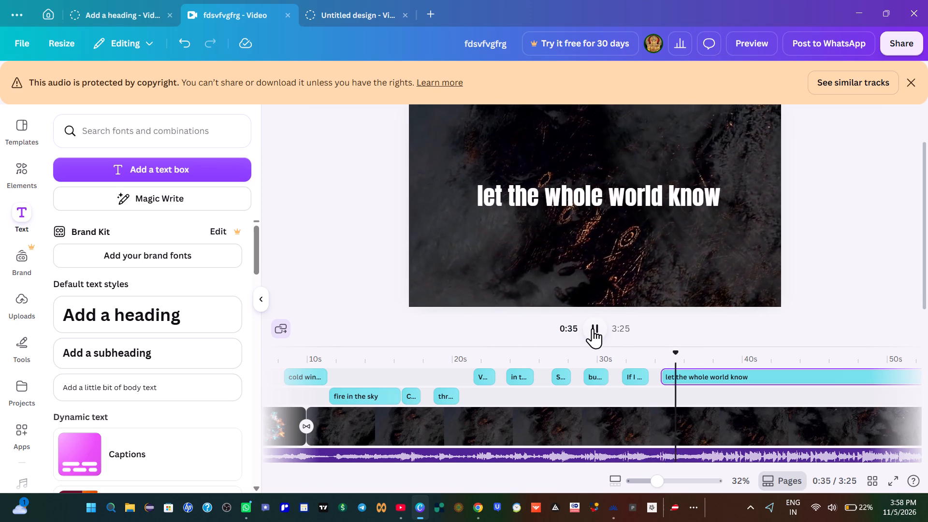
pyautogui.click(593, 328)
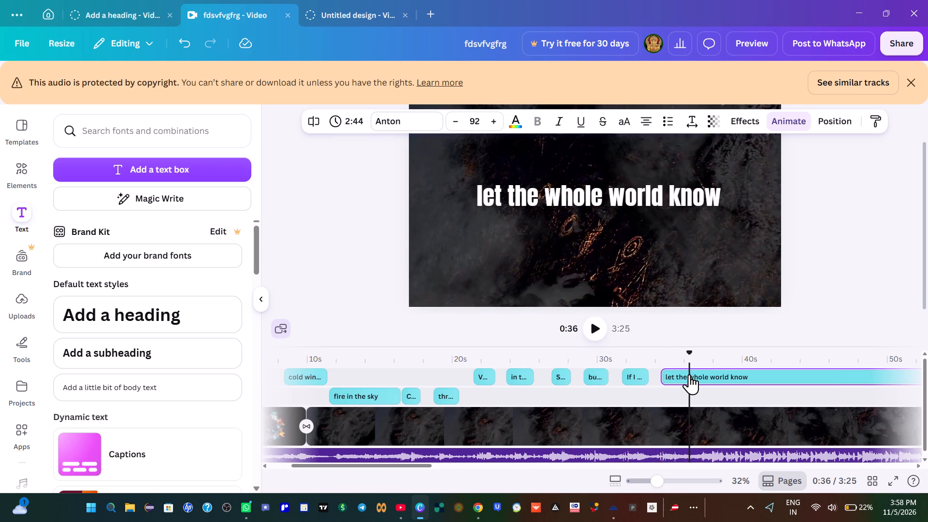
pyautogui.rightClick(690, 375)
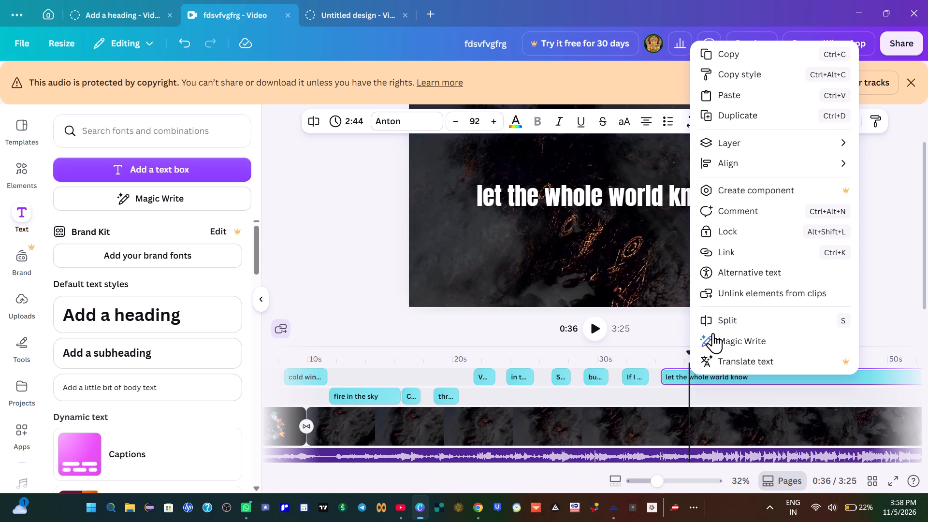
pyautogui.click(728, 317)
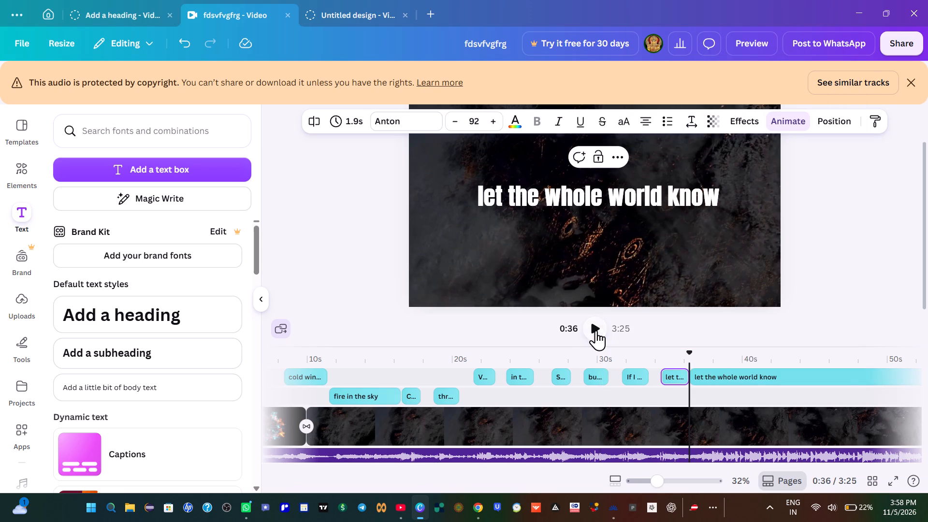
# Find the next line's cue by playback, move the second "let the whole world know" clip to start at about 0:37, and check its timing.
pyautogui.click(596, 329)
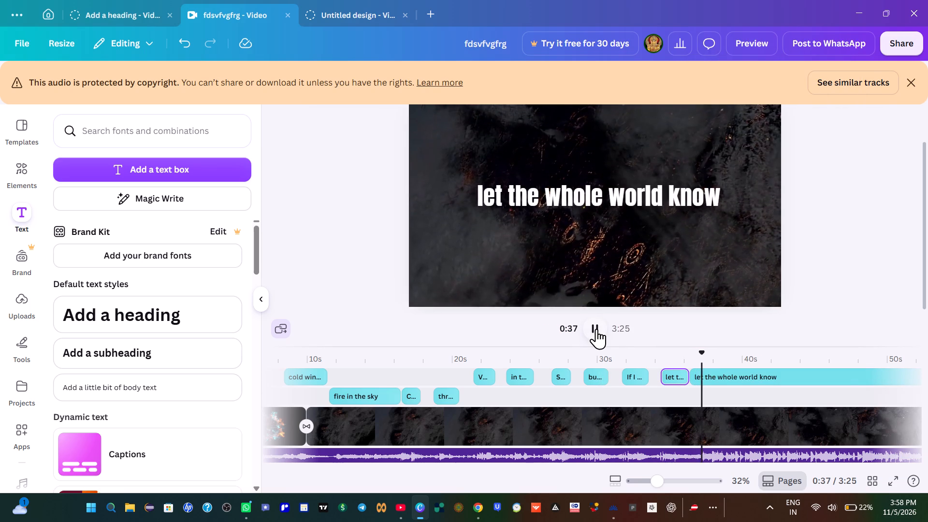
pyautogui.click(596, 329)
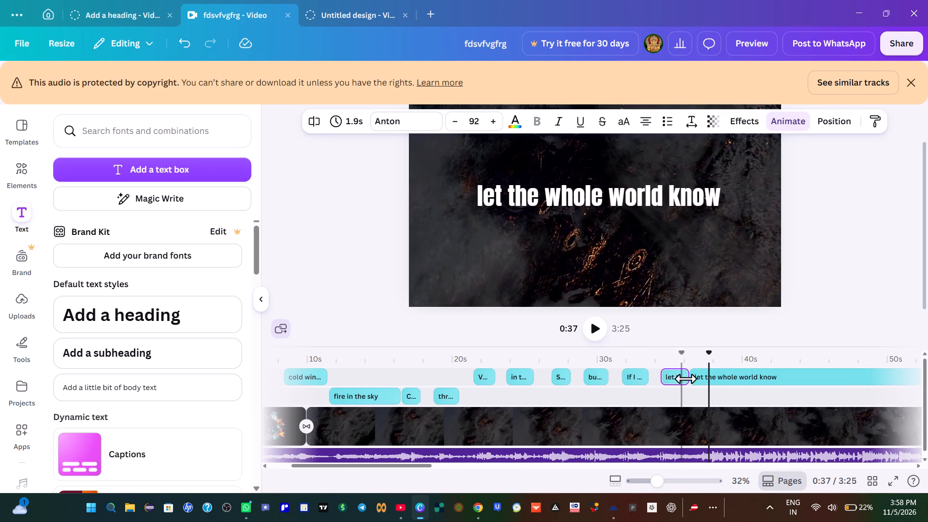
pyautogui.click(675, 363)
pyautogui.click(596, 333)
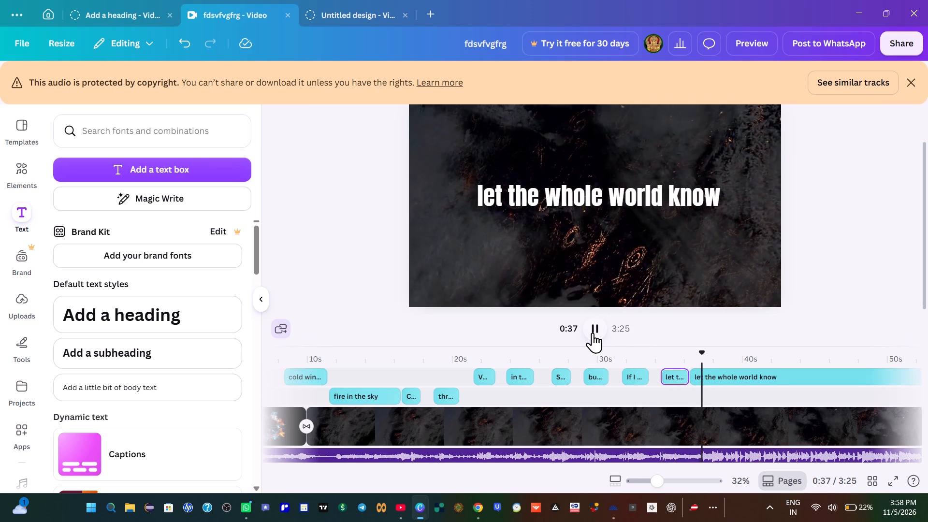
pyautogui.click(593, 333)
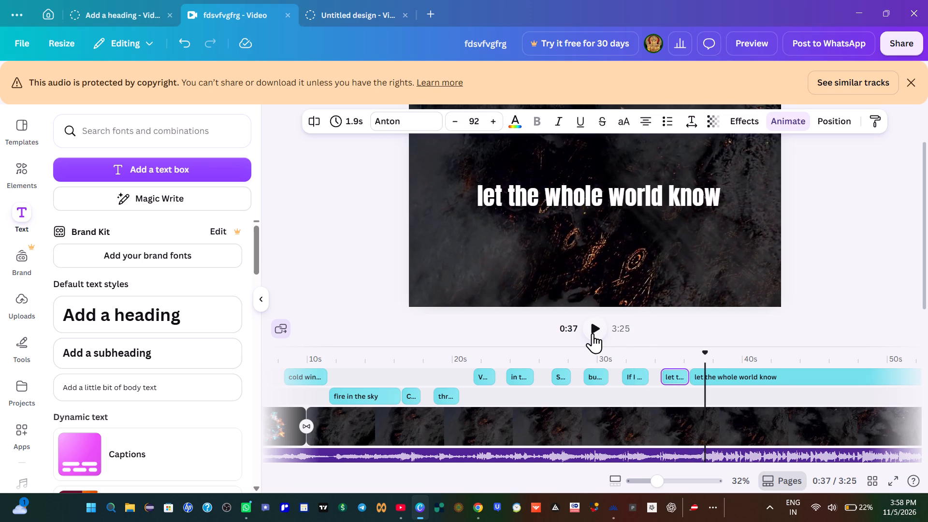
pyautogui.press('Left')
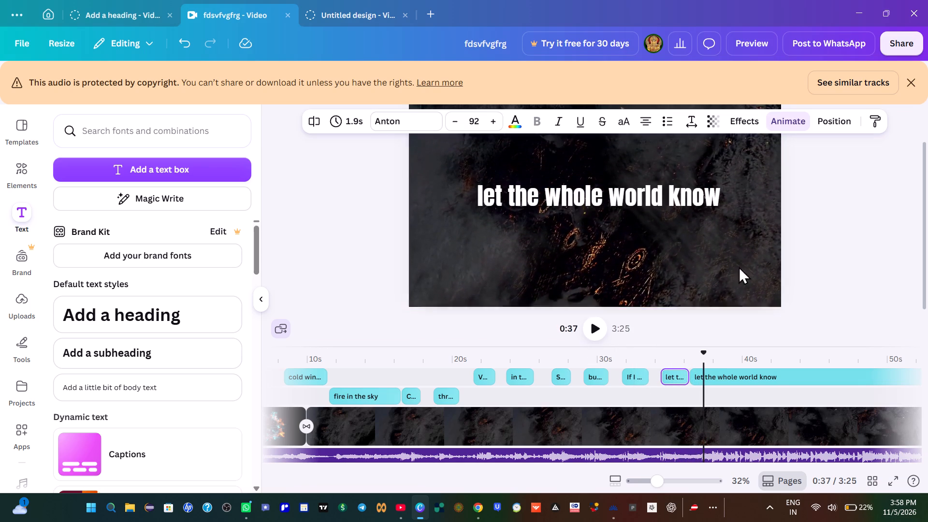
pyautogui.moveTo(721, 374); pyautogui.dragTo(726, 374)
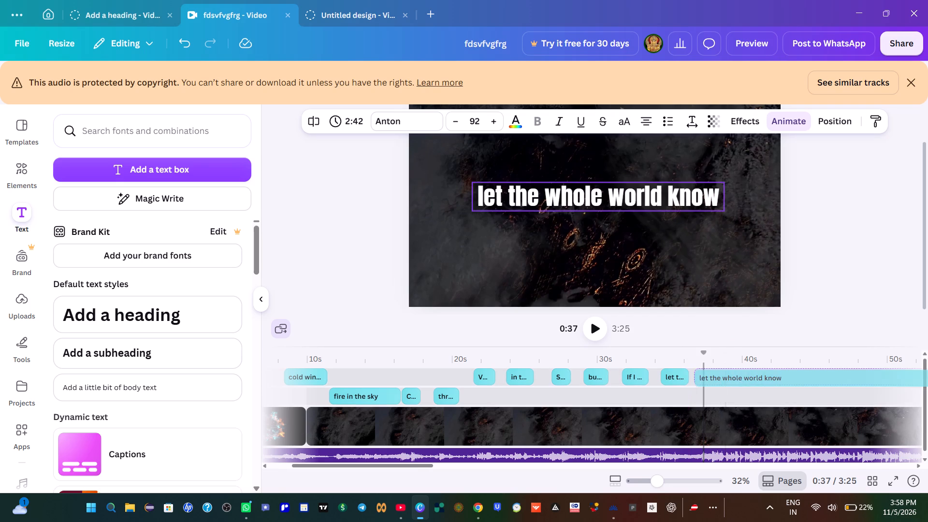
pyautogui.moveTo(726, 374); pyautogui.dragTo(732, 372)
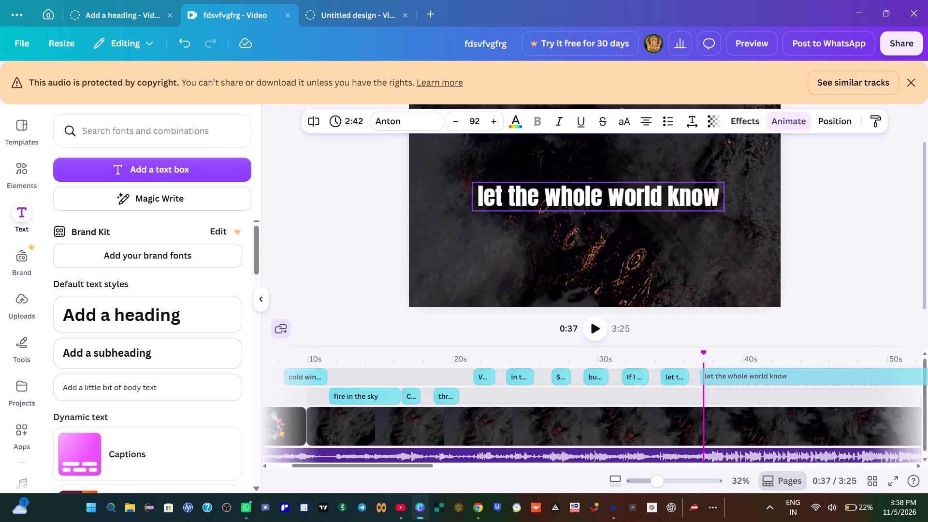
pyautogui.moveTo(732, 372); pyautogui.dragTo(732, 372)
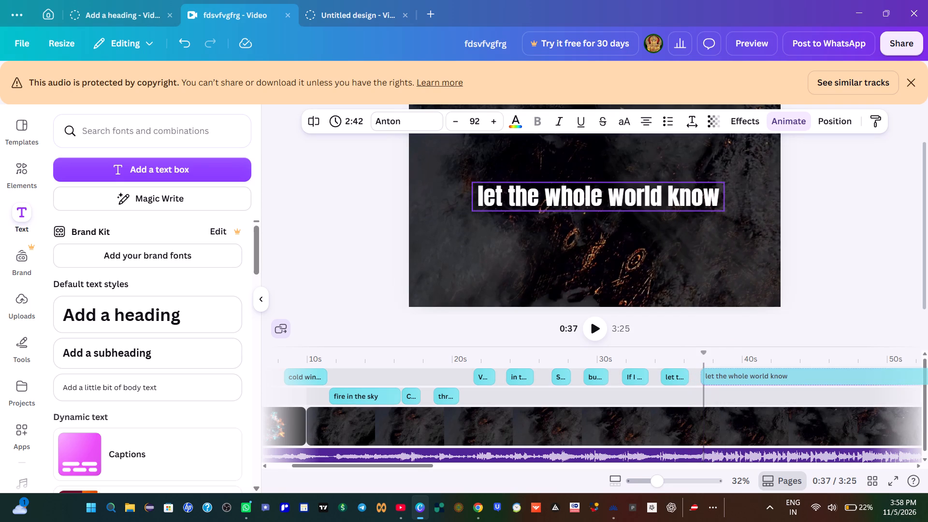
pyautogui.moveTo(732, 372); pyautogui.dragTo(733, 372)
pyautogui.click(668, 344)
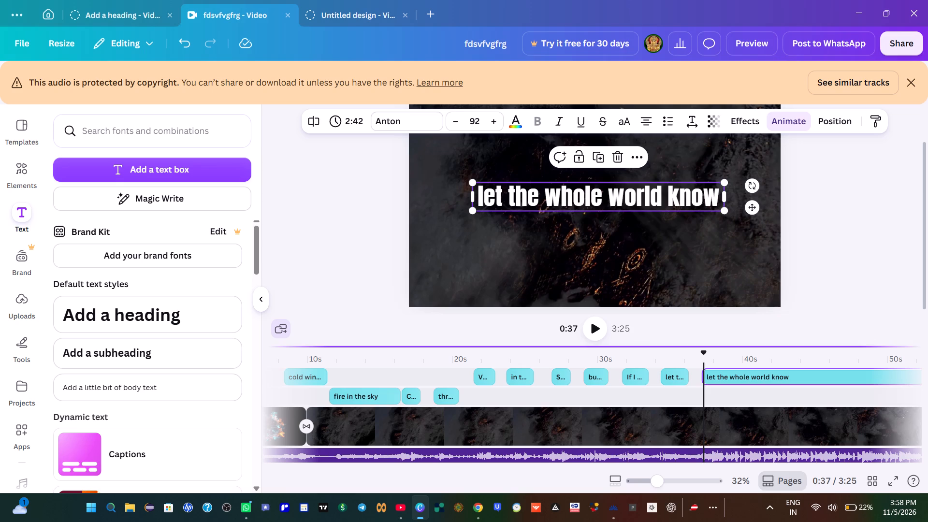
pyautogui.click(641, 352)
pyautogui.click(593, 333)
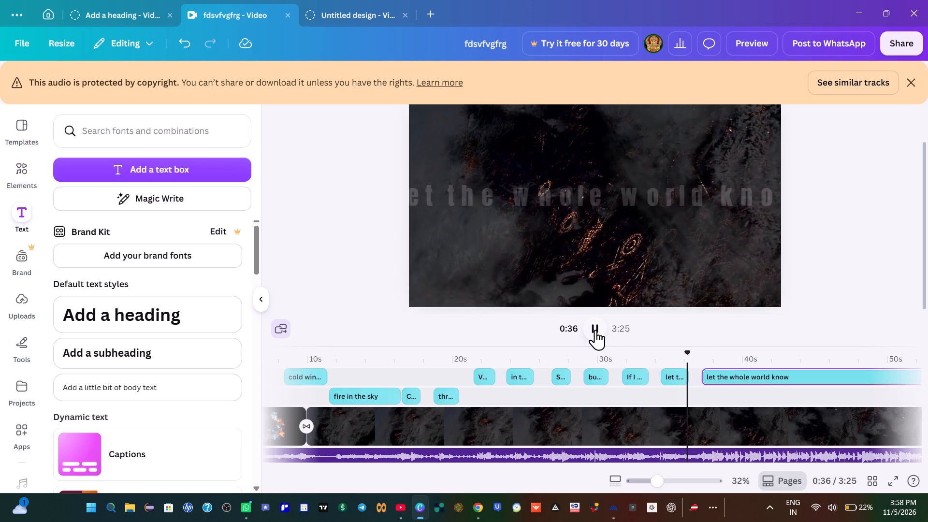
pyautogui.click(595, 330)
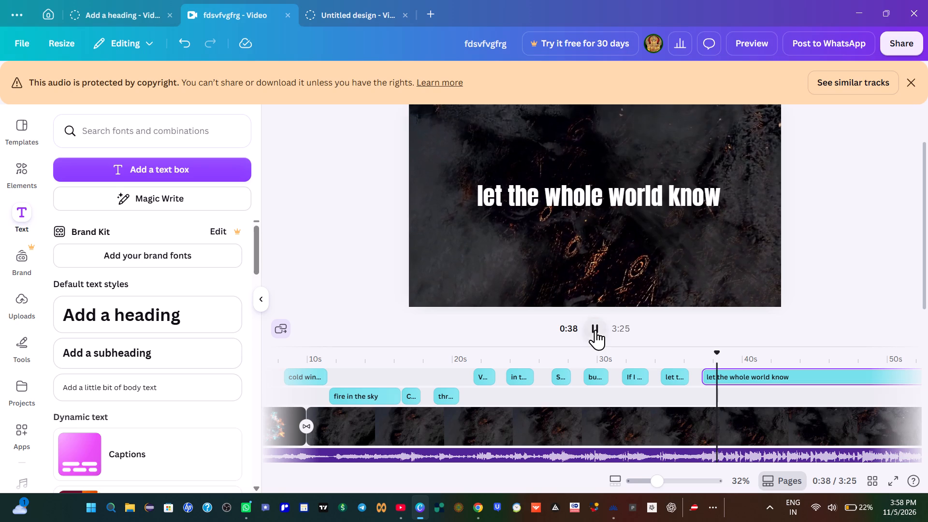
# Copy "Calling me home where the old gods stand" from the Chrome lyrics page and replace the second "let the whole world know" clip's text in Canva.
pyautogui.click(476, 510)
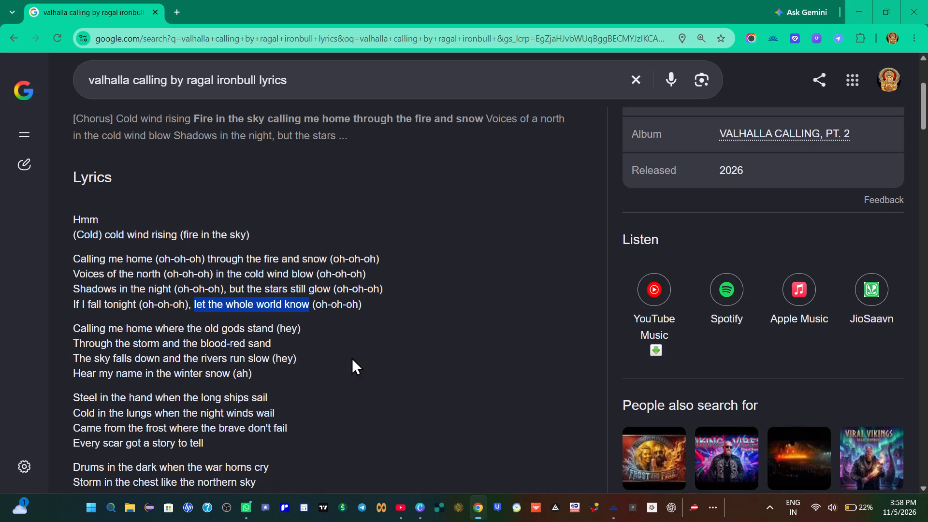
pyautogui.click(351, 357)
pyautogui.moveTo(68, 324); pyautogui.dragTo(220, 330)
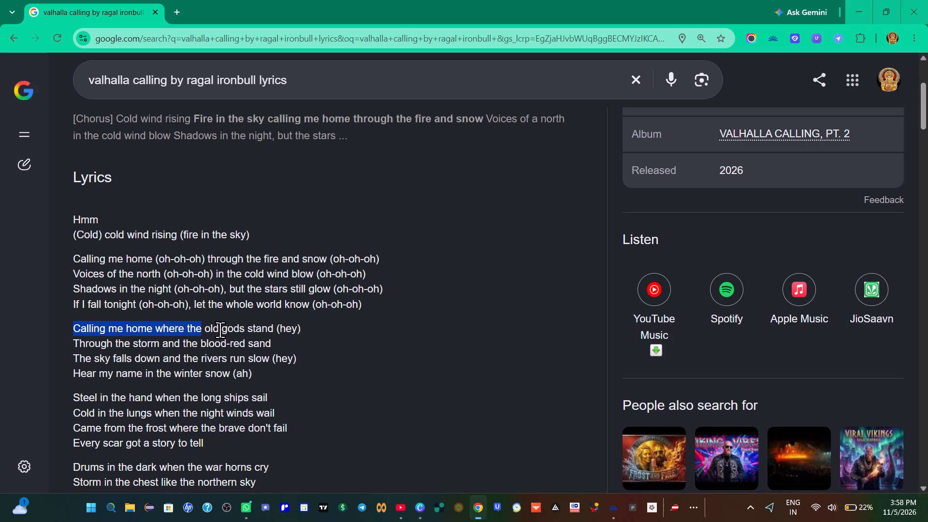
pyautogui.moveTo(220, 330); pyautogui.dragTo(276, 331)
pyautogui.rightClick(238, 331)
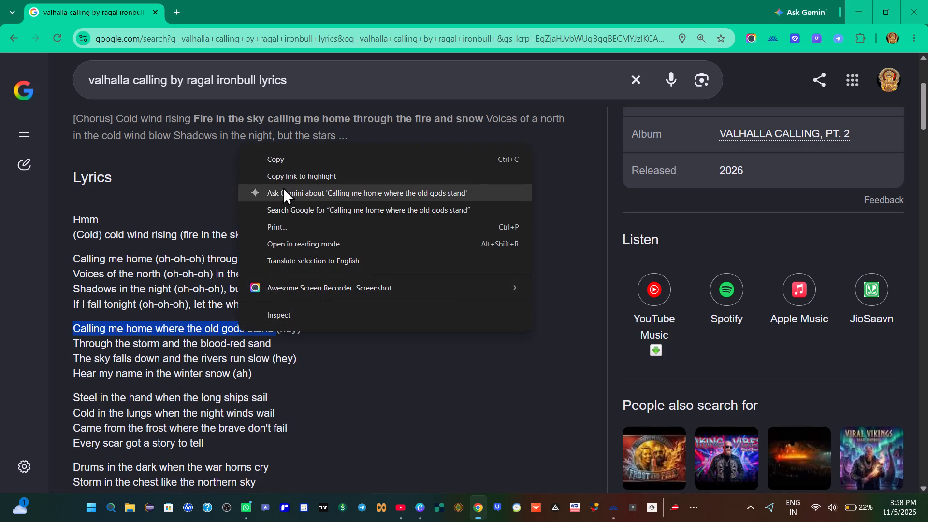
pyautogui.click(286, 160)
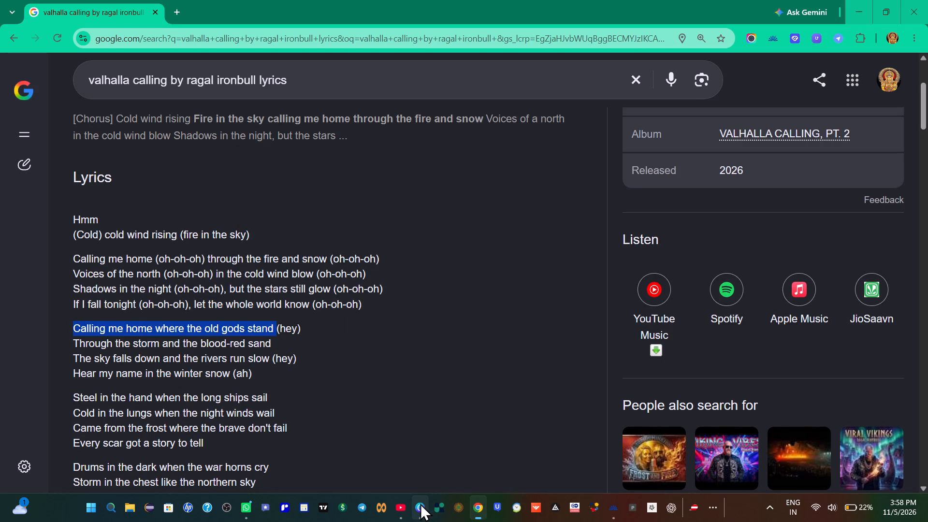
pyautogui.click(420, 504)
pyautogui.click(602, 195)
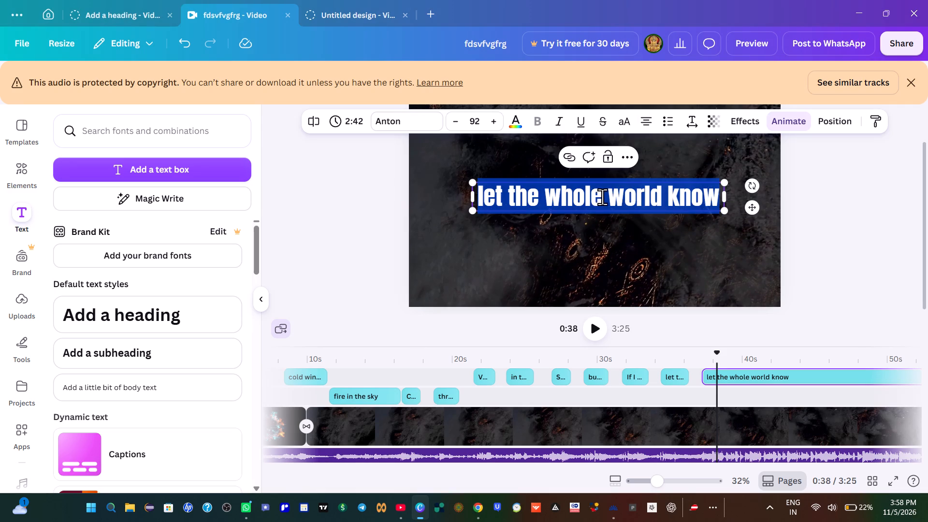
pyautogui.press('BackSpace')
pyautogui.hotkey('ctrl', 'v')
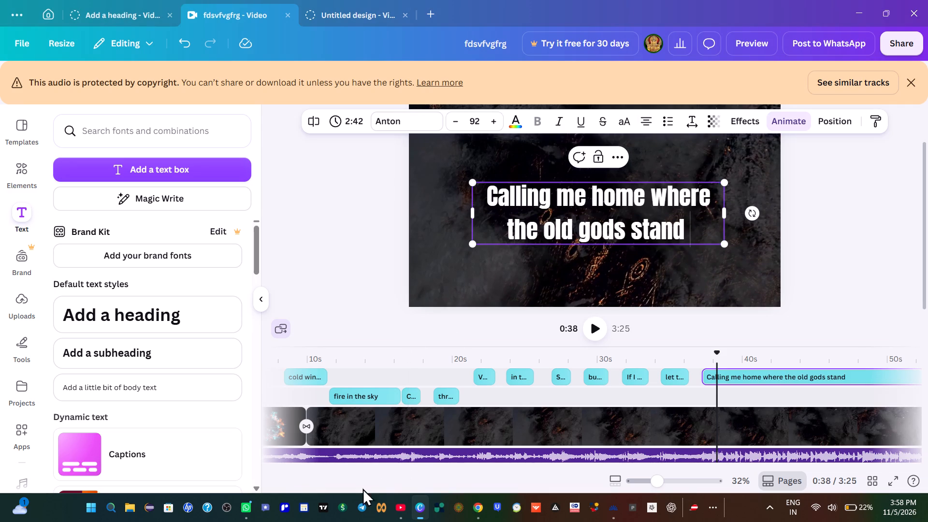
# Check the line's phrasing in the YouTube lyric video and shorten the last clip's text in Canva to "Calling me home".
pyautogui.click(399, 508)
pyautogui.click(307, 278)
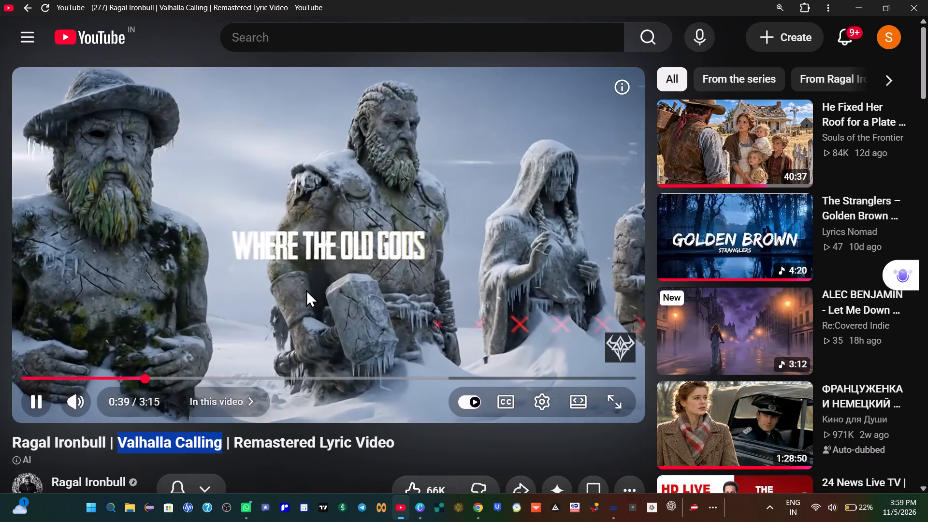
pyautogui.click(326, 258)
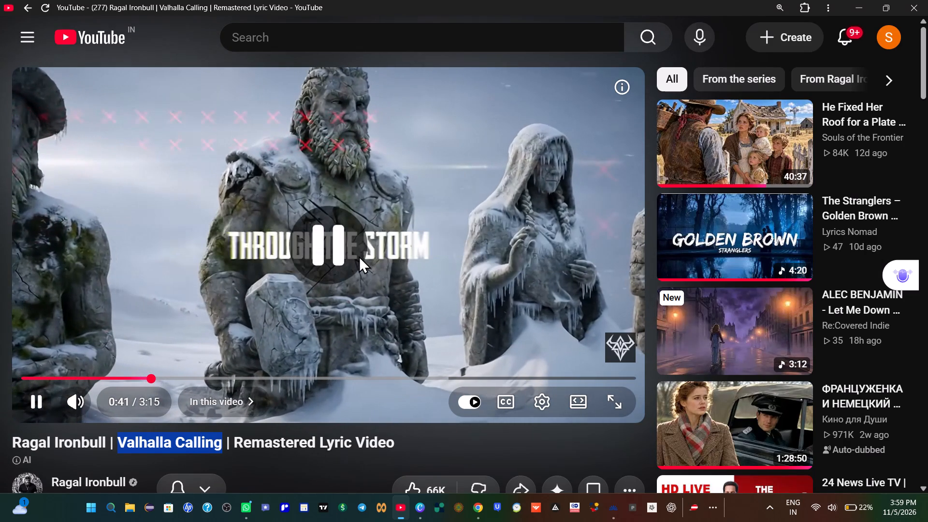
pyautogui.click(418, 513)
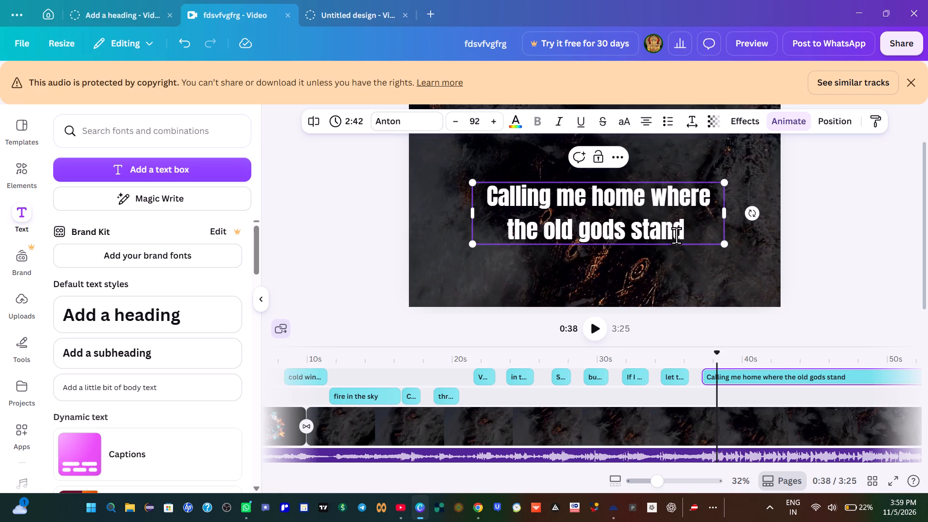
pyautogui.click(691, 229)
pyautogui.press('BackSpace')
pyautogui.press('BackSpace')
pyautogui.press('BackSpace')
pyautogui.press('BackSpace')
pyautogui.press('BackSpace')
pyautogui.press('BackSpace')
pyautogui.press('BackSpace')
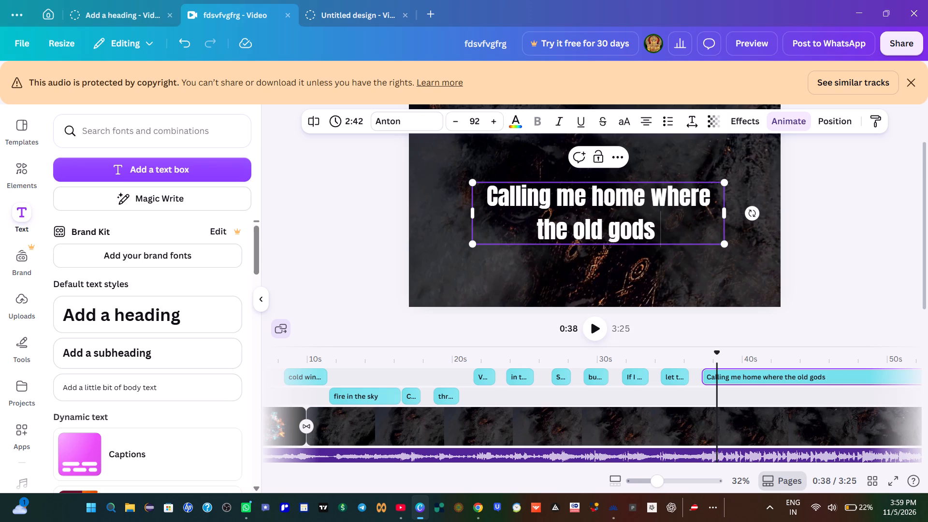
pyautogui.press('BackSpace')
pyautogui.press('BackSpace')
pyautogui.press('BackSpace')
pyautogui.press('BackSpace')
pyautogui.press('BackSpace')
pyautogui.press('BackSpace')
pyautogui.press('BackSpace')
pyautogui.press('BackSpace')
pyautogui.press('BackSpace')
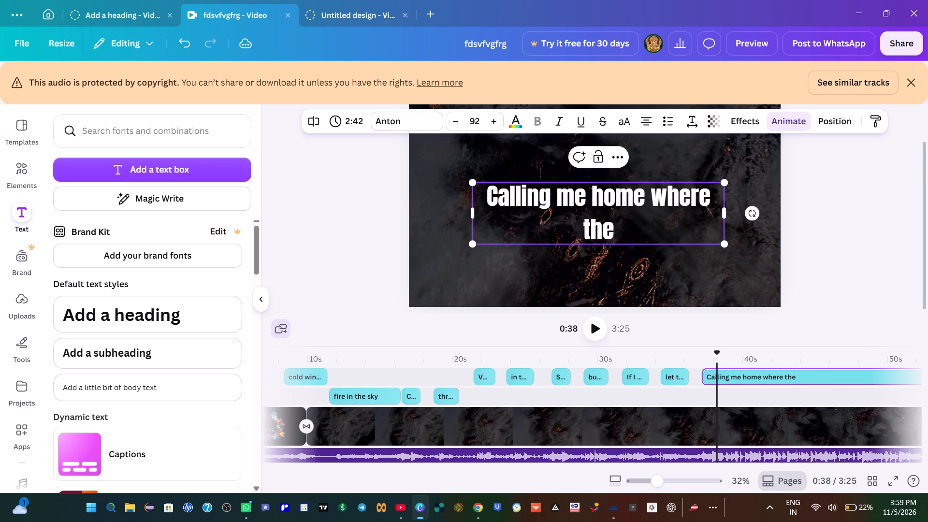
pyautogui.press('BackSpace')
pyautogui.press('BackSpace')
pyautogui.press('BackSpace')
pyautogui.press('BackSpace')
pyautogui.press('BackSpace')
pyautogui.press('BackSpace')
pyautogui.press('BackSpace')
pyautogui.press('BackSpace')
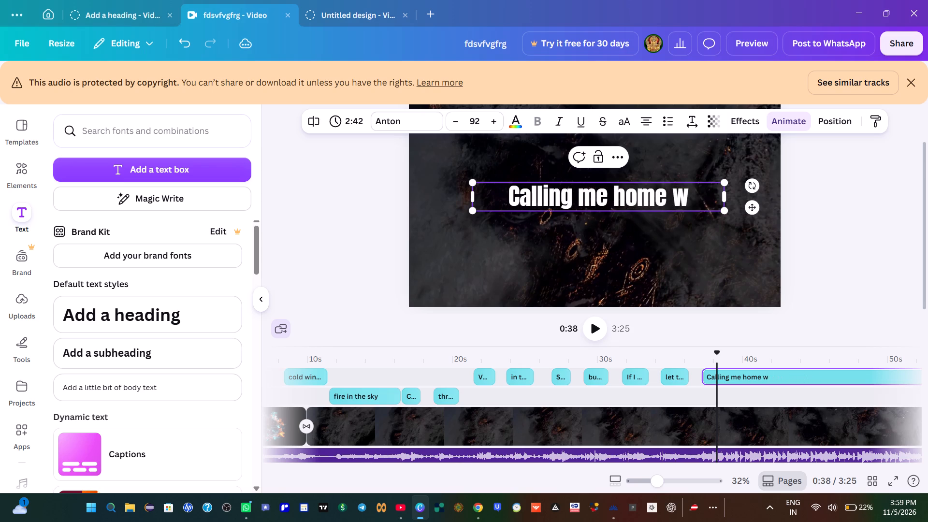
pyautogui.press('BackSpace')
pyautogui.press('BackSpace')
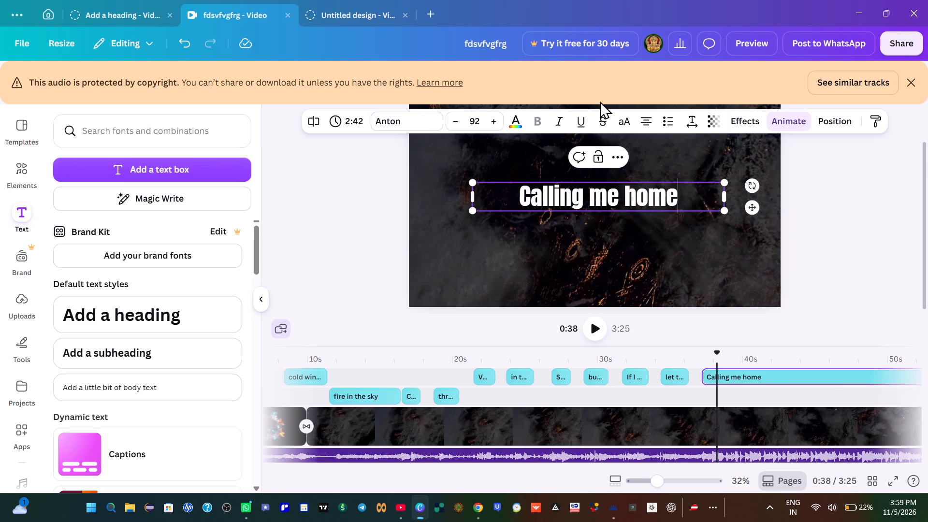
# Play the "Calling me home" line, split its clip at about 0:38, and check the timing by playback.
pyautogui.click(676, 354)
pyautogui.click(595, 328)
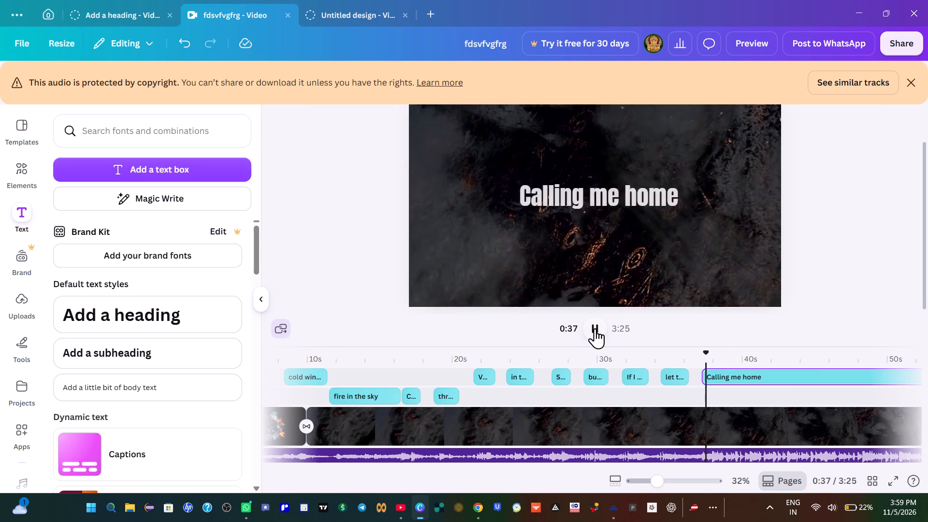
pyautogui.click(595, 328)
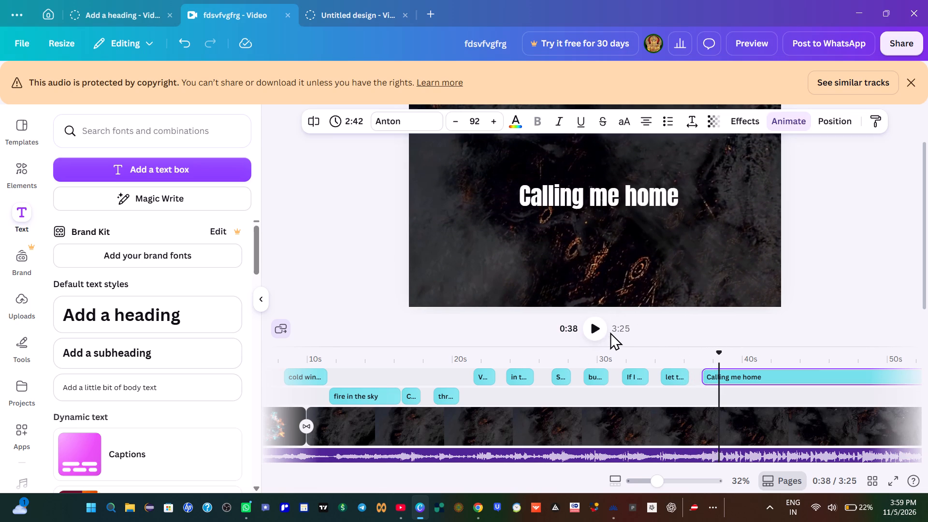
pyautogui.rightClick(721, 377)
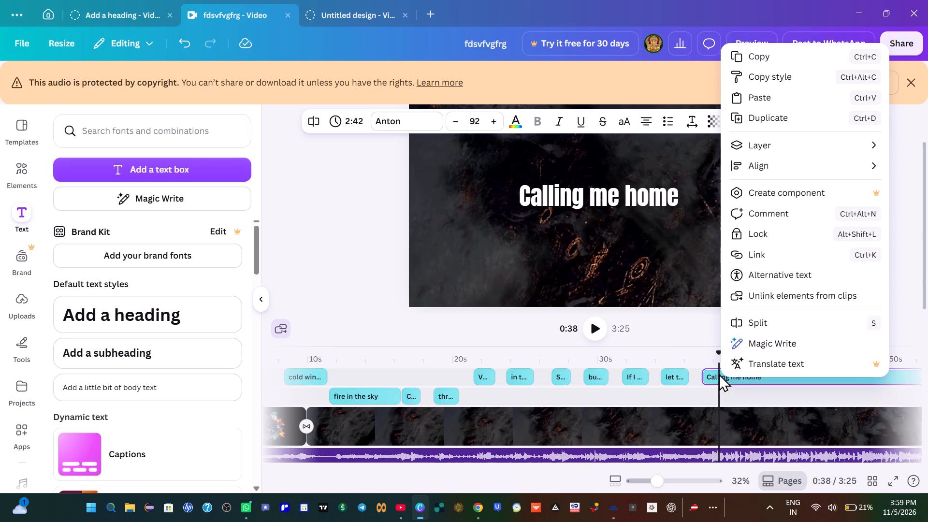
pyautogui.click(751, 320)
pyautogui.click(599, 329)
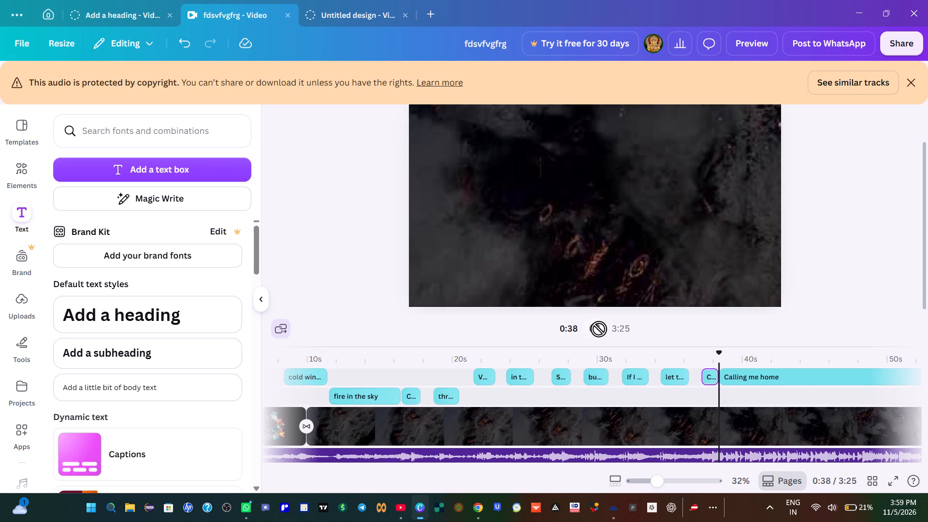
pyautogui.click(599, 329)
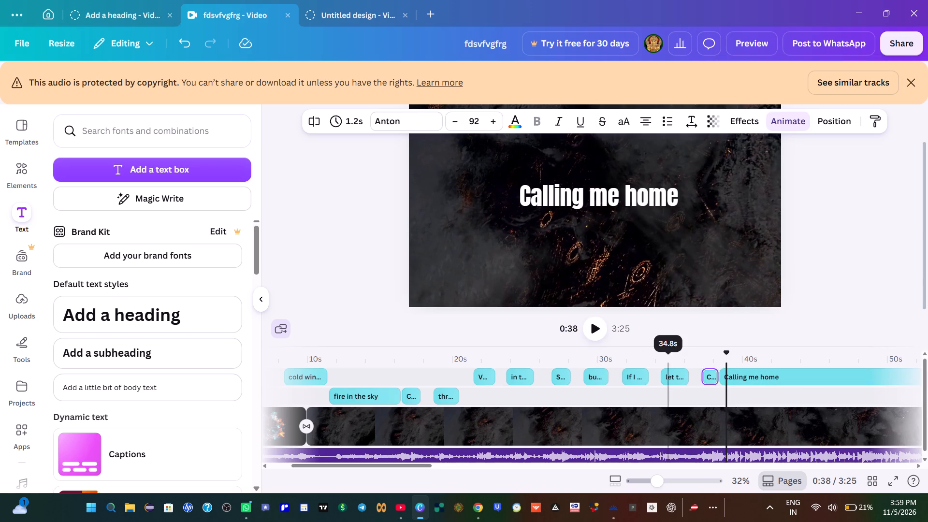
pyautogui.click(684, 359)
pyautogui.click(598, 333)
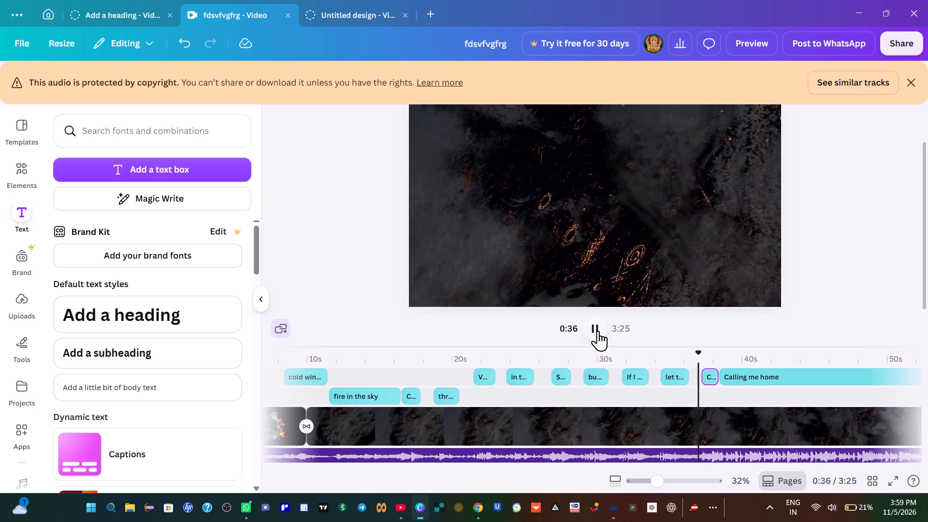
pyautogui.click(601, 330)
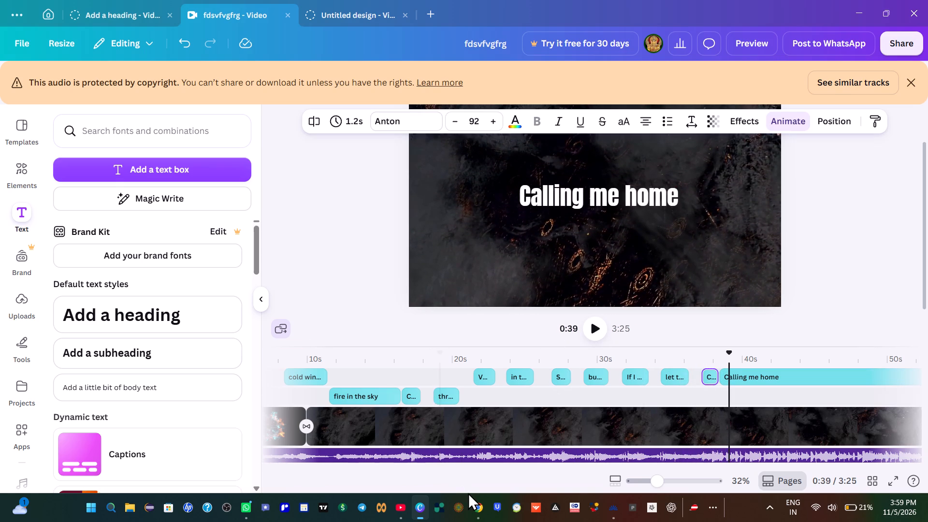
# Copy "where the old gods stand" from the Chrome lyrics page and replace the second "Calling me home" clip's text with it in Canva.
pyautogui.click(474, 504)
pyautogui.click(344, 343)
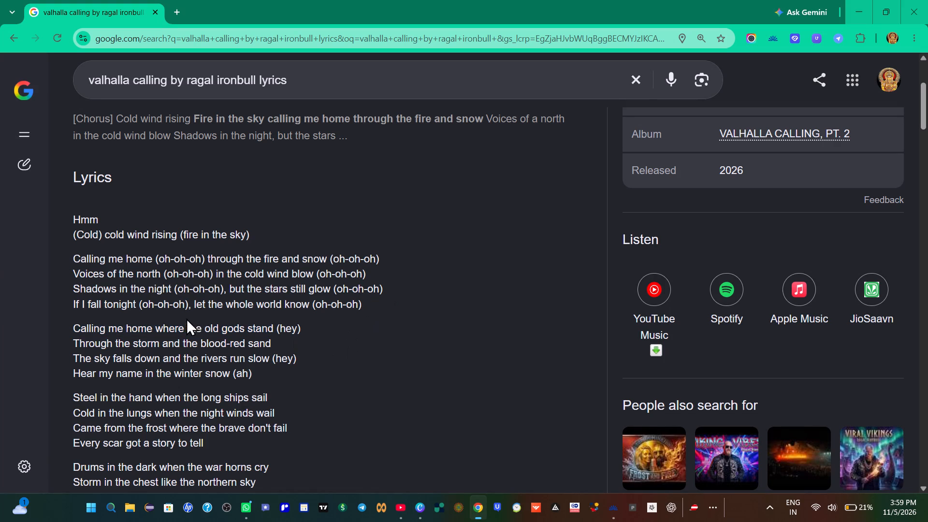
pyautogui.moveTo(156, 328); pyautogui.dragTo(270, 330)
pyautogui.click(252, 331)
pyautogui.click(363, 336)
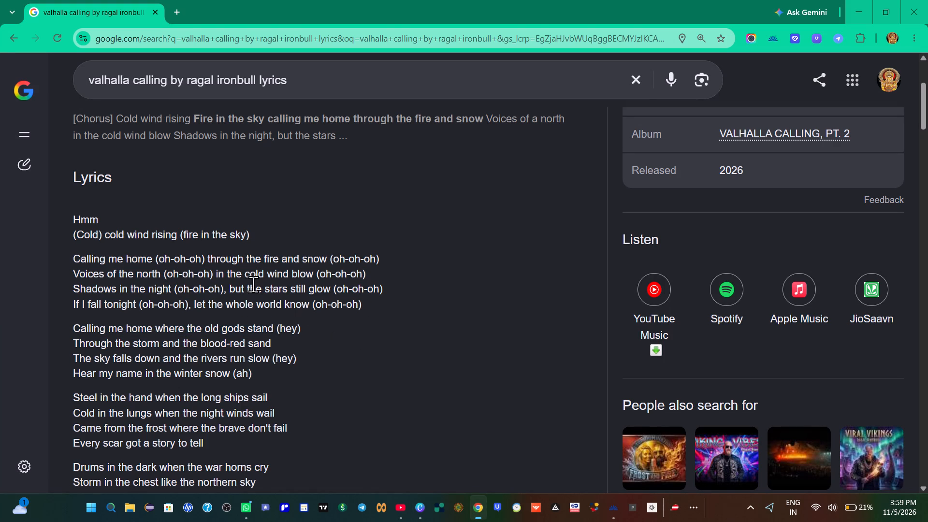
pyautogui.moveTo(154, 329); pyautogui.dragTo(274, 332)
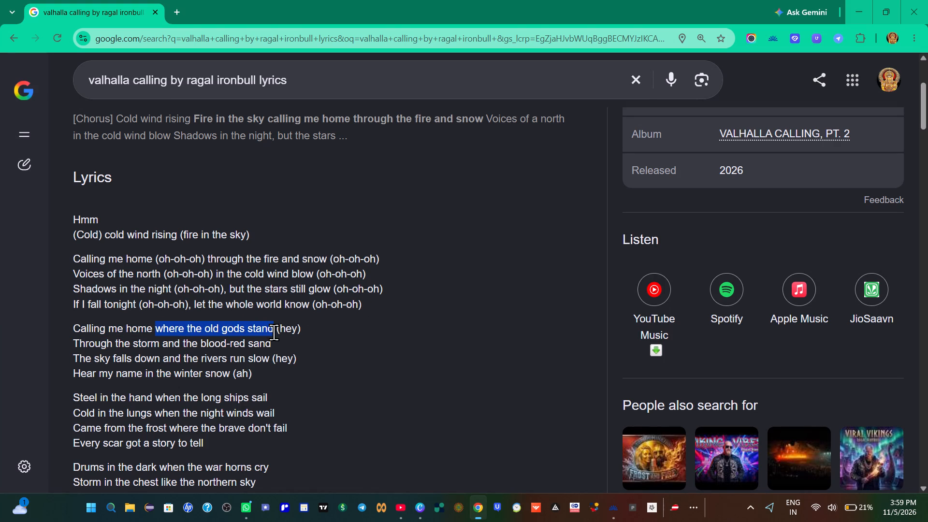
pyautogui.moveTo(274, 332); pyautogui.dragTo(270, 332)
pyautogui.click(357, 362)
pyautogui.moveTo(157, 328); pyautogui.dragTo(173, 327)
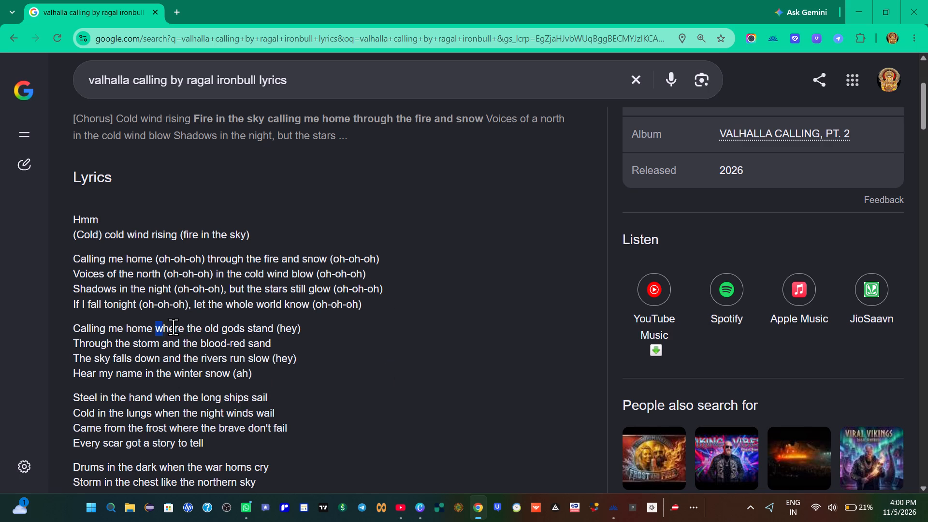
pyautogui.moveTo(173, 327); pyautogui.dragTo(277, 327)
pyautogui.rightClick(261, 331)
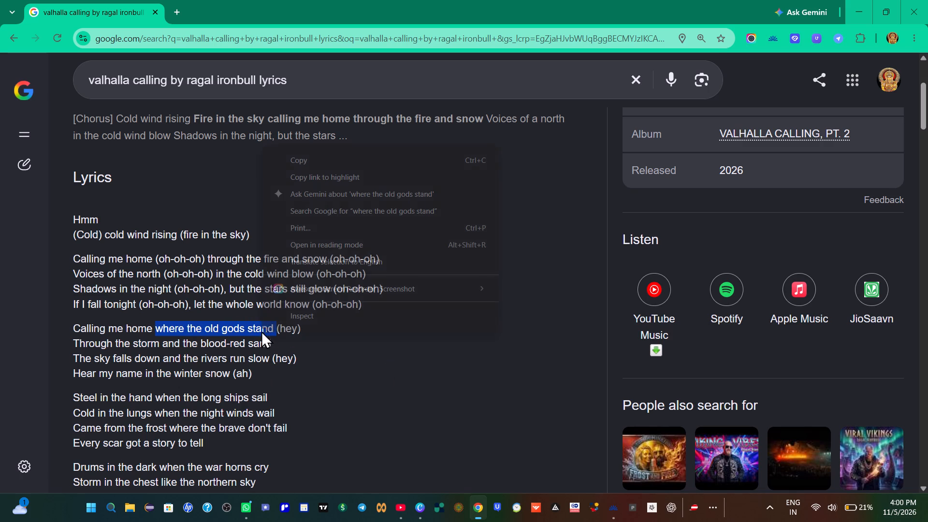
pyautogui.click(312, 159)
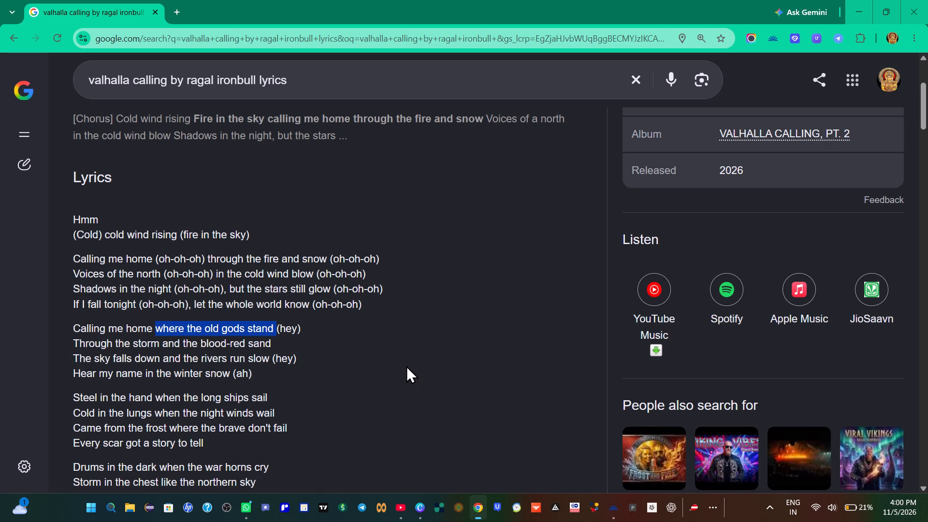
pyautogui.rightClick(265, 329)
pyautogui.click(308, 160)
pyautogui.click(417, 506)
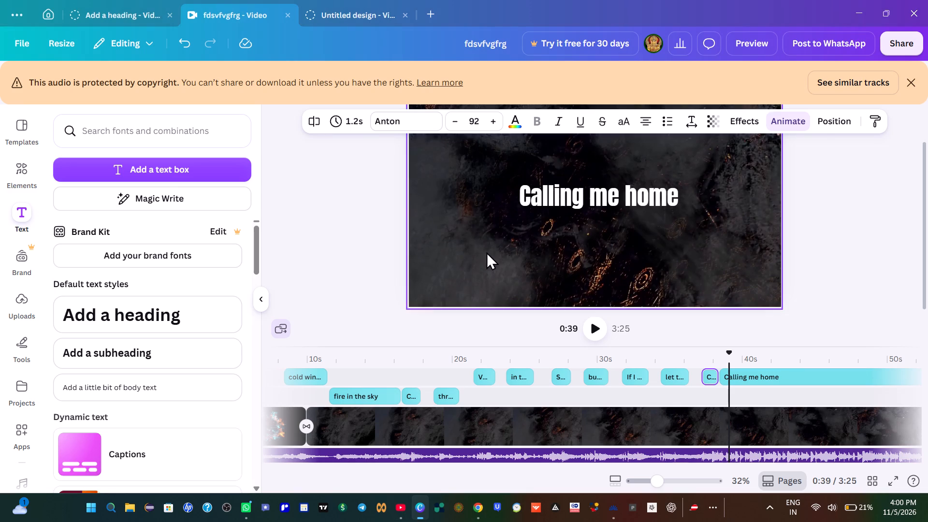
pyautogui.click(566, 200)
pyautogui.click(595, 232)
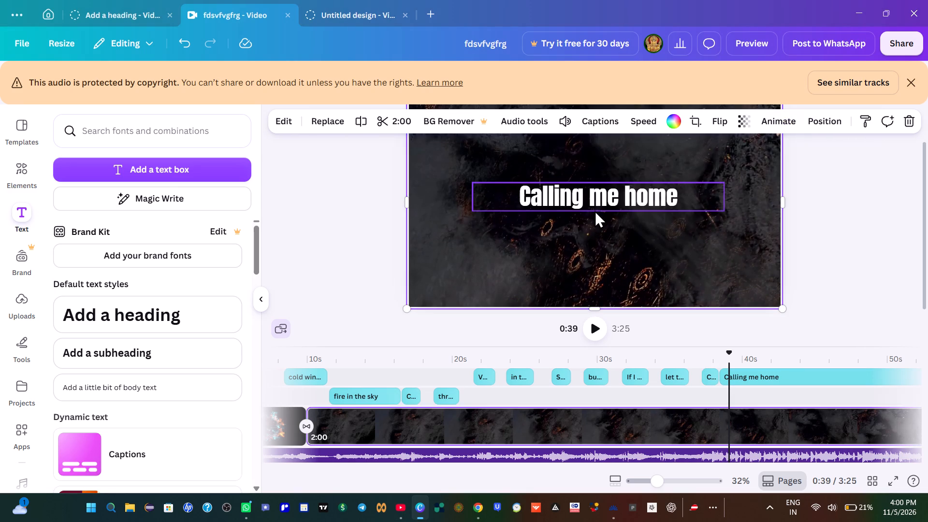
pyautogui.click(595, 201)
pyautogui.click(595, 201)
pyautogui.press('BackSpace')
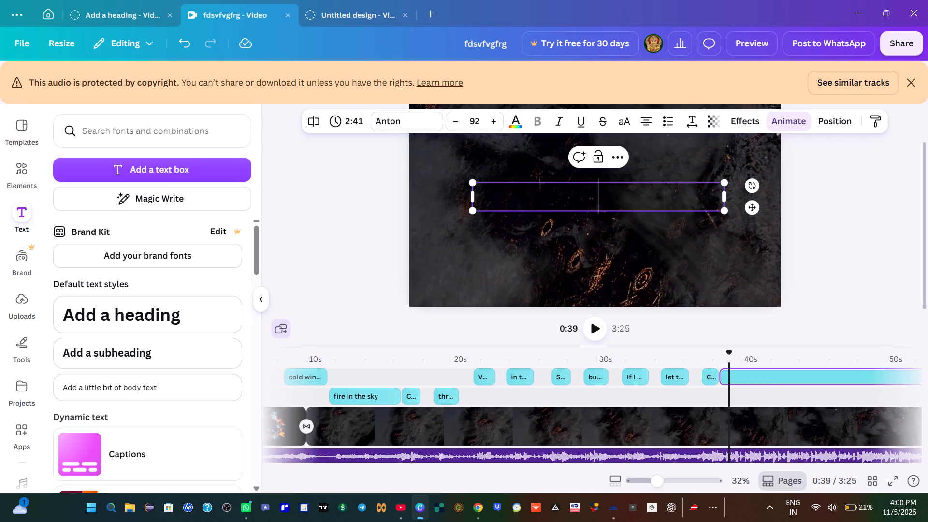
pyautogui.hotkey('ctrl', 'v')
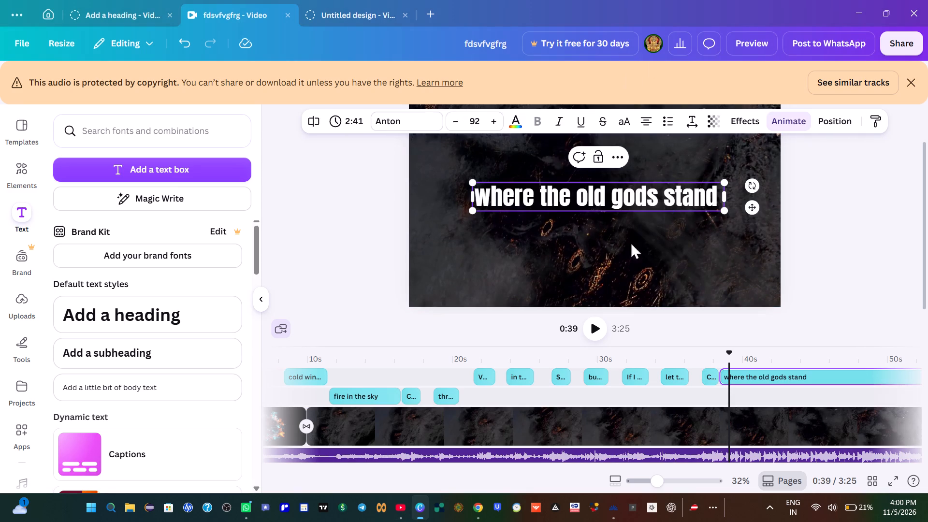
# Find the end of the sung line by playback and split the "where the old gods stand" clip at about 0:39.
pyautogui.click(599, 332)
pyautogui.click(598, 330)
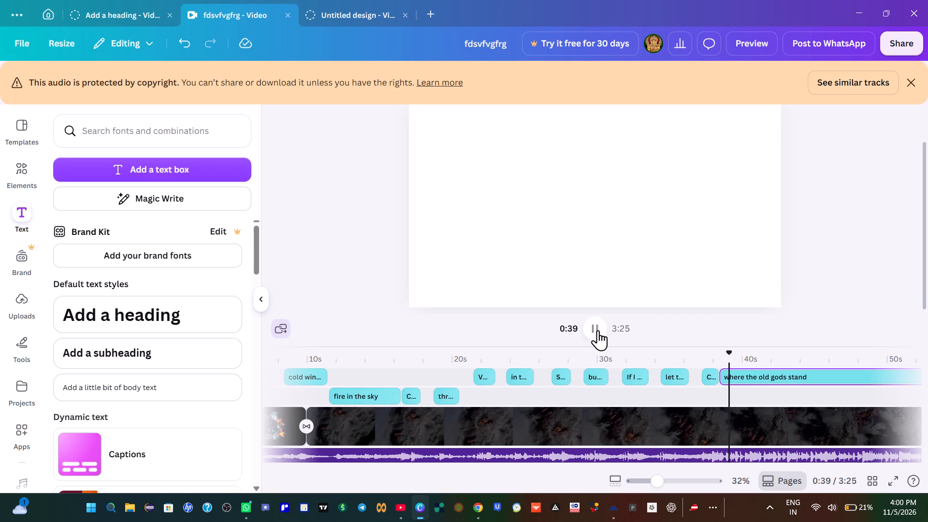
pyautogui.click(598, 330)
pyautogui.click(598, 329)
pyautogui.click(599, 329)
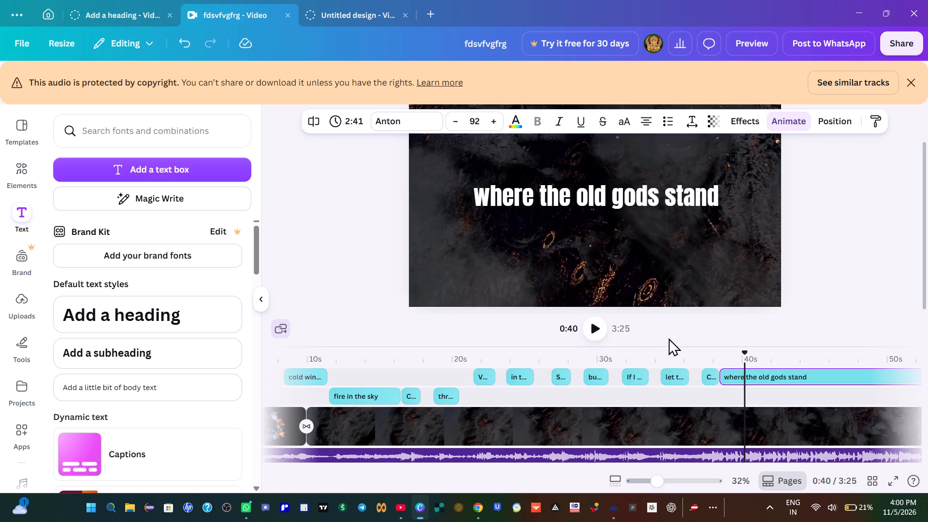
pyautogui.click(692, 353)
pyautogui.click(592, 331)
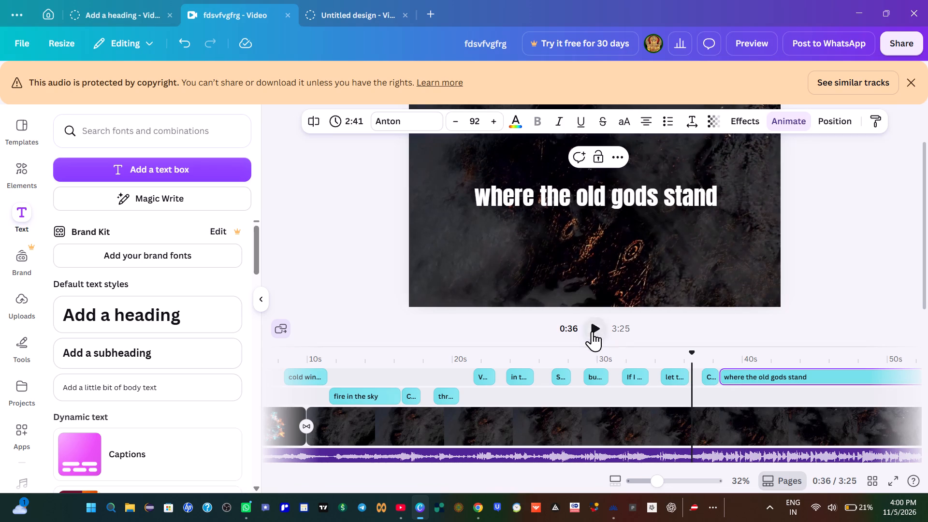
pyautogui.click(593, 331)
pyautogui.click(593, 331)
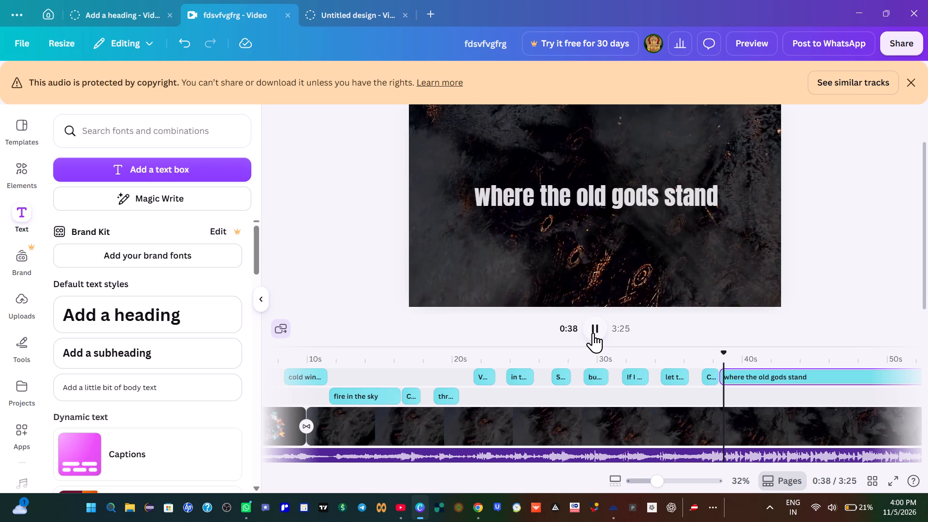
pyautogui.click(593, 333)
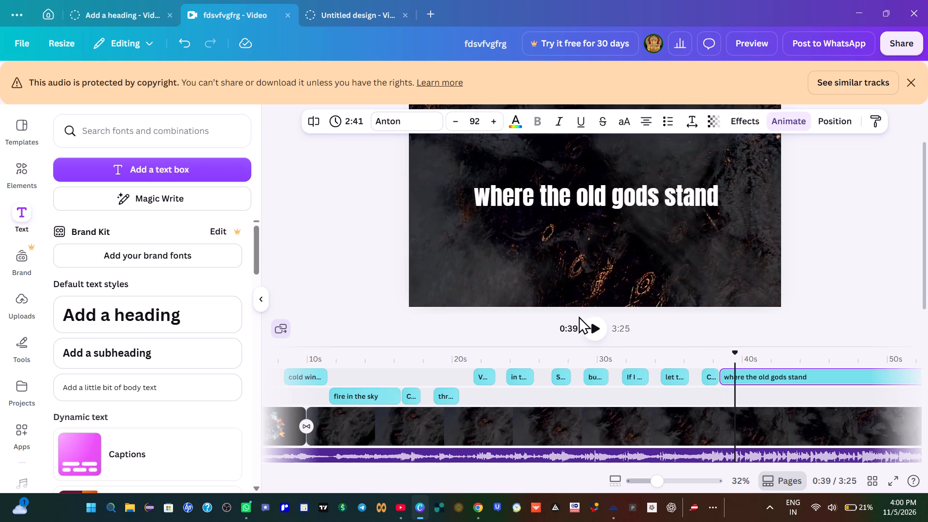
pyautogui.click(590, 329)
pyautogui.click(590, 329)
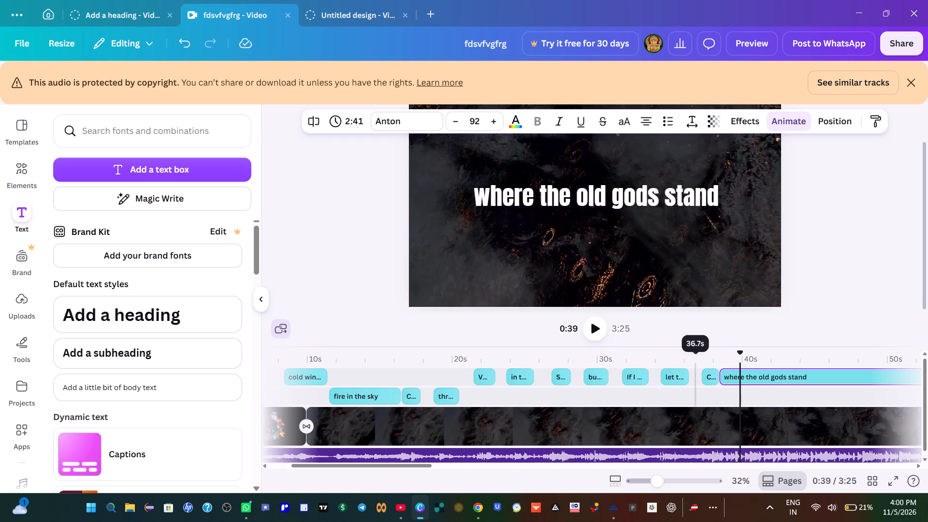
pyautogui.rightClick(741, 374)
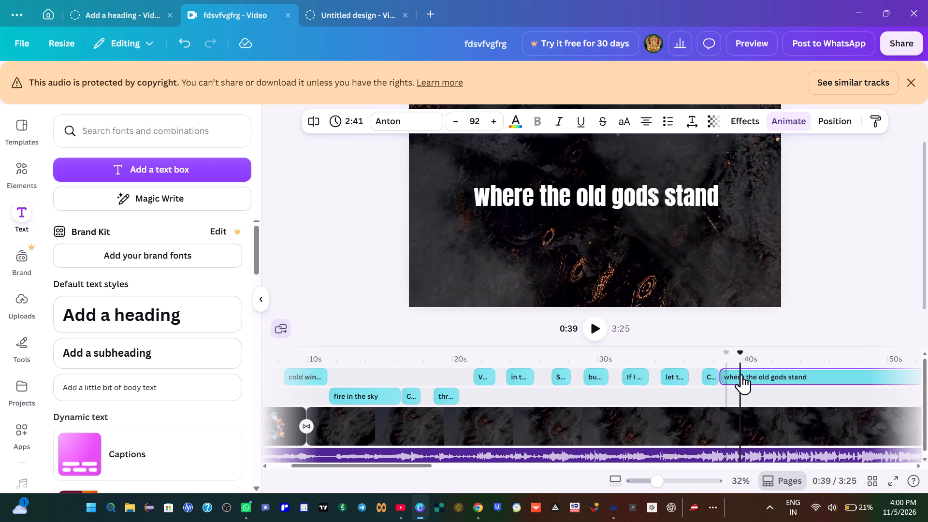
pyautogui.click(774, 322)
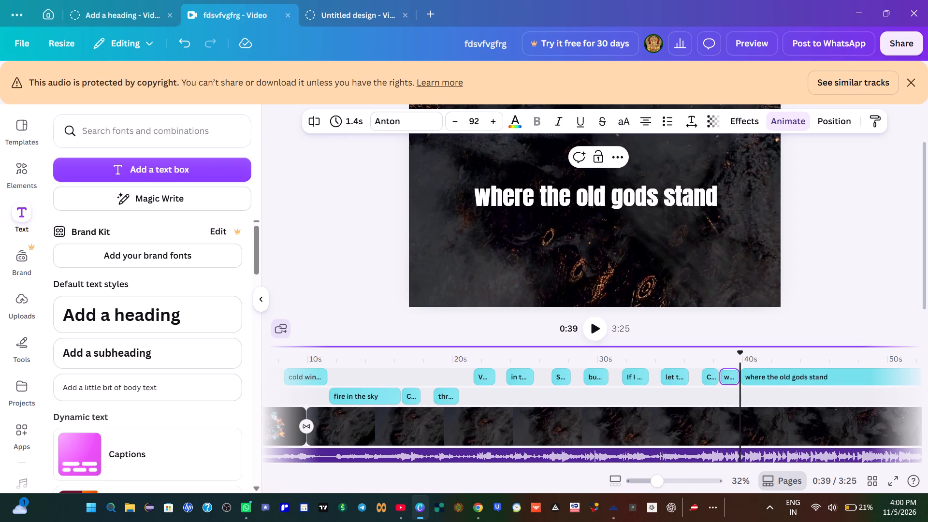
# Find the start of the next sung line by playback and move the trailing "where the old gods stand" clip to begin at about 0:40.
pyautogui.click(596, 329)
pyautogui.click(596, 329)
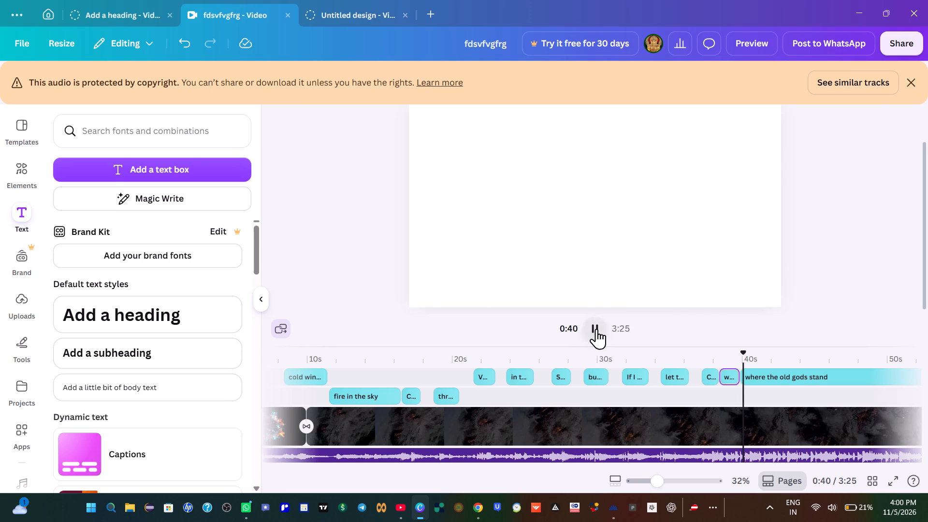
pyautogui.click(596, 328)
pyautogui.click(596, 328)
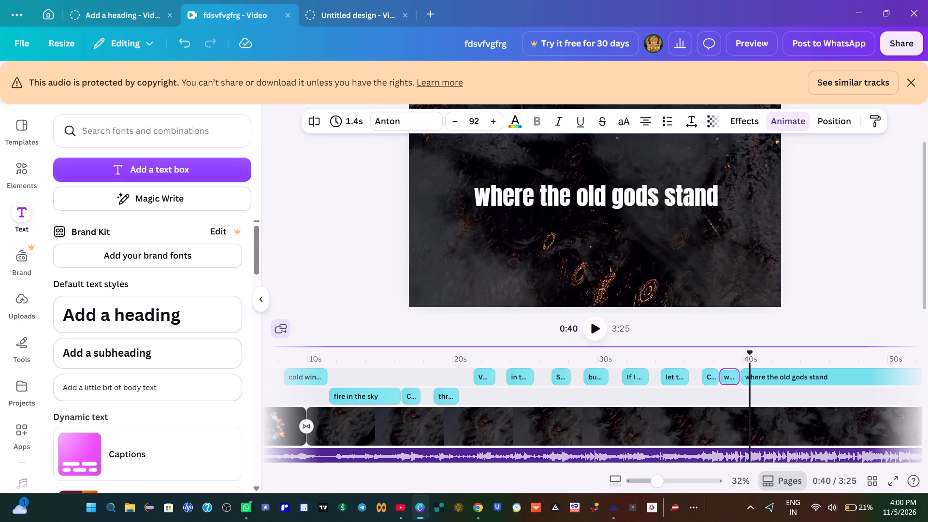
pyautogui.click(729, 362)
pyautogui.click(594, 330)
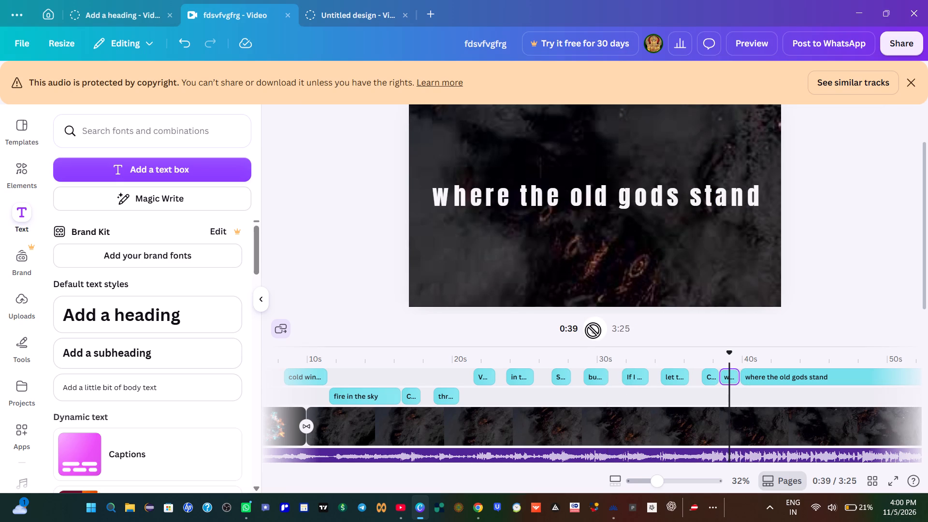
pyautogui.click(593, 330)
pyautogui.click(593, 330)
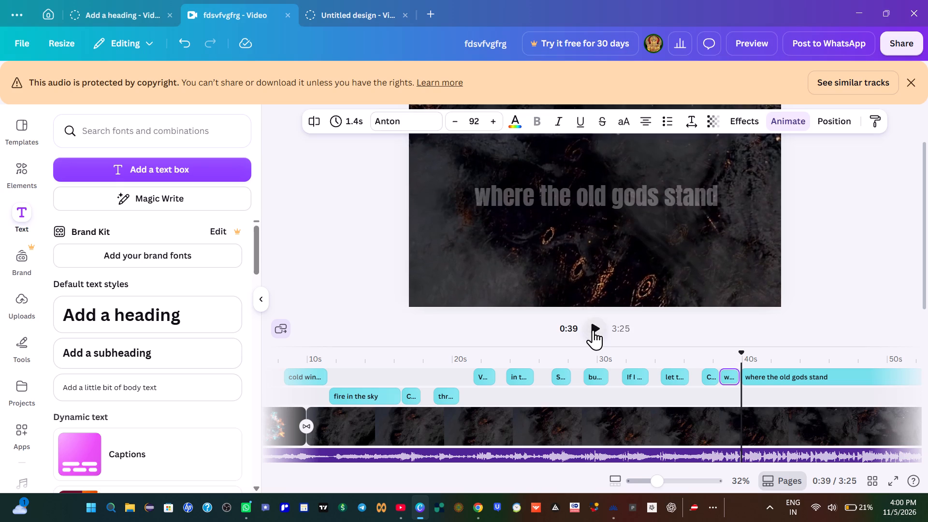
pyautogui.click(594, 330)
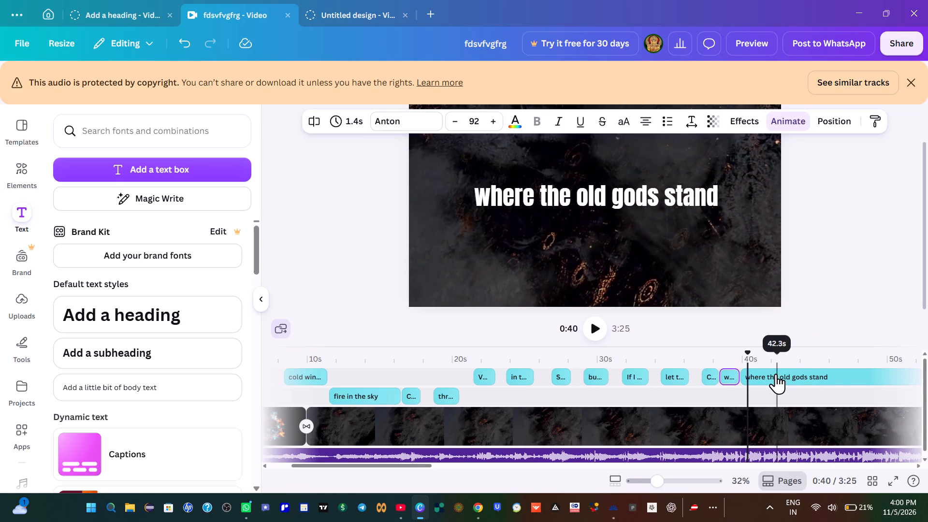
pyautogui.moveTo(776, 374); pyautogui.dragTo(781, 371)
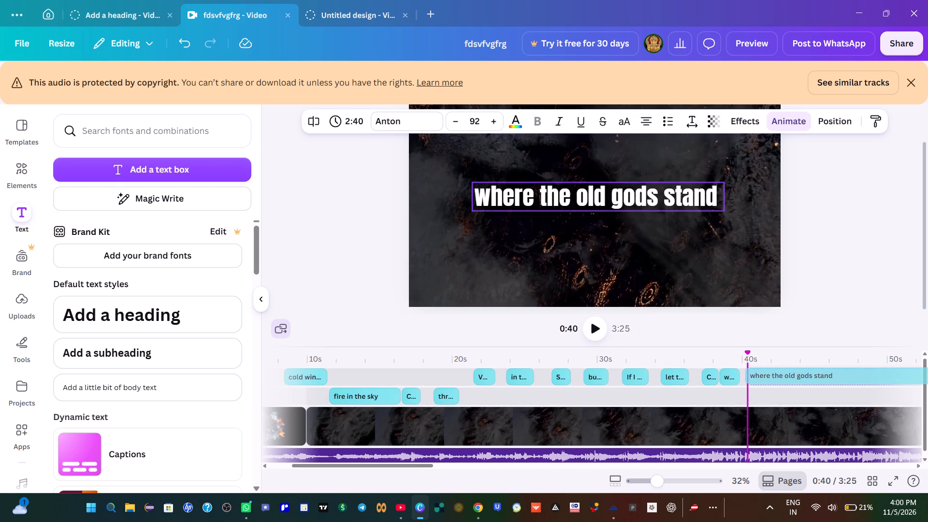
pyautogui.moveTo(781, 371); pyautogui.dragTo(781, 371)
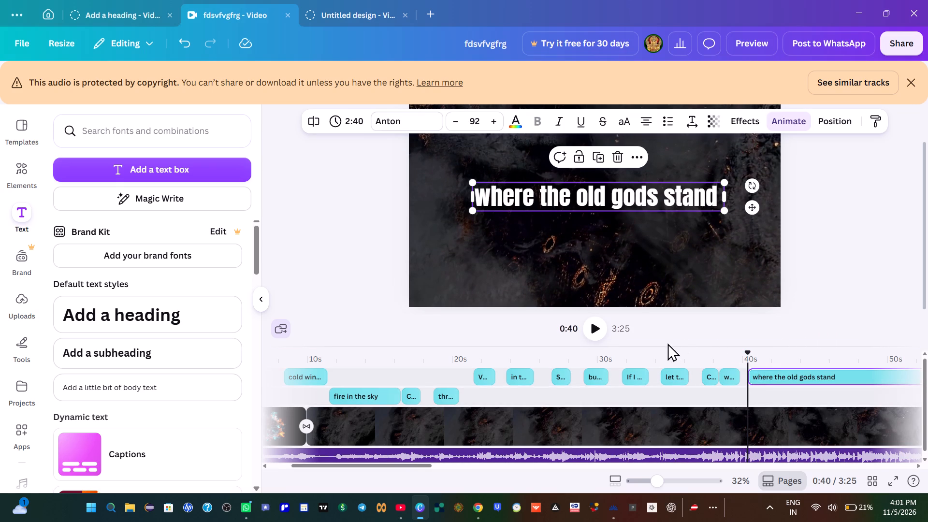
# Play back the lyrics from about 0:32 to 0:40 to check their timing up to the trailing clip.
pyautogui.click(638, 353)
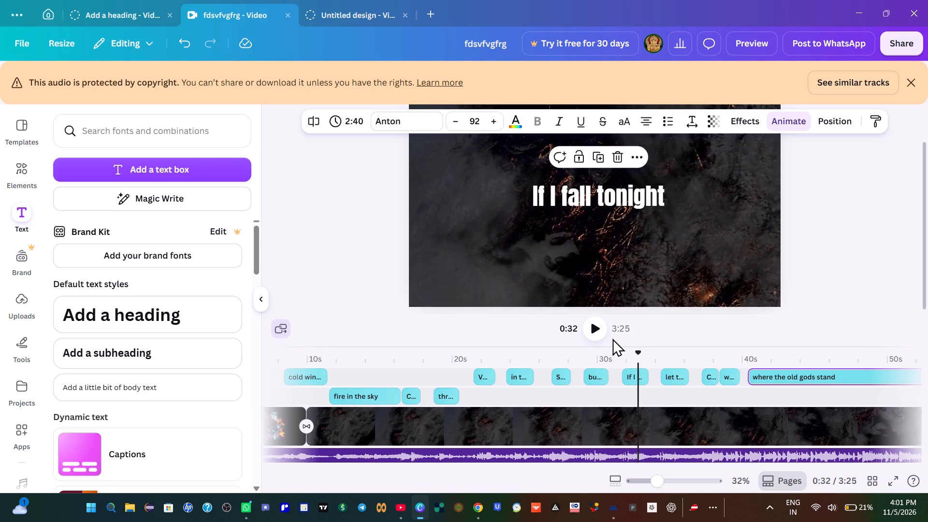
pyautogui.click(597, 327)
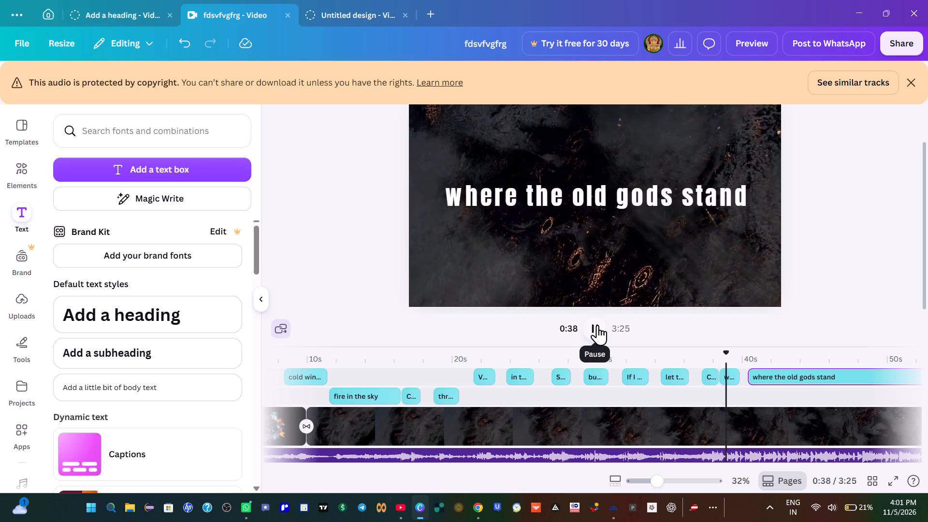
pyautogui.click(597, 325)
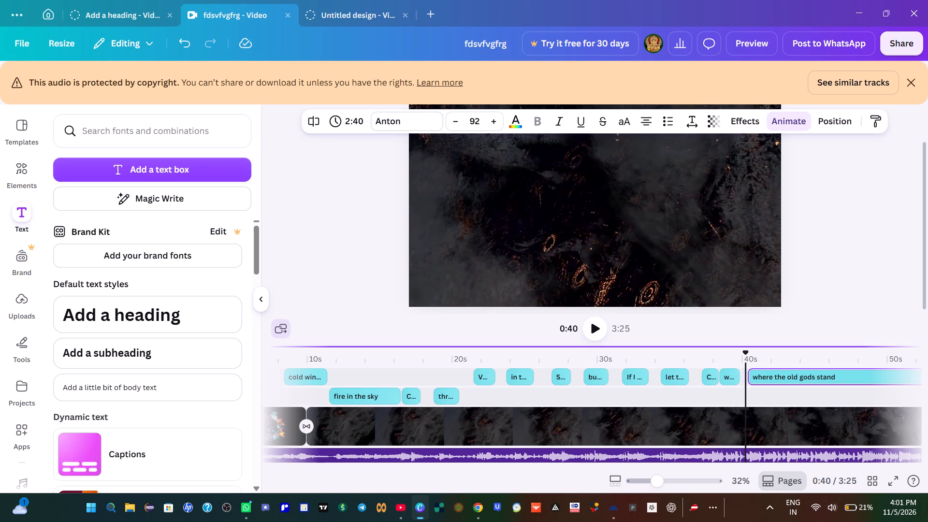
pyautogui.click(694, 367)
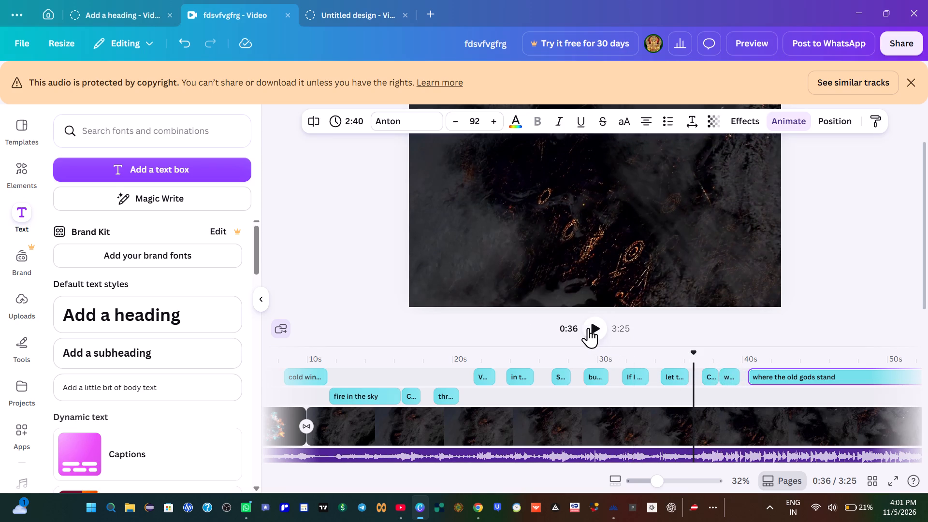
pyautogui.click(589, 330)
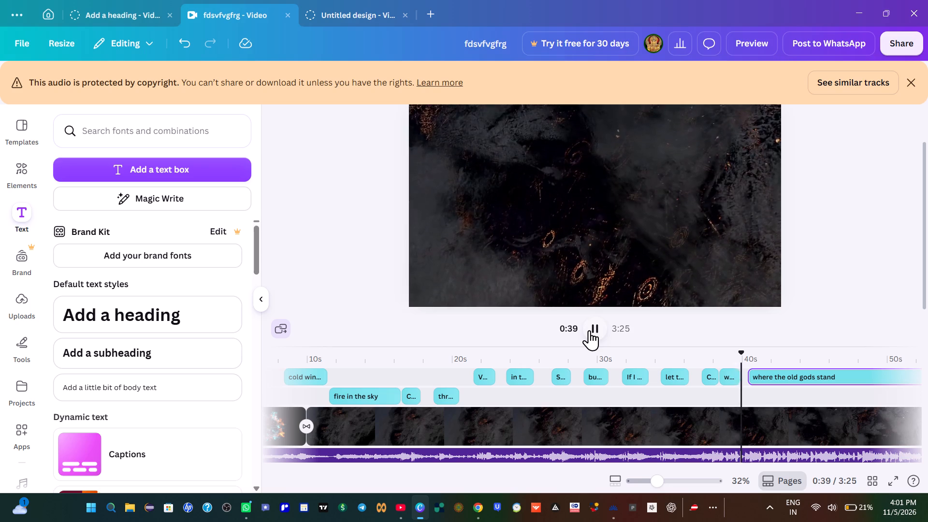
pyautogui.click(589, 330)
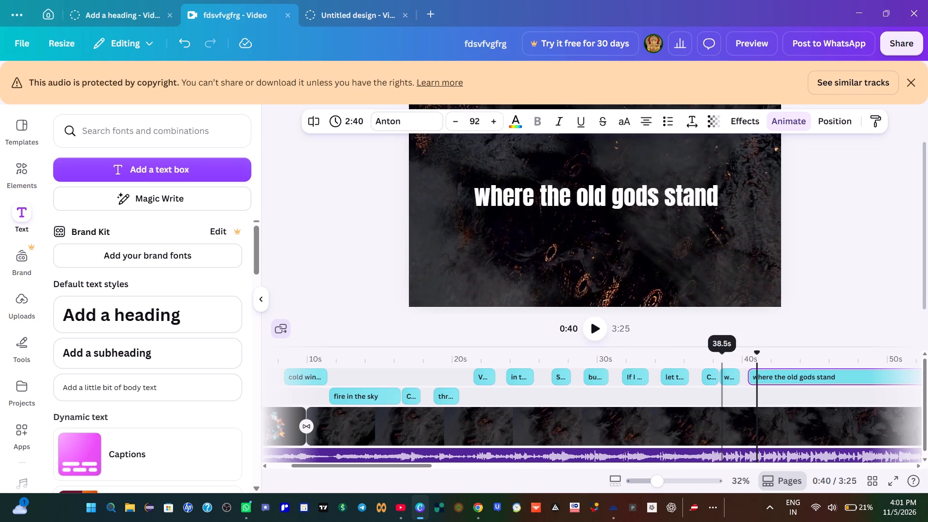
pyautogui.click(722, 357)
pyautogui.click(595, 327)
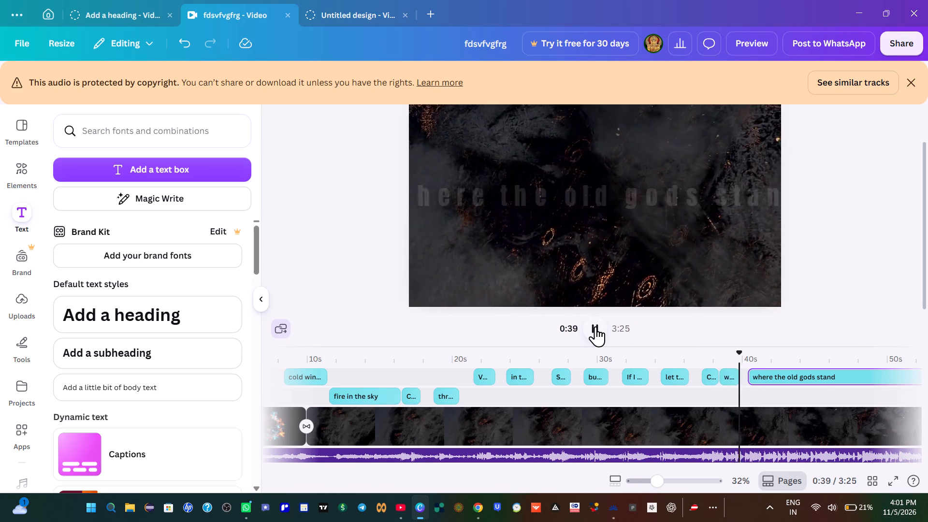
pyautogui.click(595, 326)
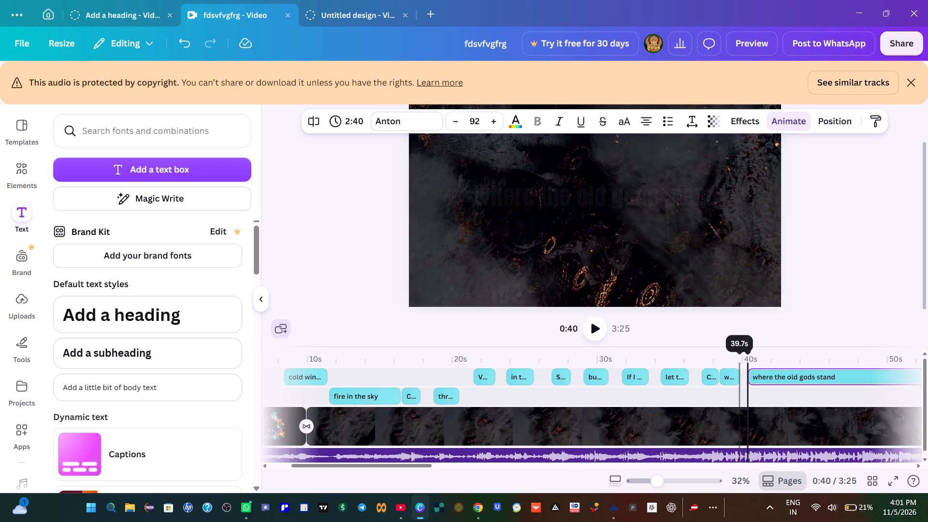
# Replay the section around 0:39, nudge the trailing "where the old gods stand" clip slightly earlier near 0:40, and check its timing by playback.
pyautogui.press('Left')
pyautogui.press('Left')
pyautogui.press('Left')
pyautogui.press('Left')
pyautogui.press('Left')
pyautogui.press('Left')
pyautogui.press('Left')
pyautogui.press('Left')
pyautogui.press('Left')
pyautogui.press('Left')
pyautogui.press('Left')
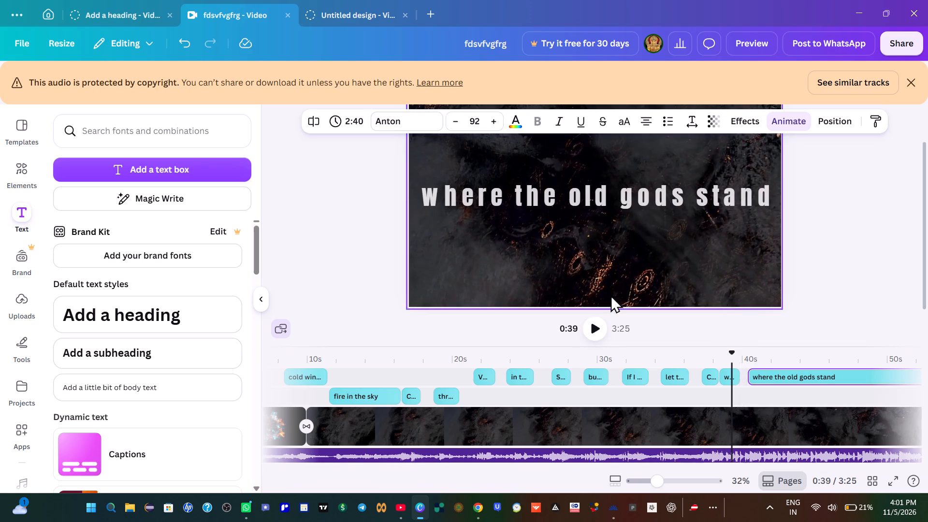
pyautogui.click(592, 327)
pyautogui.click(588, 324)
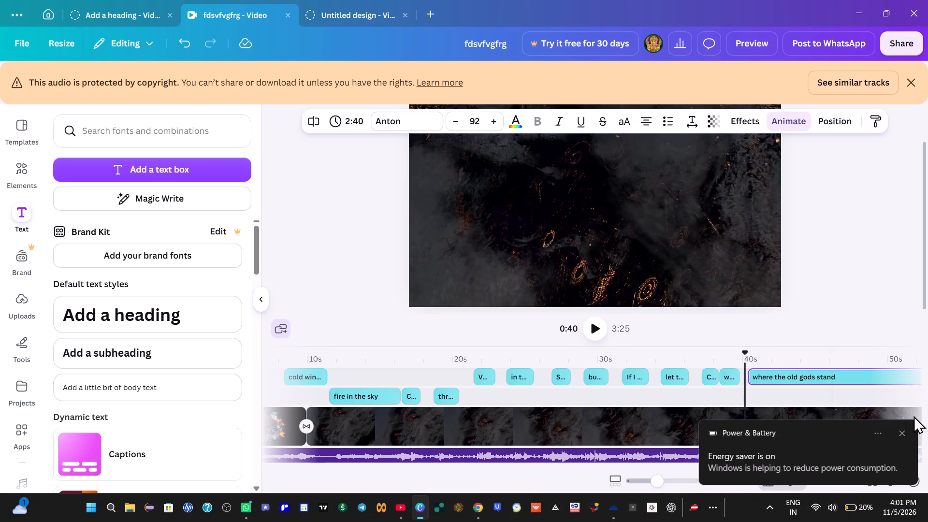
pyautogui.click(900, 434)
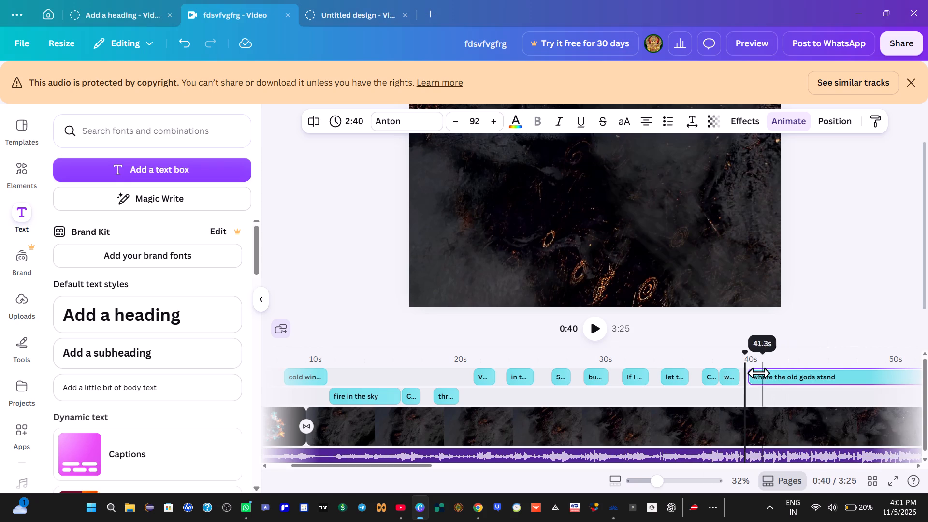
pyautogui.click(754, 374)
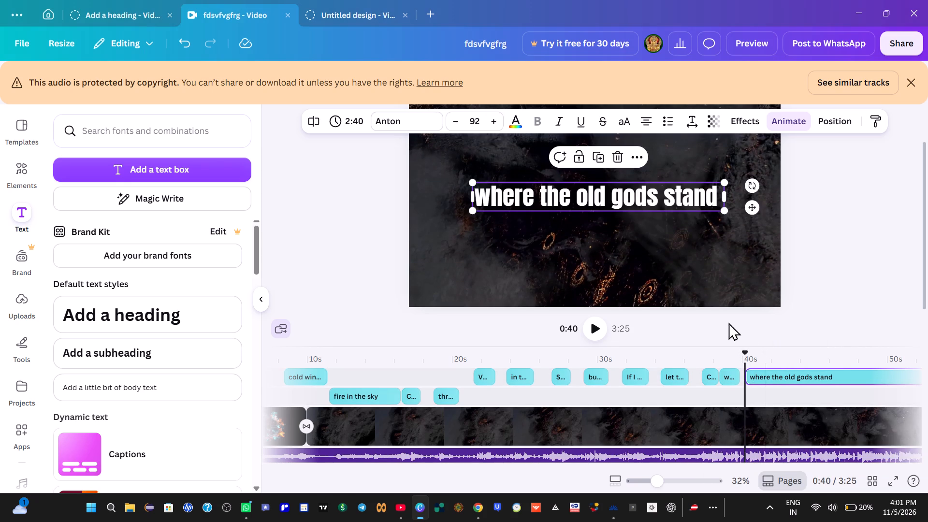
pyautogui.click(729, 358)
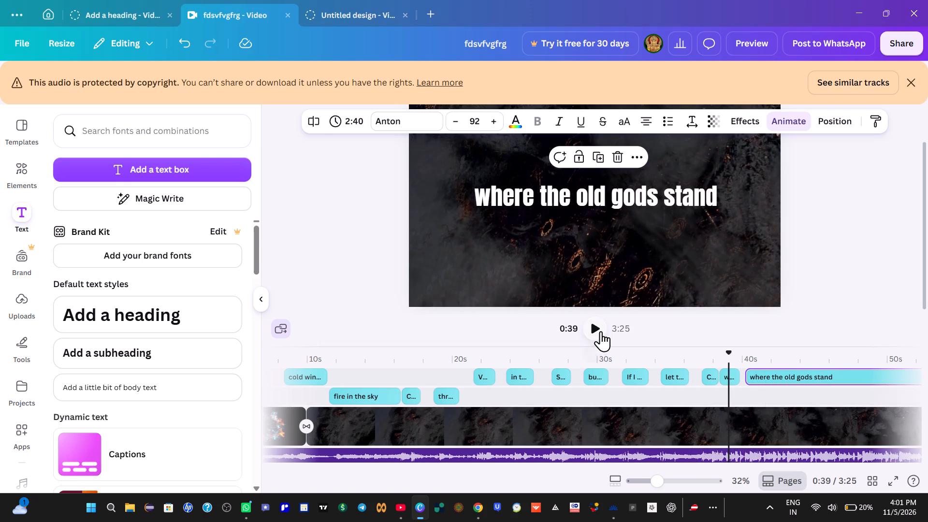
pyautogui.click(601, 331)
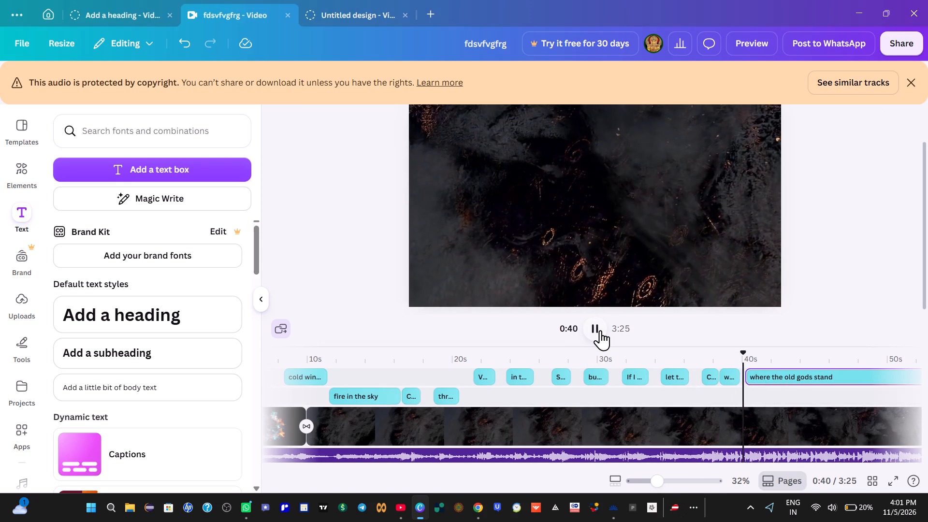
pyautogui.click(601, 330)
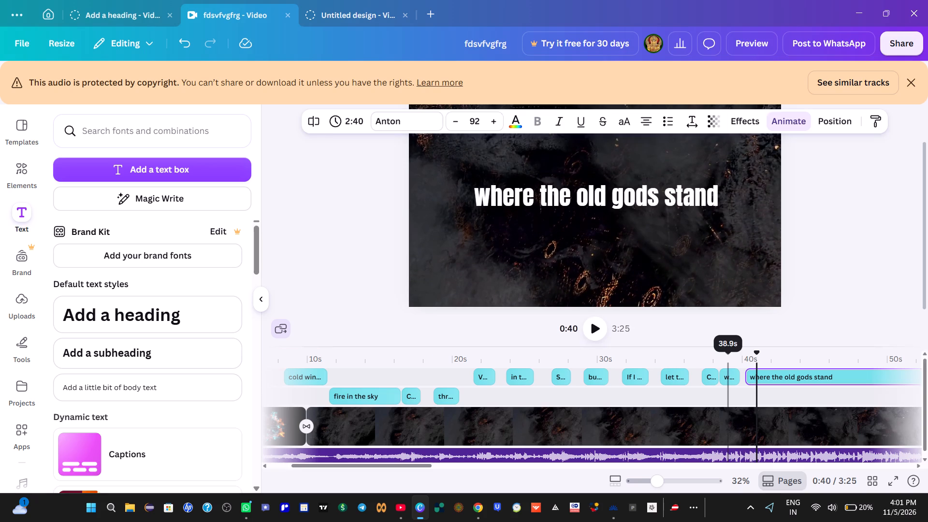
# Check the phrasing of the line after "where the old gods stand" in the Chrome lyrics and the YouTube lyric video around 0:41.
pyautogui.click(475, 507)
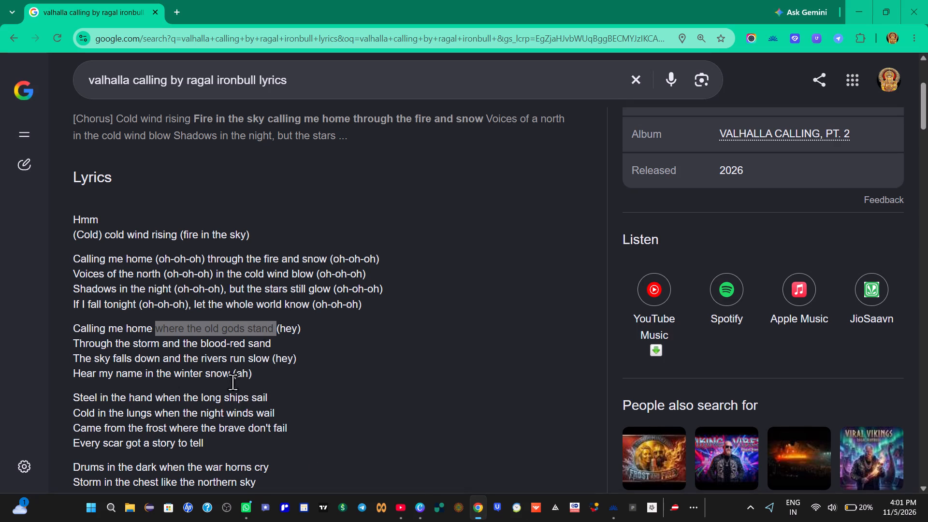
pyautogui.click(348, 359)
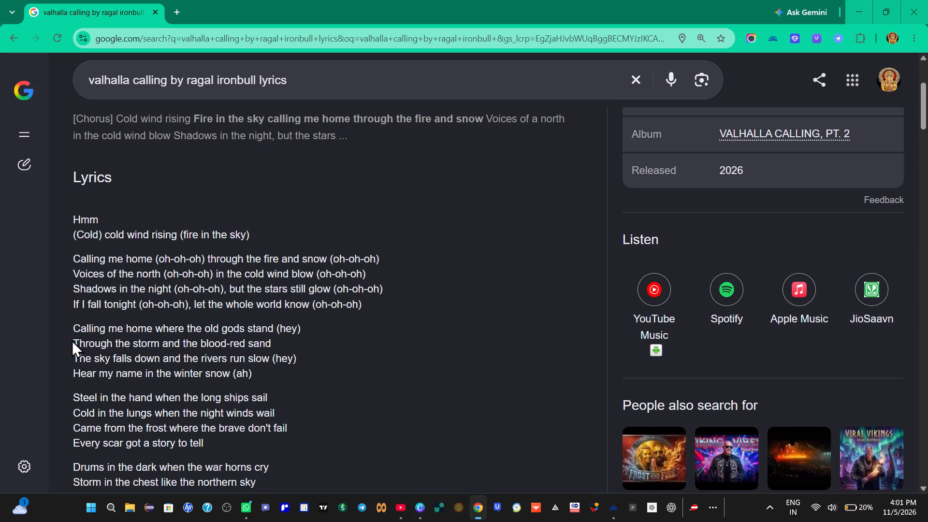
pyautogui.click(401, 507)
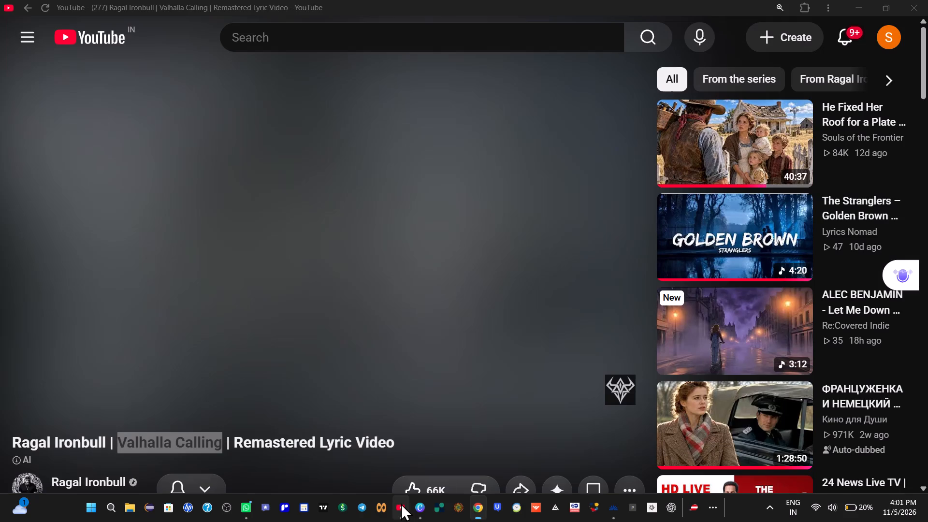
pyautogui.click(335, 273)
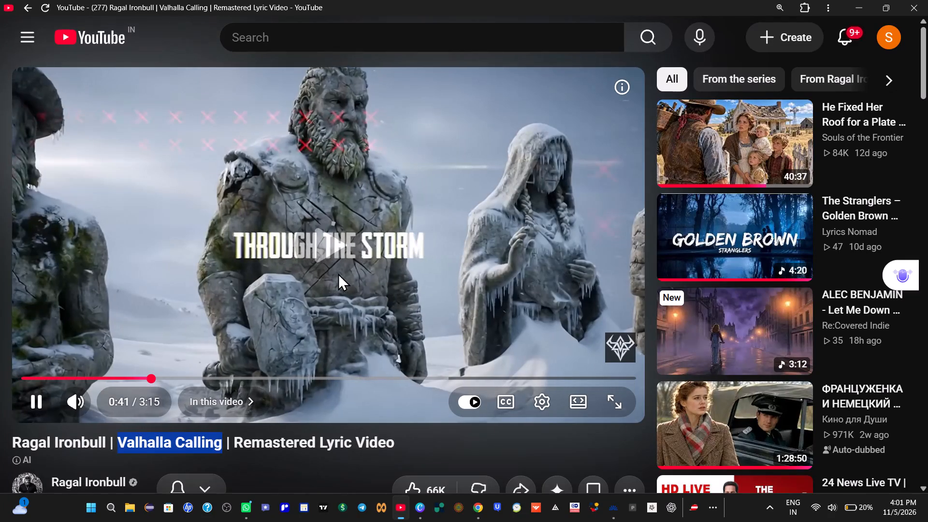
pyautogui.click(340, 273)
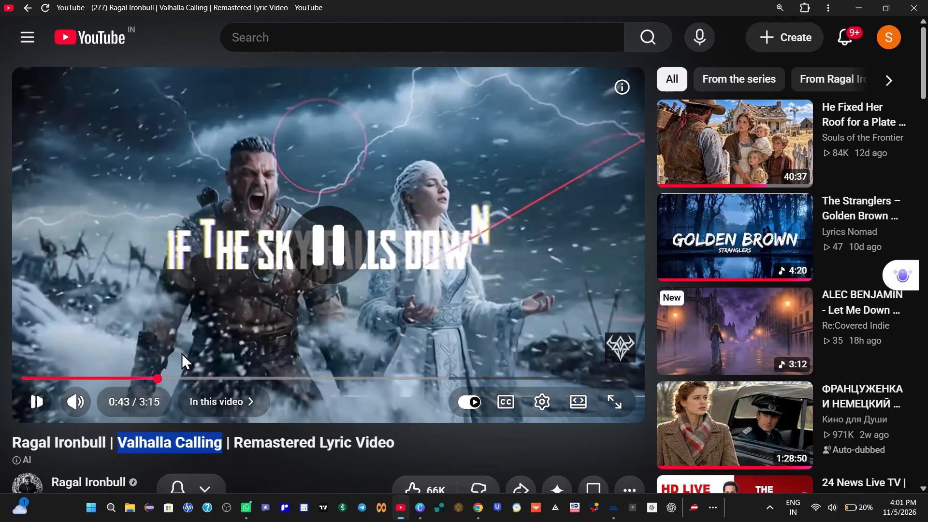
pyautogui.click(153, 376)
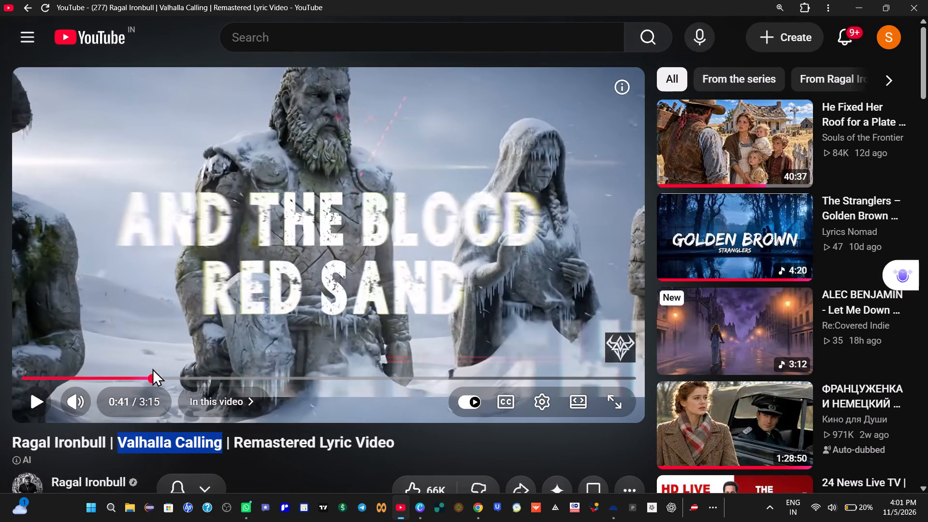
pyautogui.click(144, 377)
pyautogui.click(332, 279)
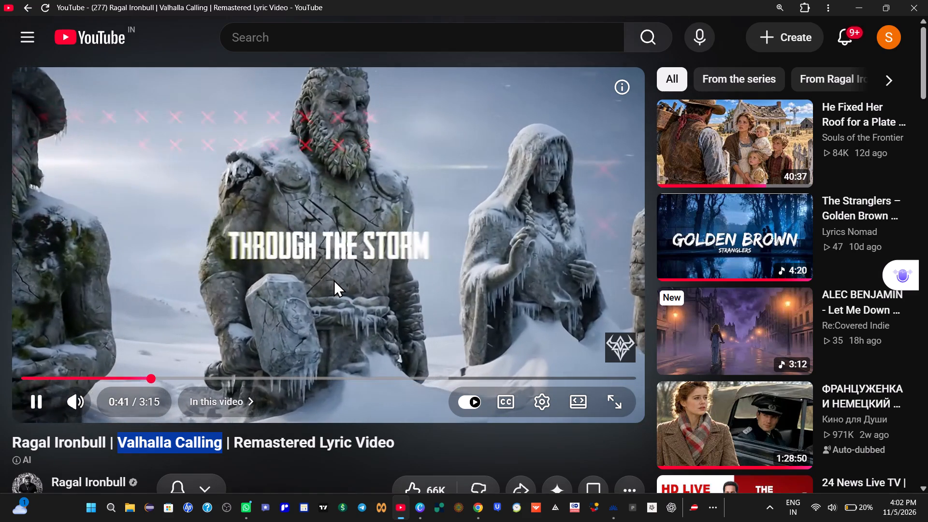
pyautogui.click(333, 279)
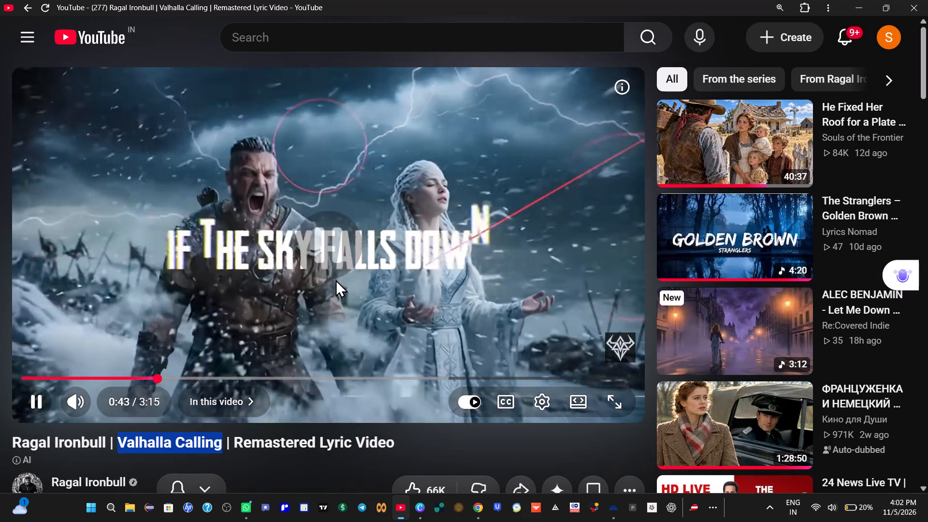
# Copy "Through the storm" from the Chrome lyrics and replace the trailing "where the old gods stand" text in Canva with it.
pyautogui.click(478, 506)
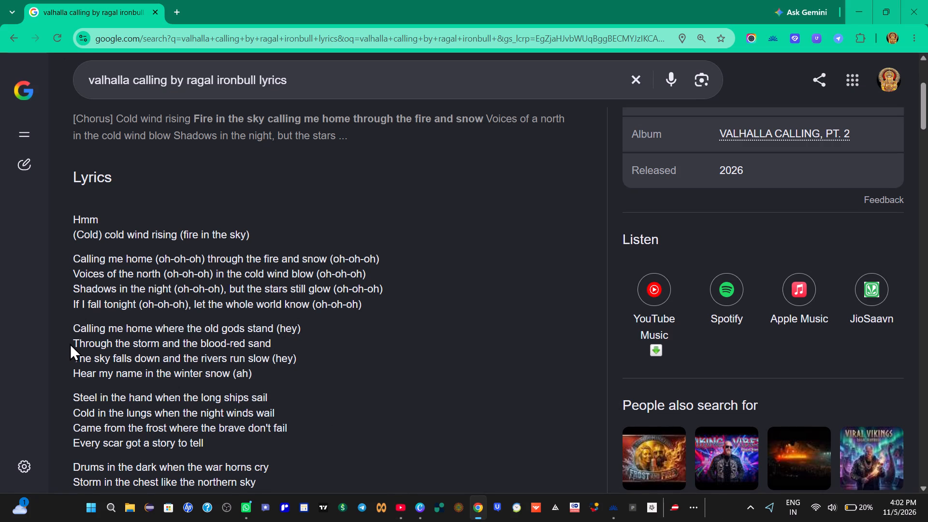
pyautogui.moveTo(70, 343); pyautogui.dragTo(151, 349)
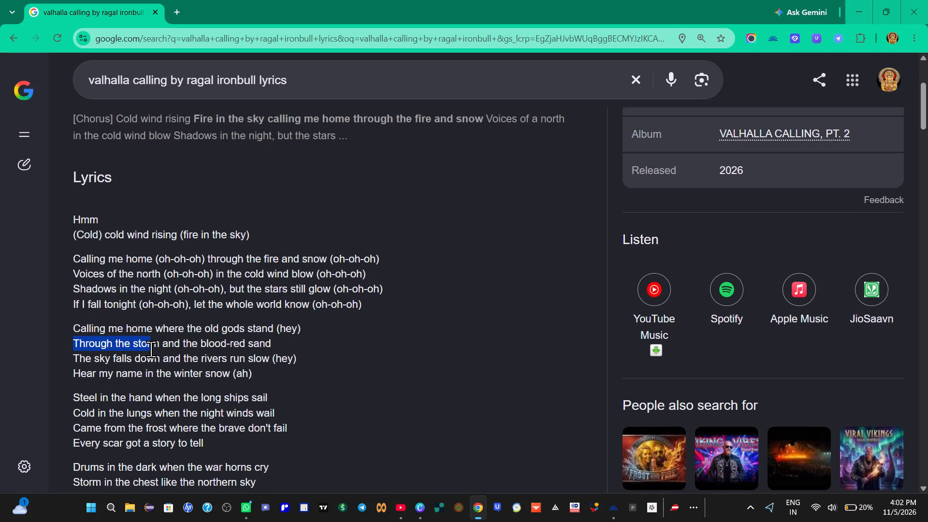
pyautogui.moveTo(151, 349); pyautogui.dragTo(160, 349)
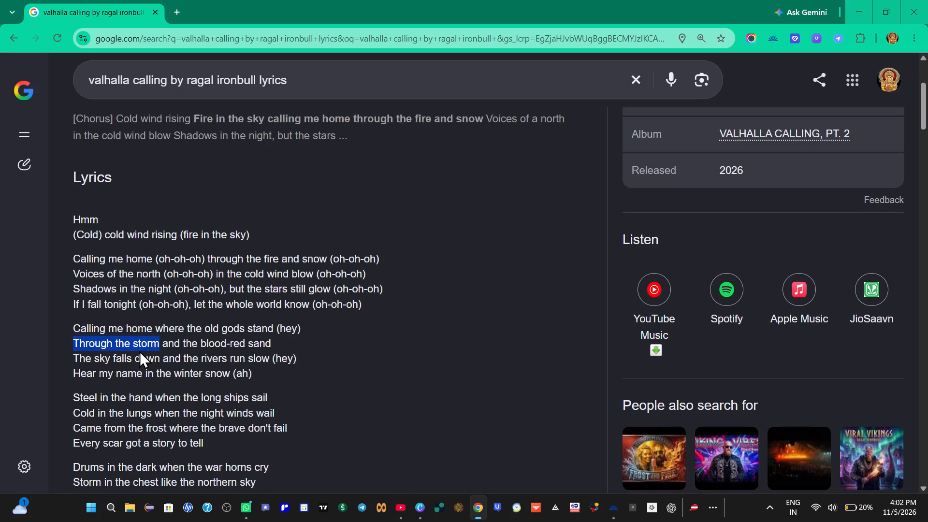
pyautogui.rightClick(137, 344)
pyautogui.click(175, 171)
pyautogui.click(420, 505)
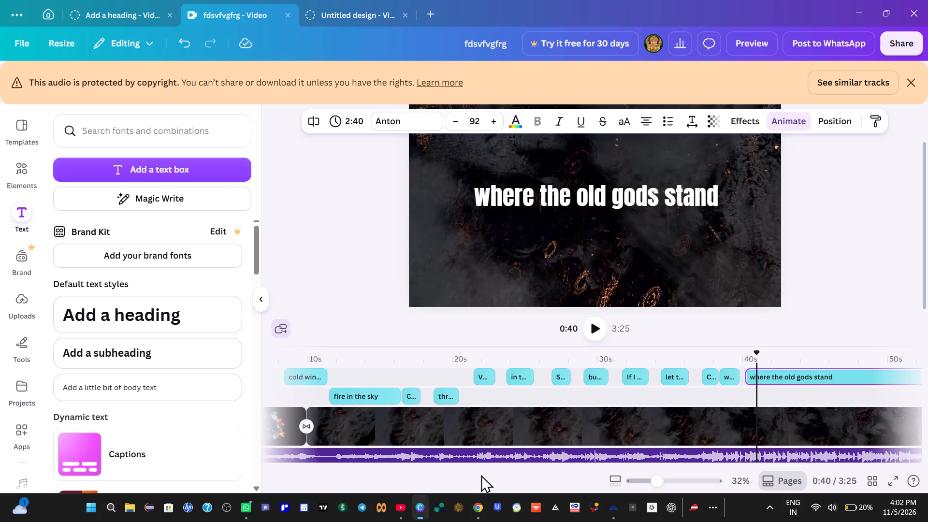
pyautogui.click(588, 203)
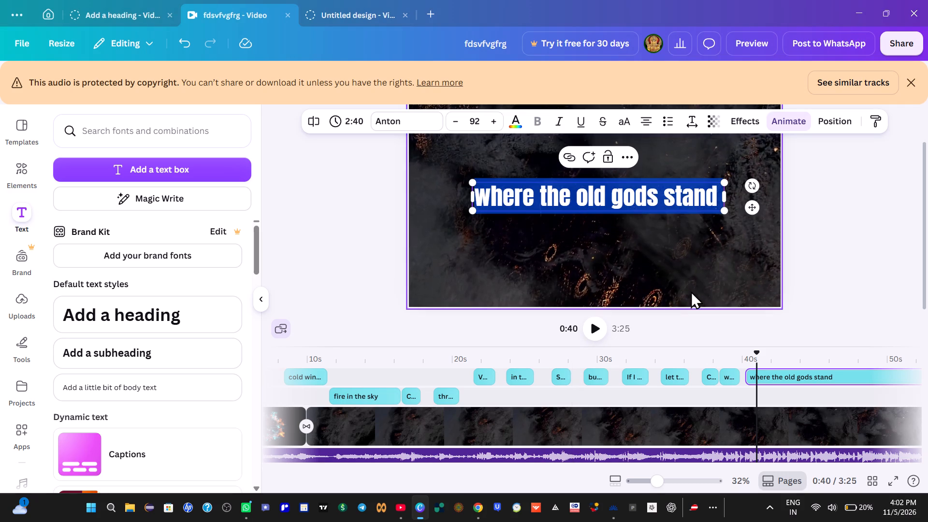
pyautogui.press('BackSpace')
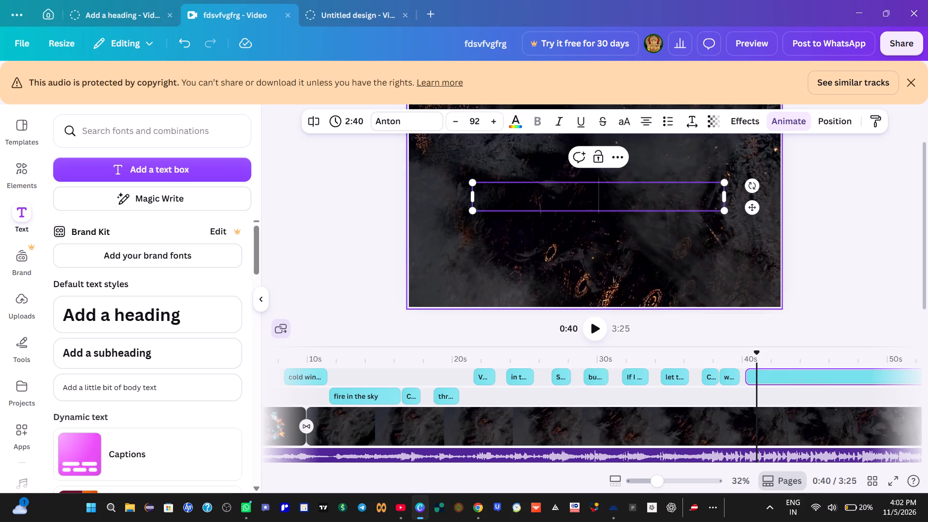
pyautogui.hotkey('ctrl', 'v')
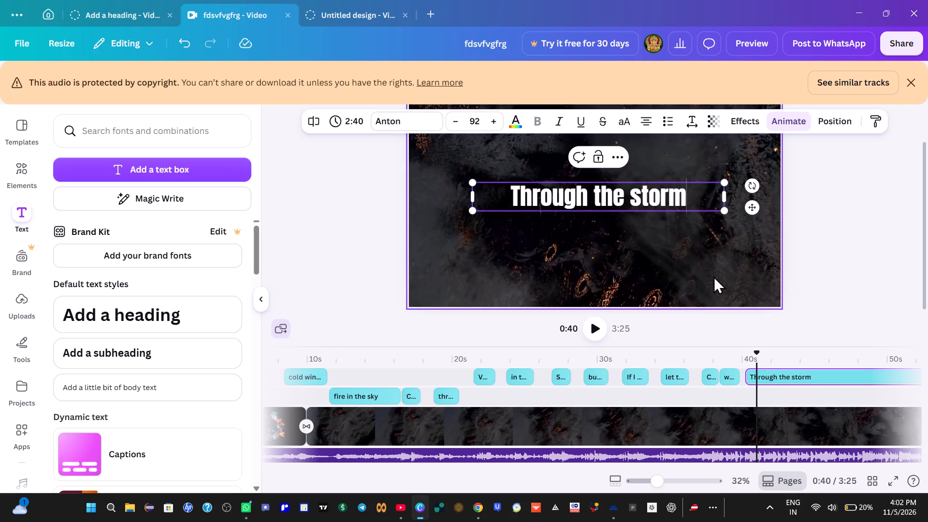
# Find where the sung "Through the storm" ends by playback and split its text clip at about 0:40.
pyautogui.click(725, 363)
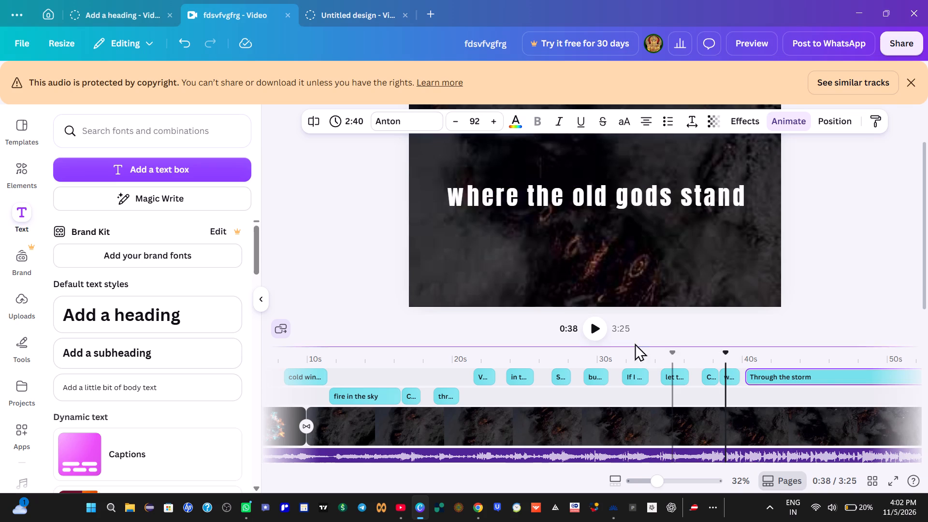
pyautogui.click(599, 331)
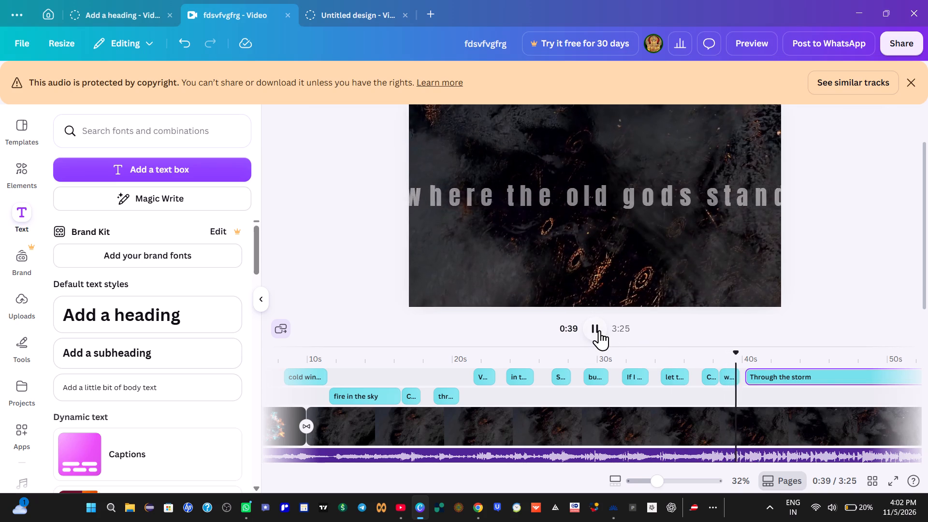
pyautogui.click(599, 330)
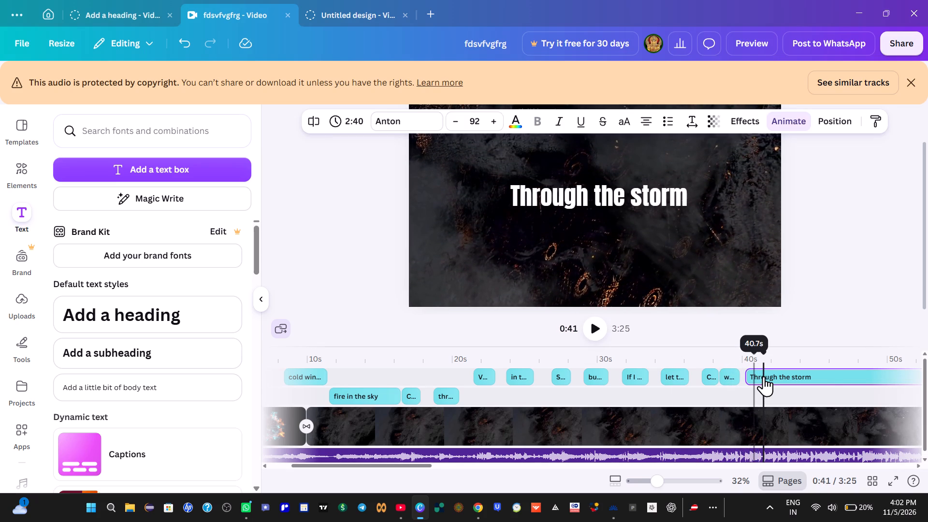
pyautogui.press('Left')
pyautogui.press('Left')
pyautogui.press('Left')
pyautogui.press('Left')
pyautogui.press('Left')
pyautogui.press('Left')
pyautogui.press('Left')
pyautogui.press('Left')
pyautogui.press('Left')
pyautogui.press('Left')
pyautogui.press('Left')
pyautogui.press('Left')
pyautogui.press('Left')
pyautogui.press('Left')
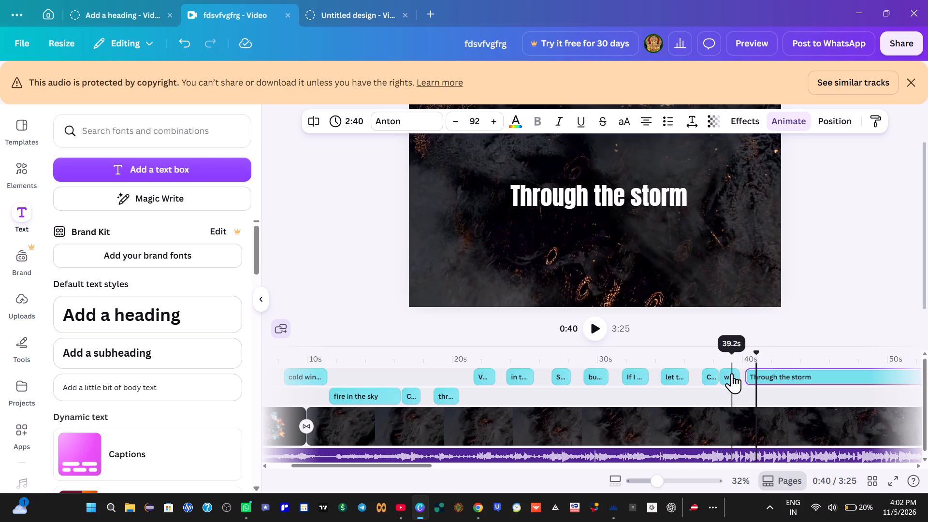
pyautogui.click(597, 332)
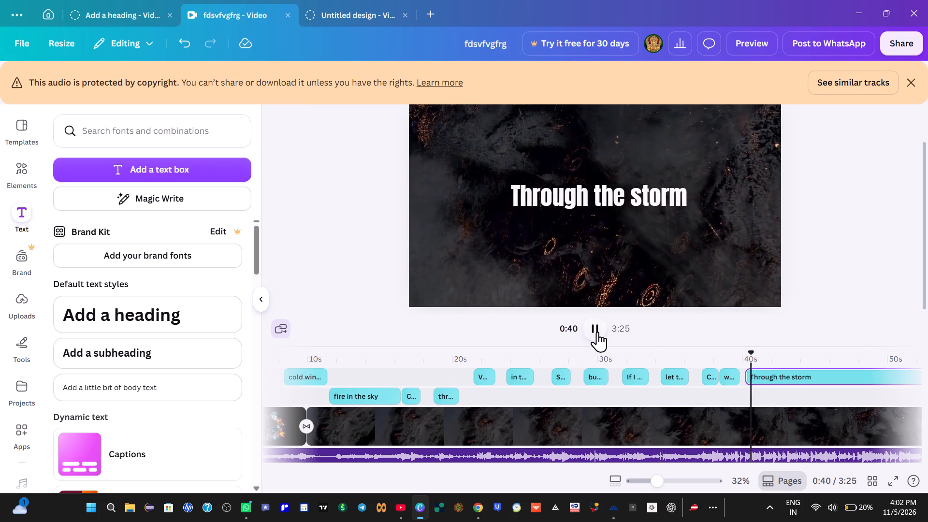
pyautogui.click(597, 332)
pyautogui.press('Left')
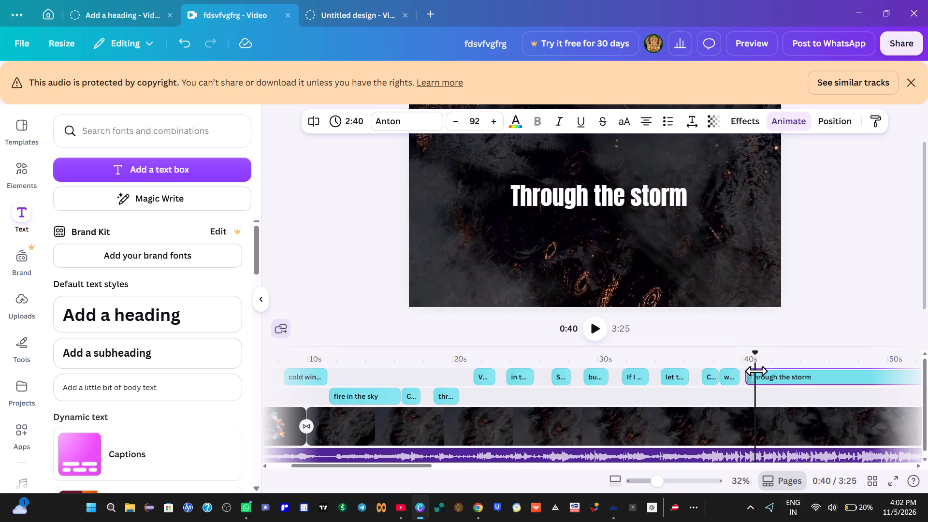
pyautogui.press('Right')
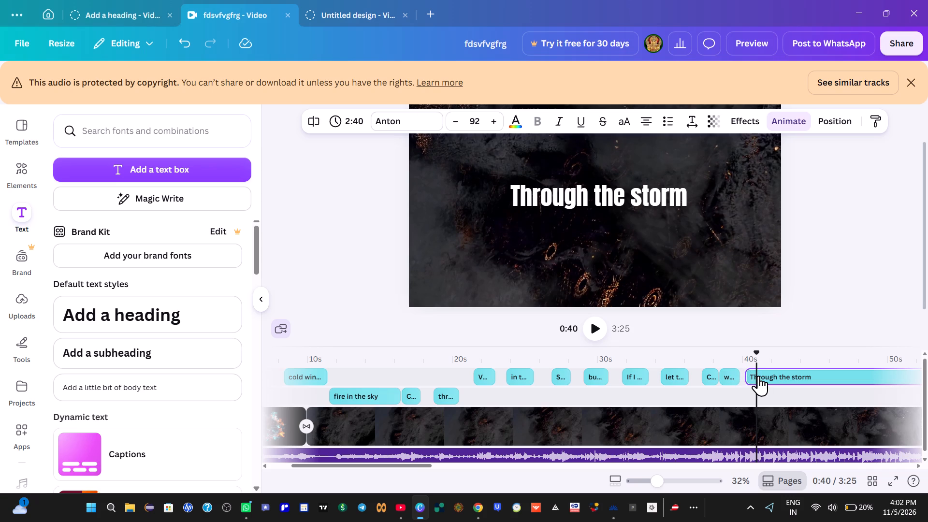
pyautogui.rightClick(758, 376)
pyautogui.click(791, 319)
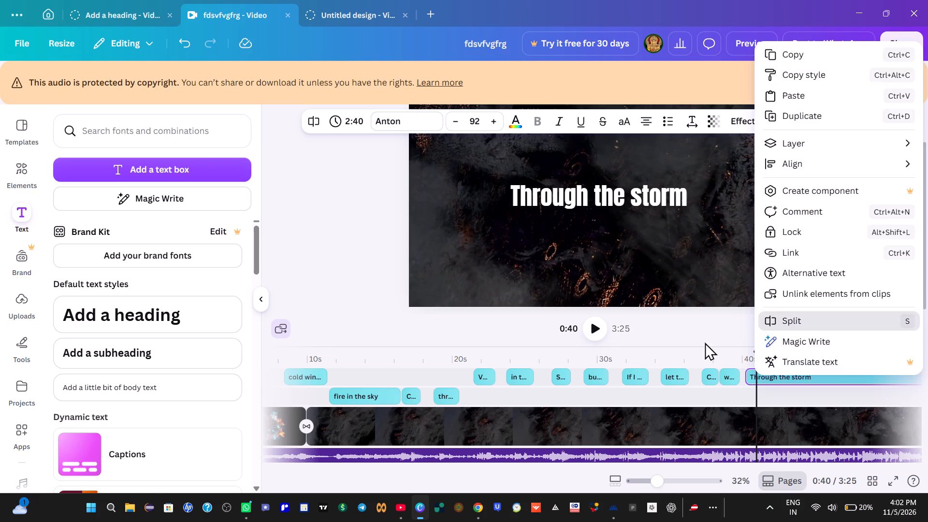
# Copy "and the blood-red sand" from the Chrome lyrics and replace the text of the trailing "Through the storm" clip in Canva with it.
pyautogui.click(597, 330)
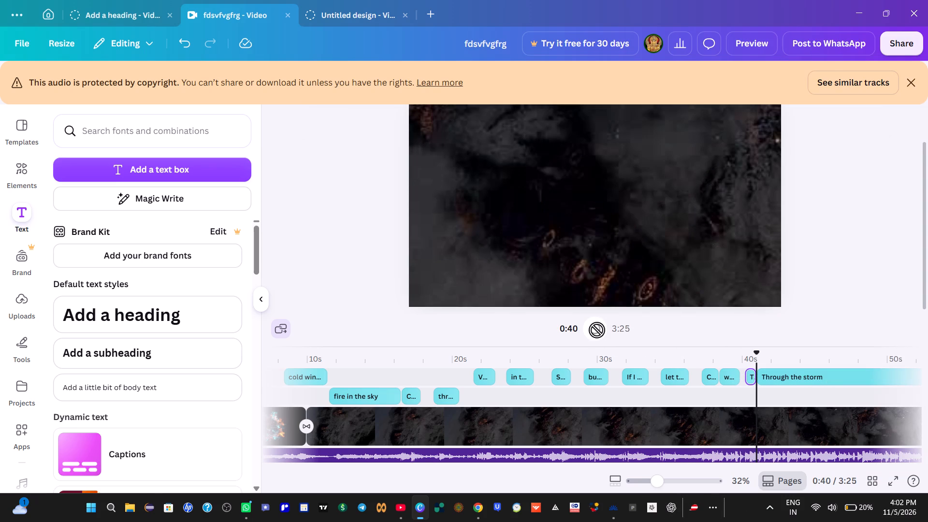
pyautogui.click(597, 330)
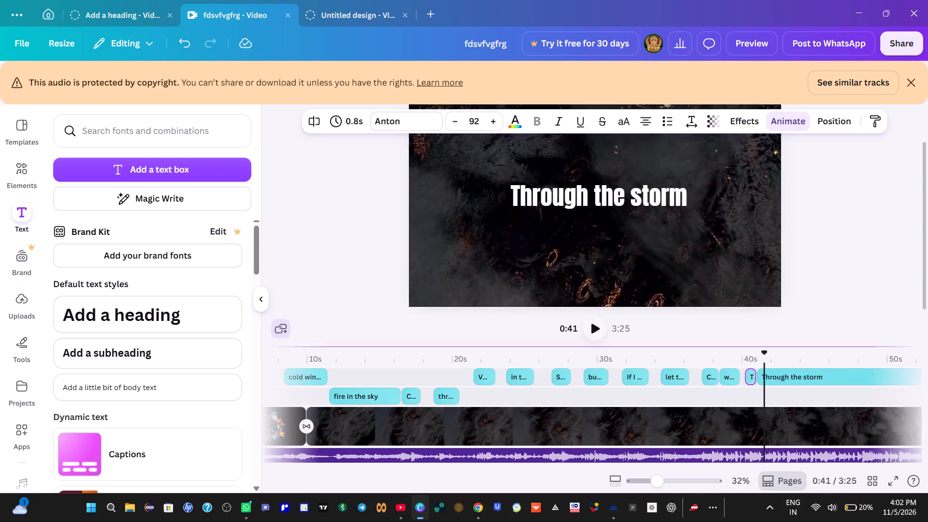
pyautogui.click(475, 508)
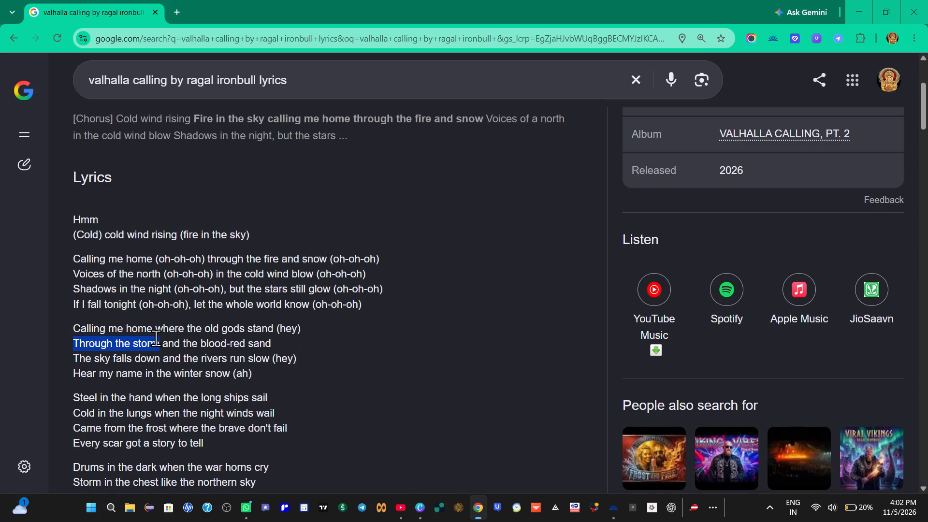
pyautogui.moveTo(162, 346); pyautogui.dragTo(277, 341)
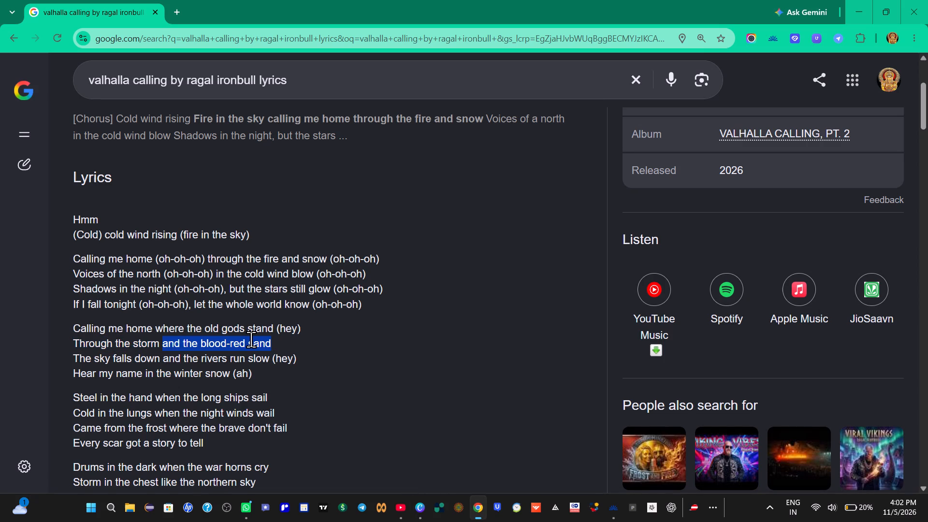
pyautogui.rightClick(247, 340)
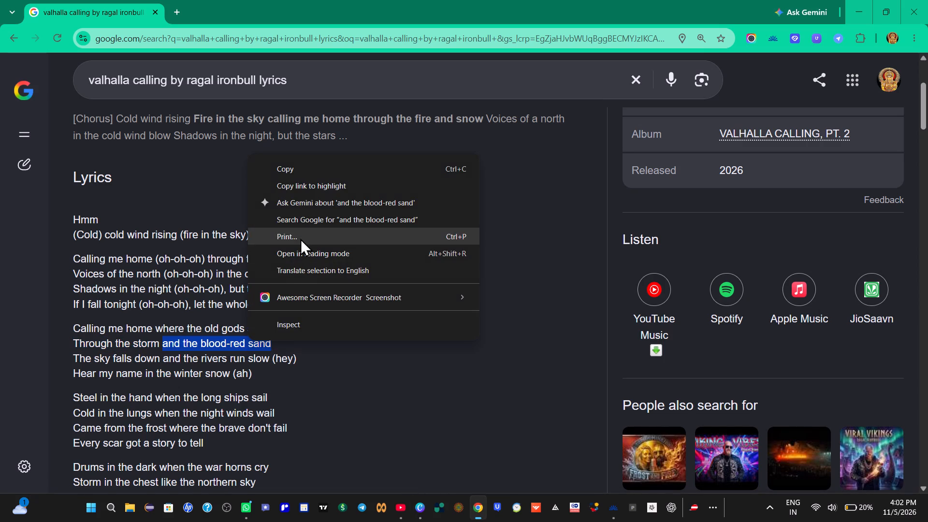
pyautogui.click(305, 173)
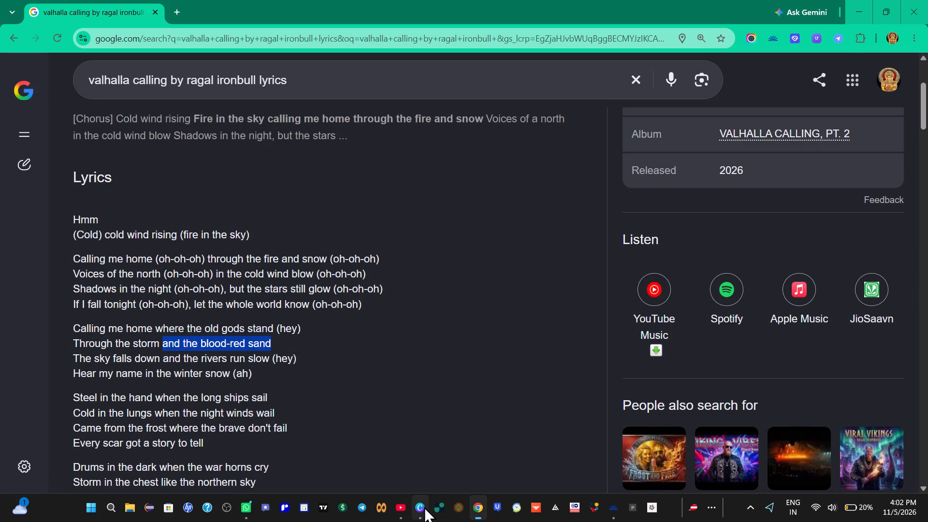
pyautogui.click(421, 506)
pyautogui.click(628, 195)
pyautogui.click(635, 240)
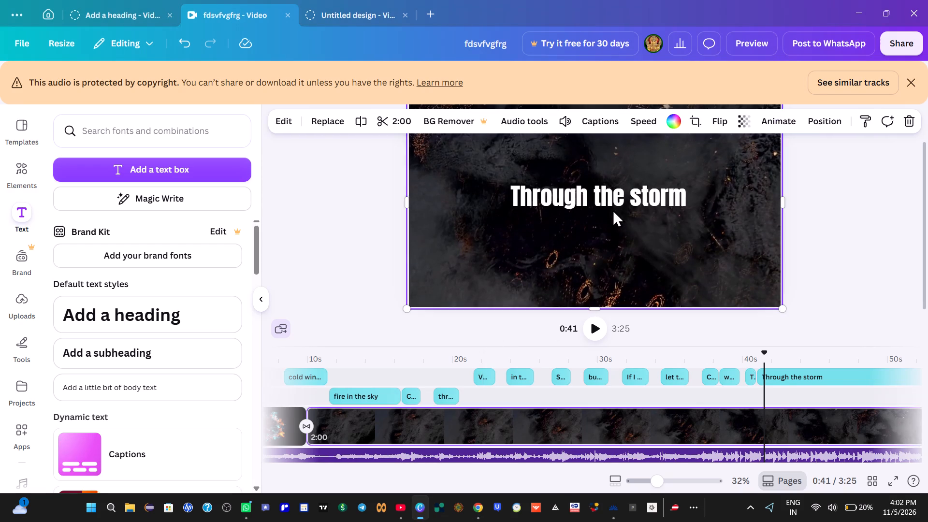
pyautogui.click(614, 203)
pyautogui.click(614, 203)
pyautogui.press('BackSpace')
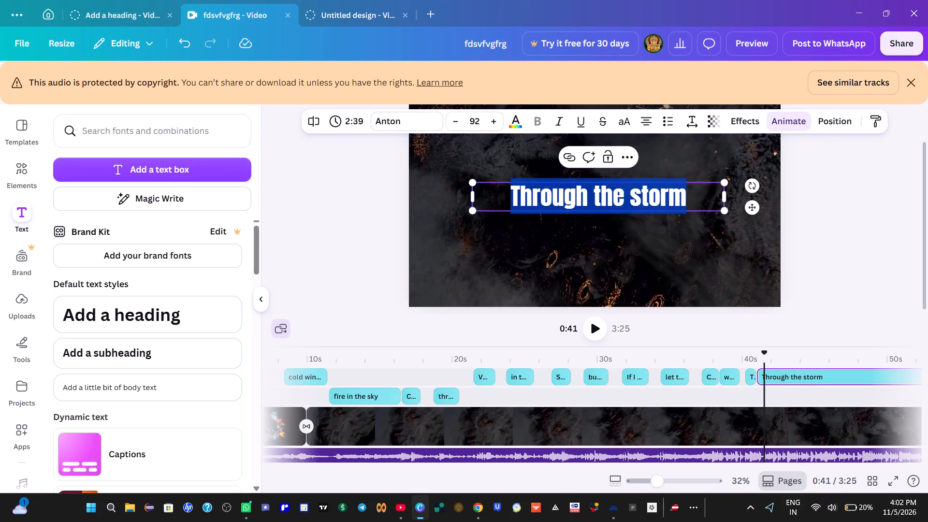
pyautogui.hotkey('ctrl', 'v')
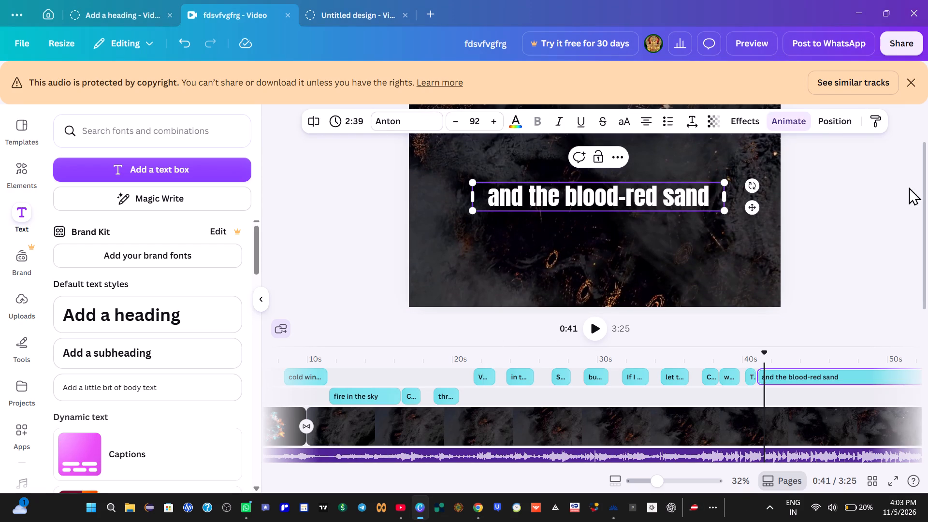
# Find the end of the sung "and the blood-red sand" by playback and split its text clip at about 0:42.
pyautogui.click(599, 332)
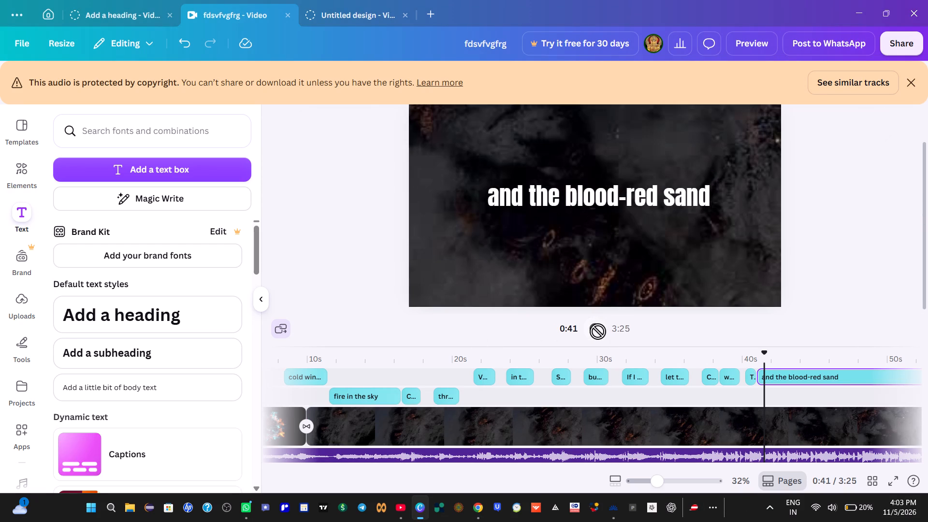
pyautogui.click(597, 331)
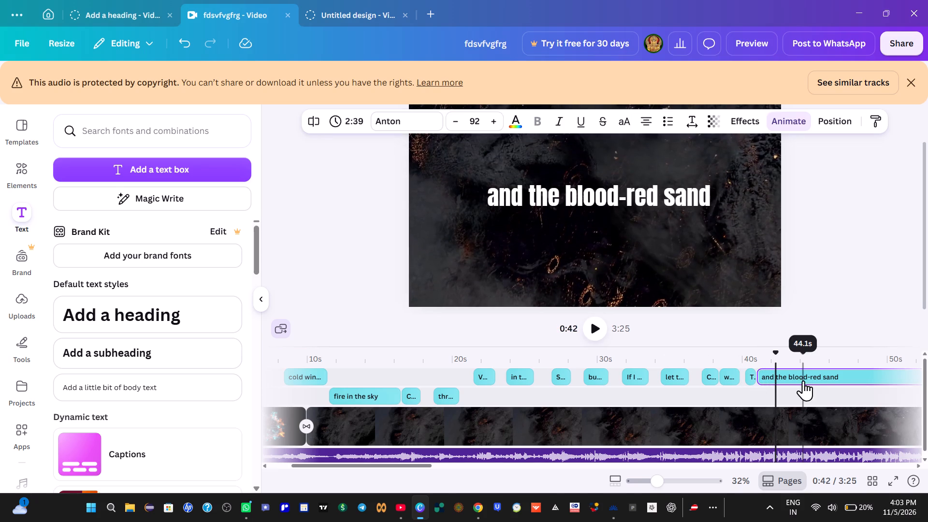
pyautogui.rightClick(776, 374)
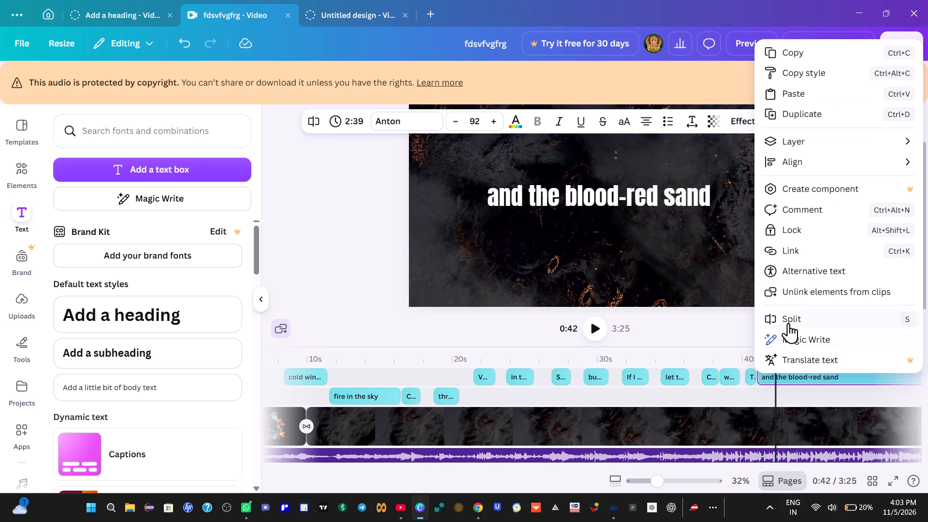
pyautogui.click(790, 317)
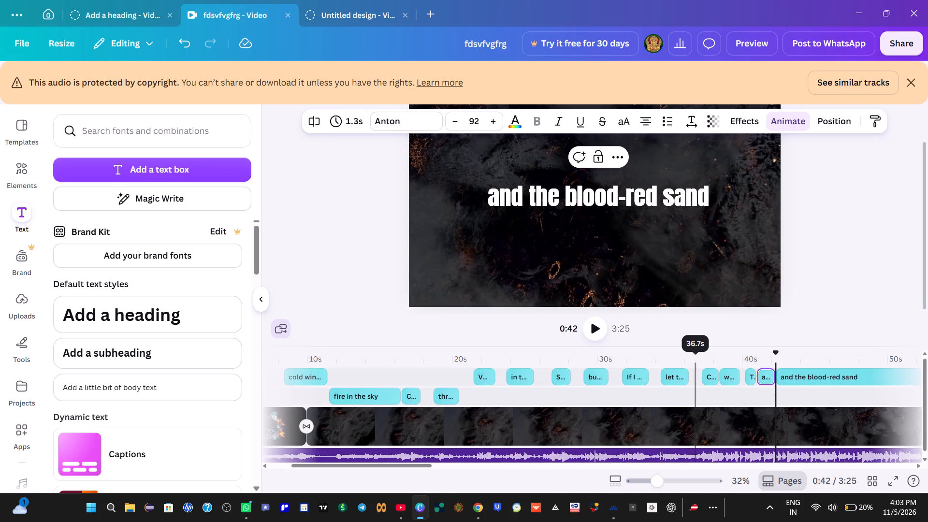
# Replay the stretch from about 0:39 to 0:42 to check the timing of "Through the storm" and "and the blood-red sand".
pyautogui.click(656, 370)
pyautogui.click(601, 325)
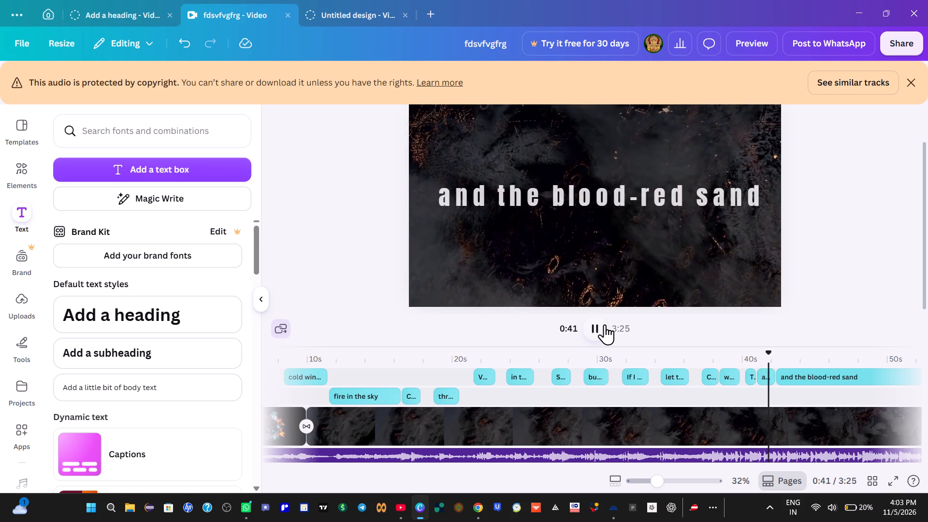
pyautogui.click(605, 324)
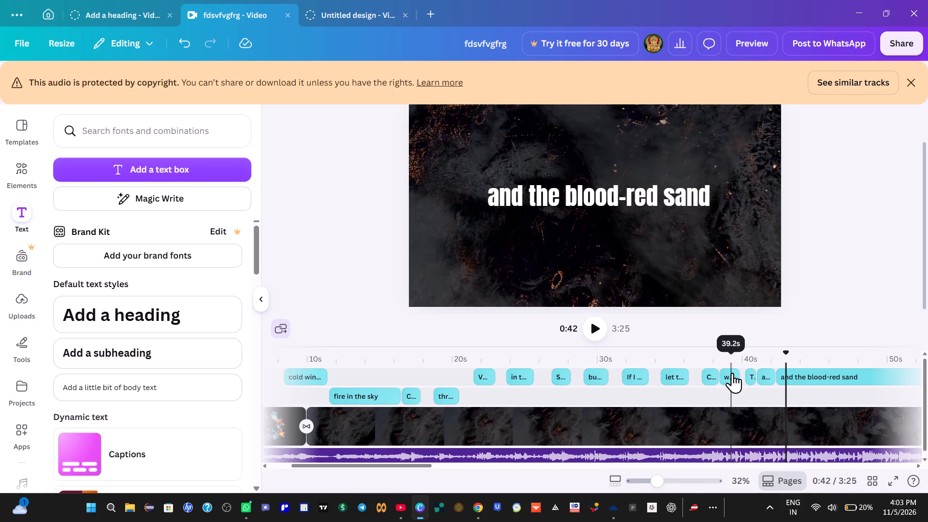
pyautogui.click(739, 359)
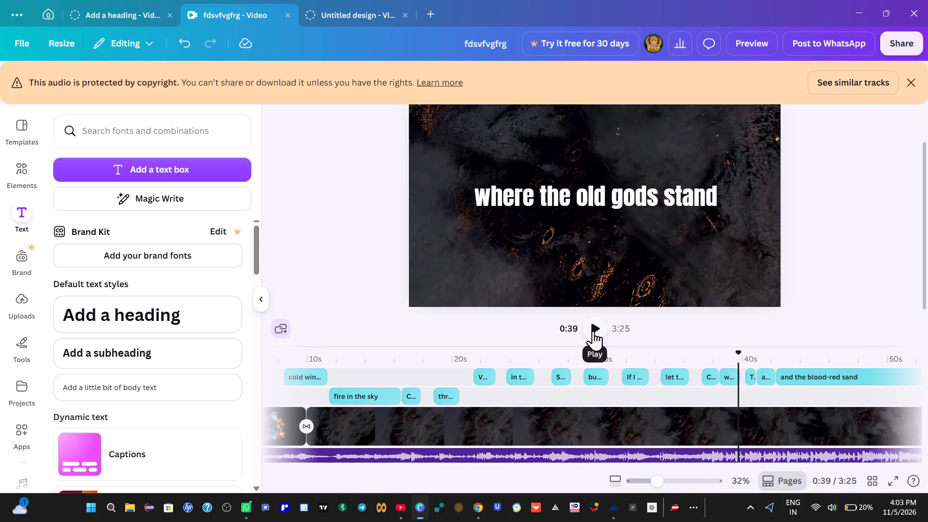
pyautogui.click(593, 331)
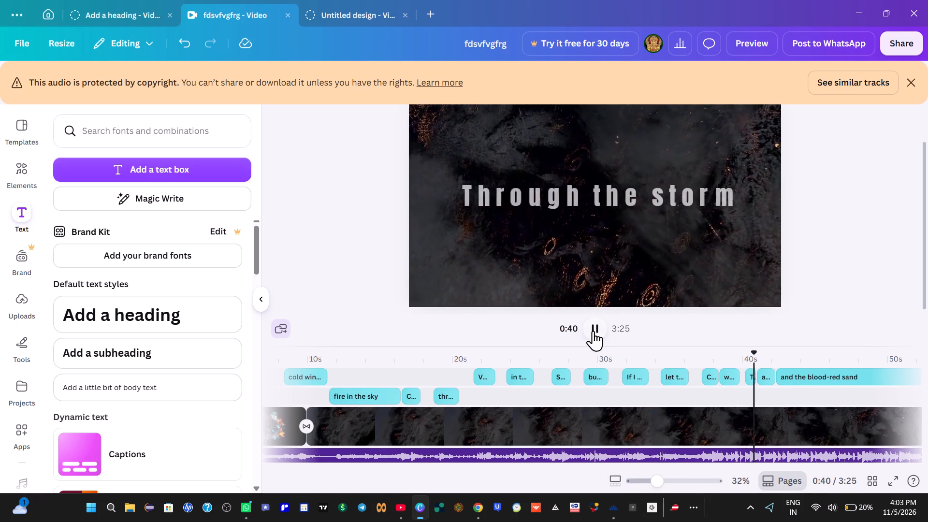
pyautogui.click(593, 331)
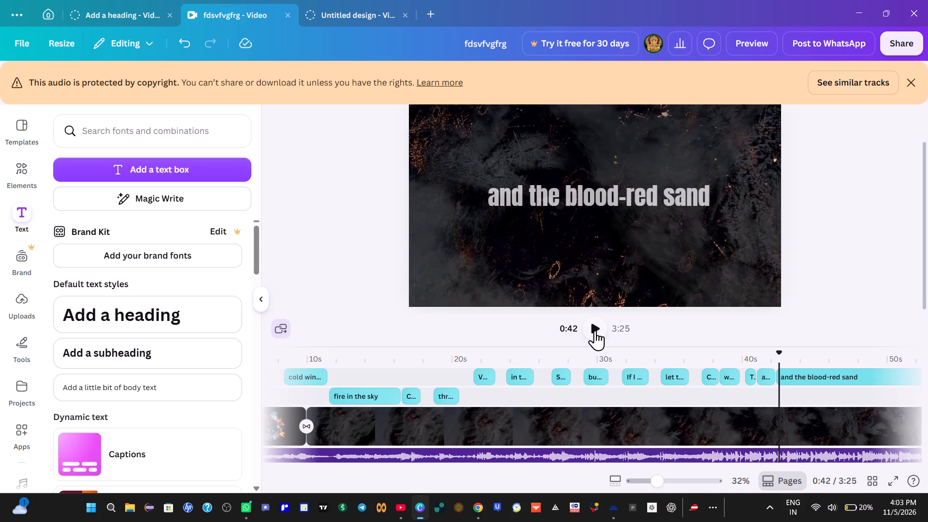
pyautogui.click(766, 355)
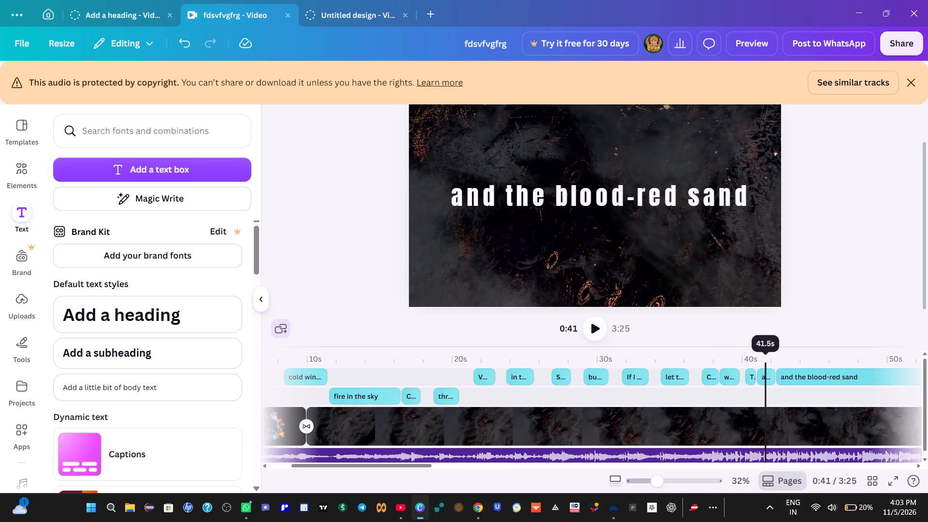
pyautogui.click(599, 331)
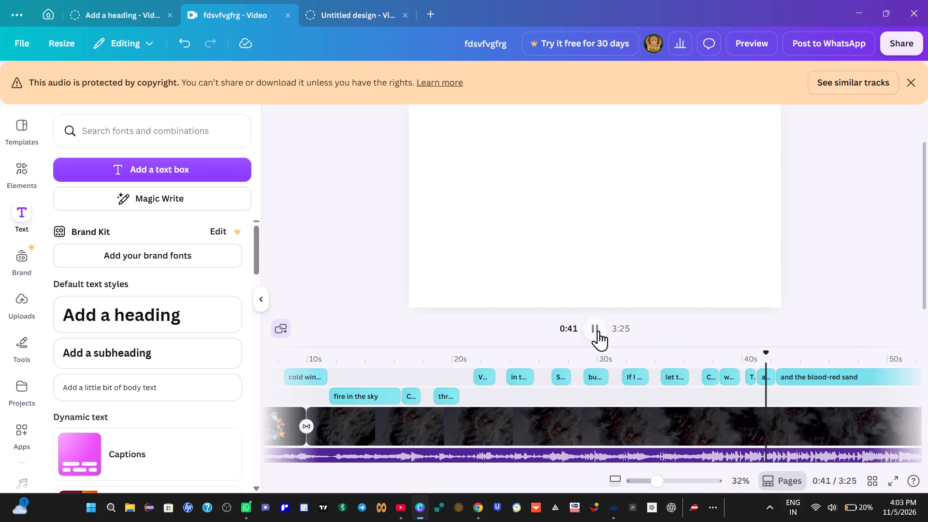
pyautogui.click(598, 331)
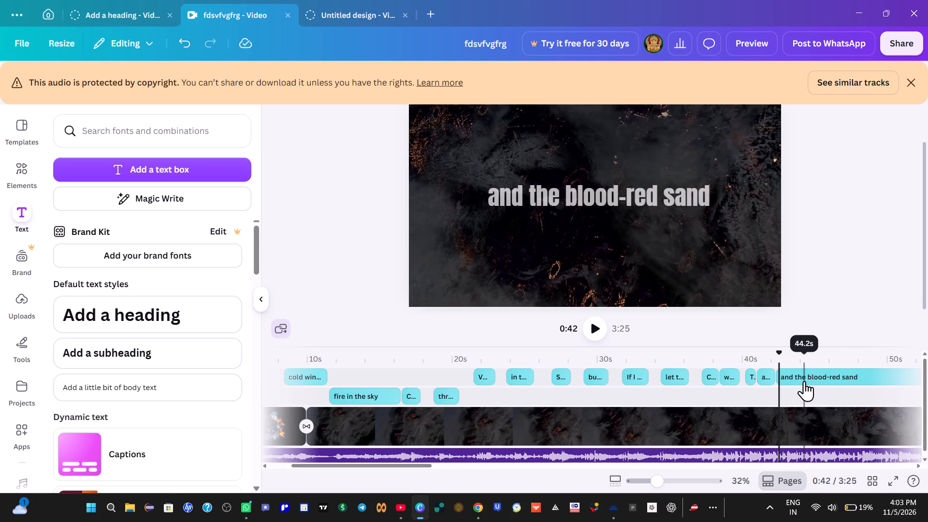
# Switch to the YouTube lyric video and replay from about 0:42 to check which line follows "and the blood red sand".
pyautogui.click(475, 504)
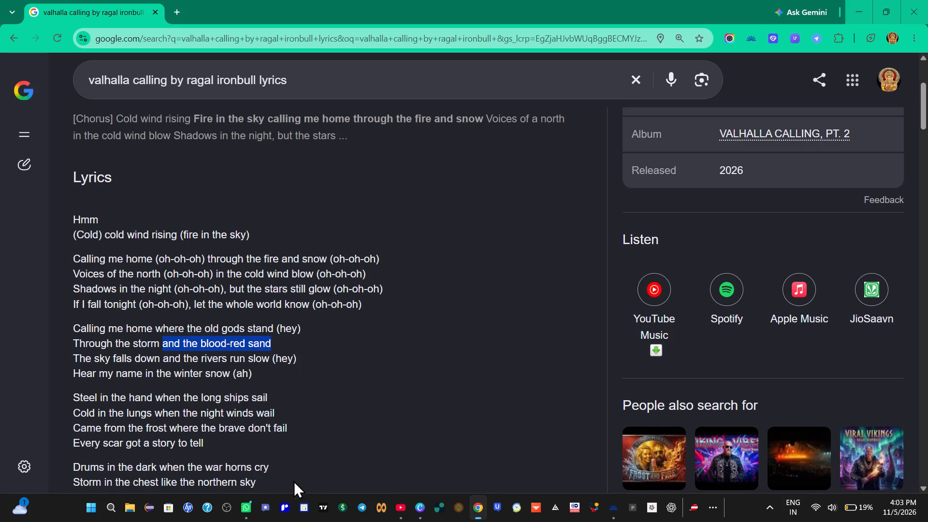
pyautogui.click(405, 507)
pyautogui.click(346, 282)
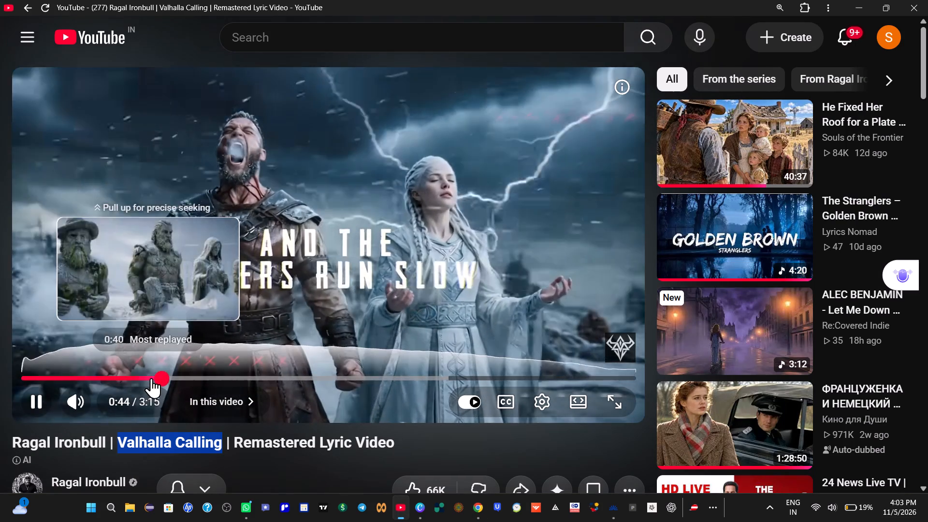
pyautogui.click(151, 378)
pyautogui.click(340, 287)
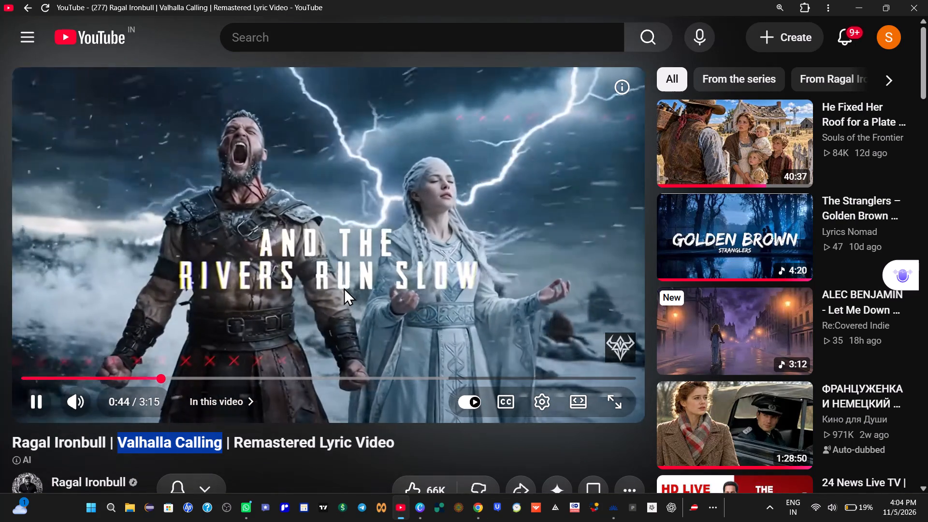
pyautogui.click(344, 288)
pyautogui.scroll(-3, 374, 359)
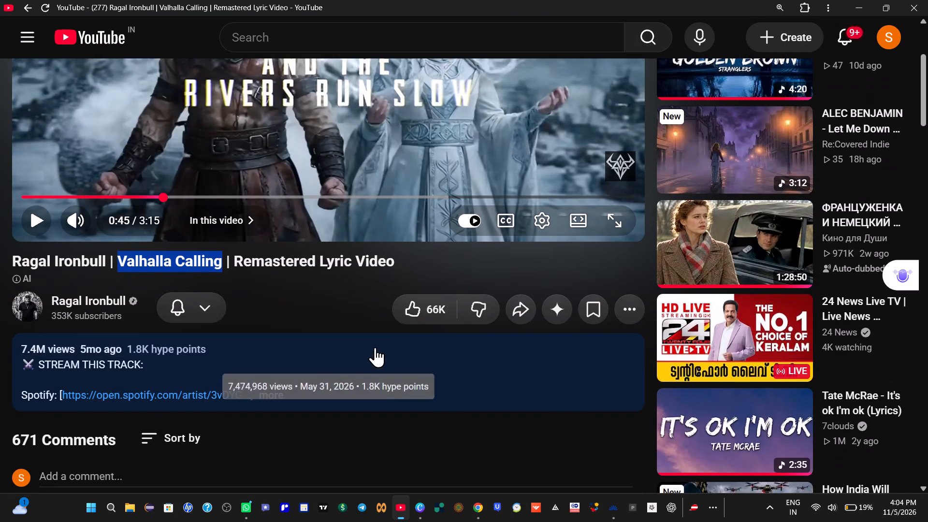
pyautogui.scroll(4, 375, 347)
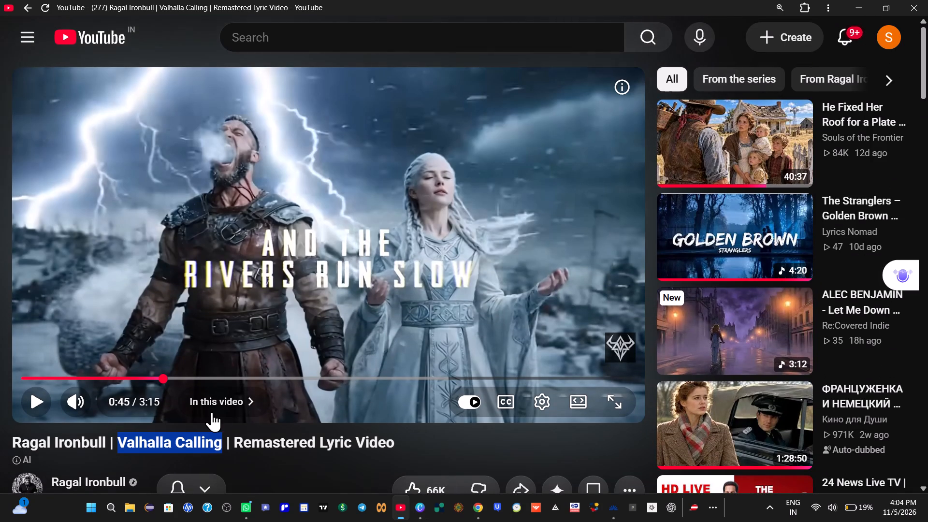
pyautogui.click(154, 374)
pyautogui.click(321, 297)
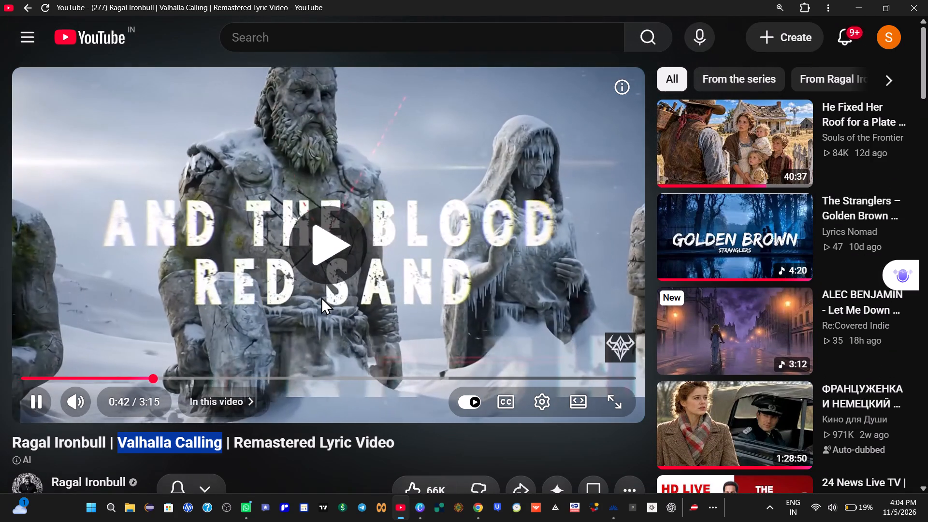
pyautogui.click(332, 294)
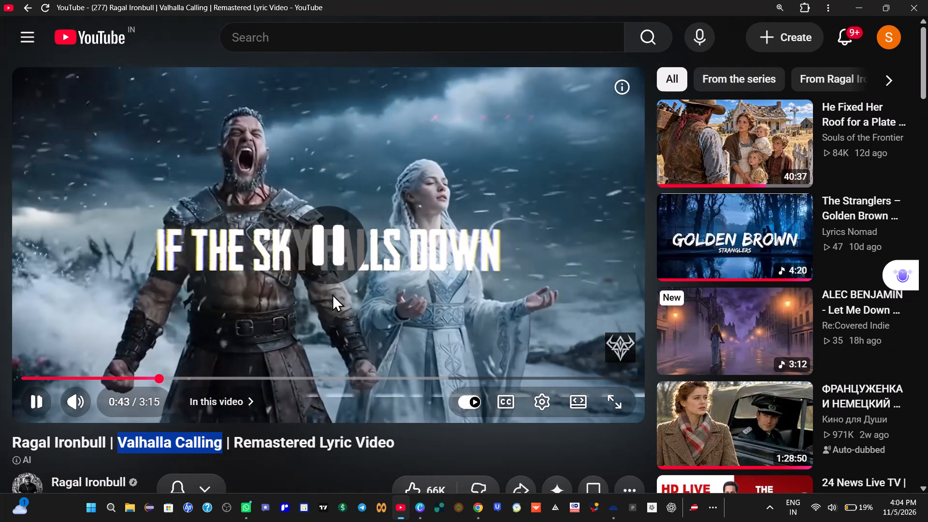
# Copy "The sky falls down" from the Chrome lyrics and replace the text of the trailing "and the blood-red sand" clip in Canva with it.
pyautogui.click(475, 508)
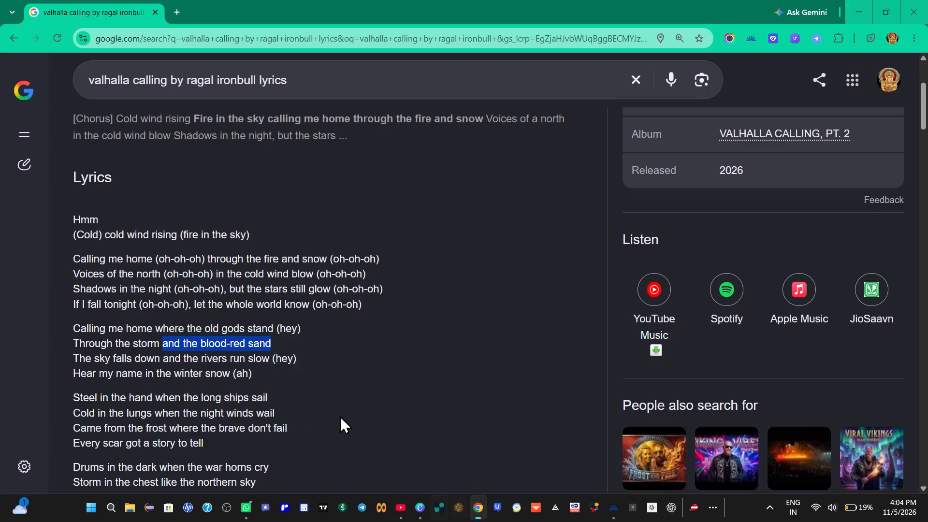
pyautogui.moveTo(69, 360); pyautogui.dragTo(70, 360)
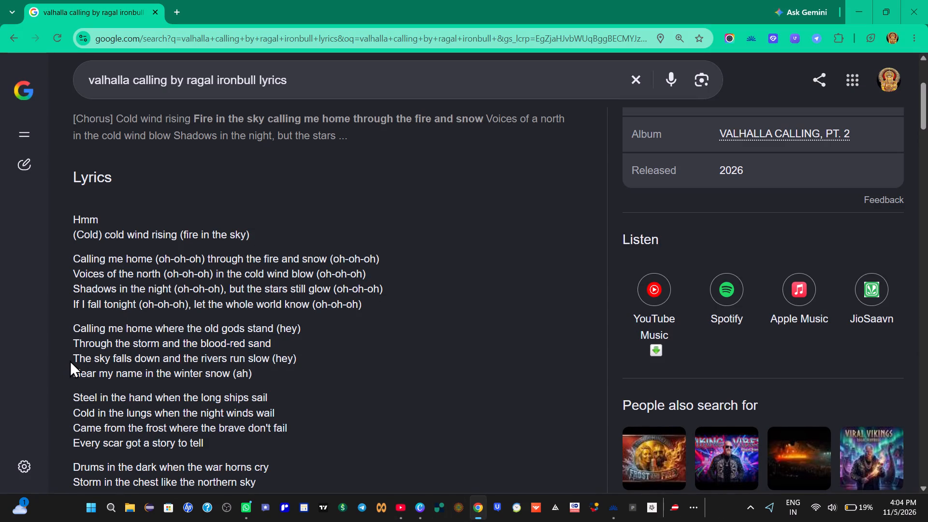
pyautogui.moveTo(70, 360); pyautogui.dragTo(160, 361)
pyautogui.rightClick(141, 361)
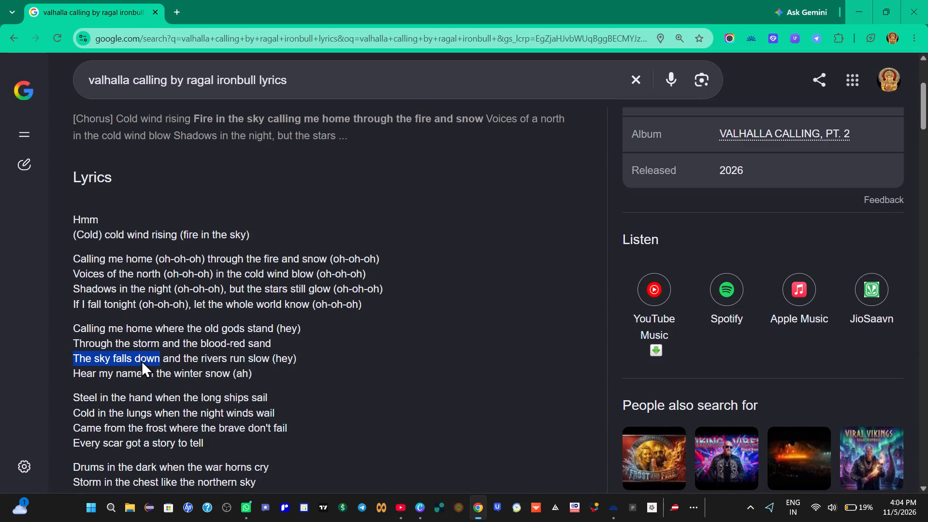
pyautogui.click(204, 187)
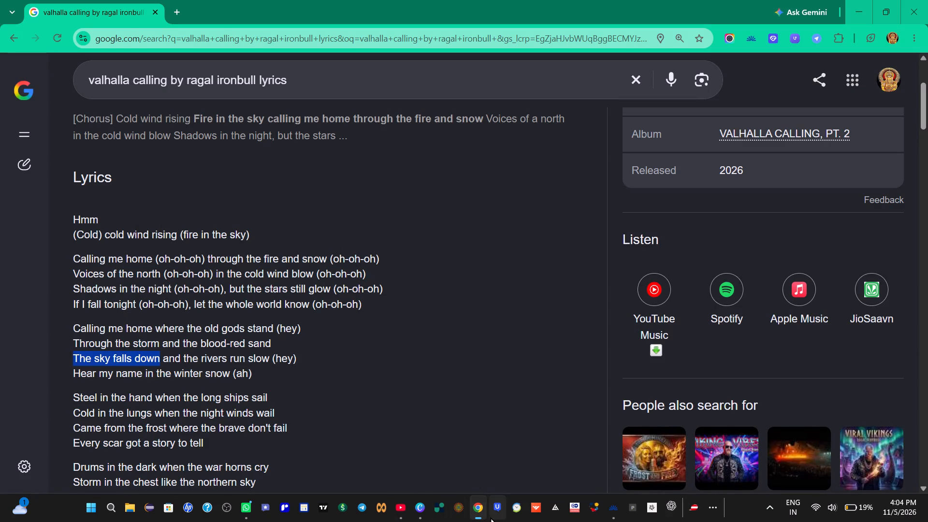
pyautogui.click(417, 506)
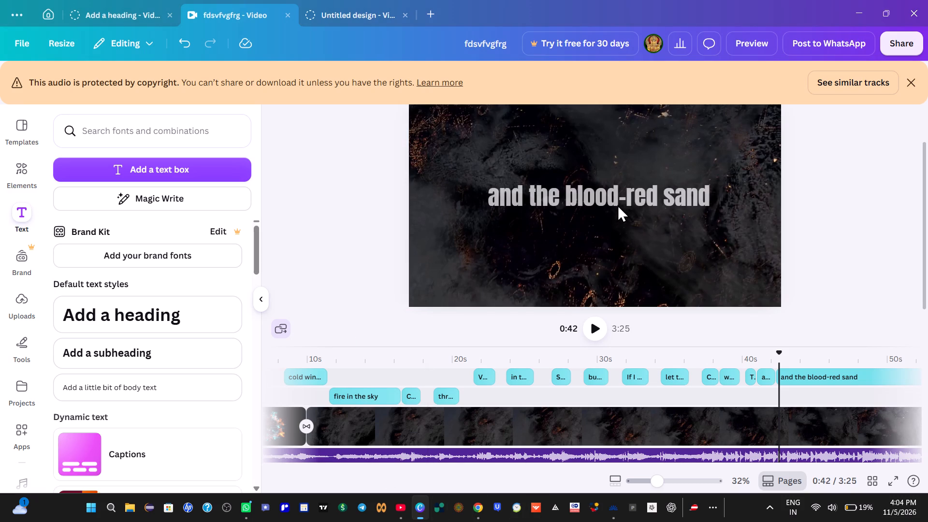
pyautogui.click(613, 195)
pyautogui.click(616, 190)
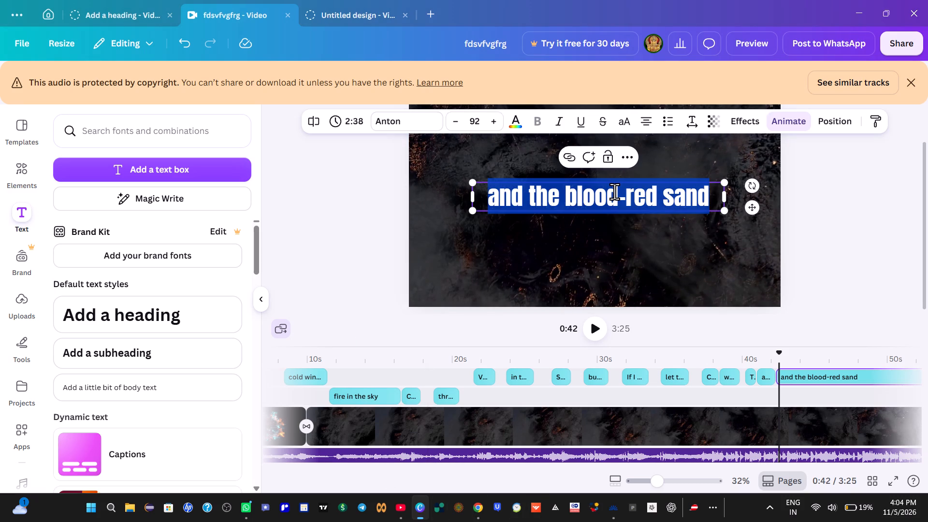
pyautogui.press('BackSpace')
pyautogui.hotkey('ctrl', 'v')
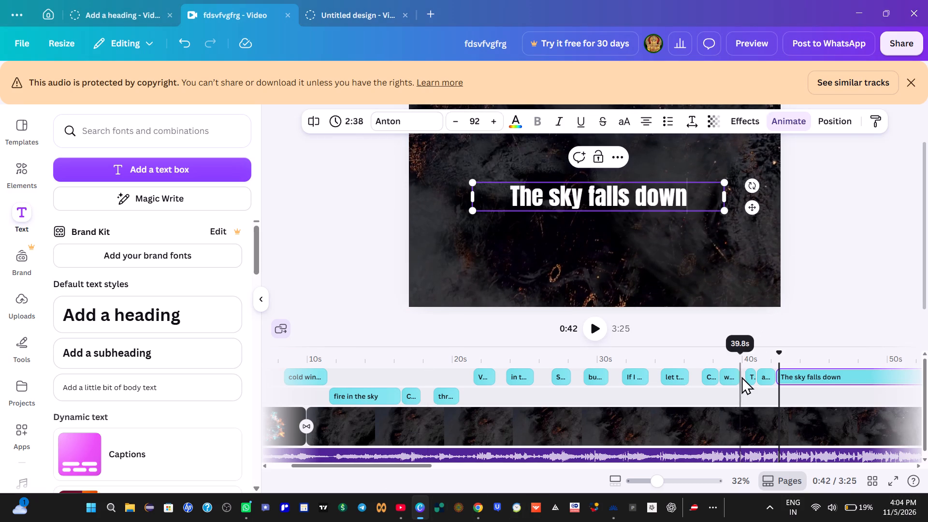
# Find the end of the sung "The sky falls down" by playback and split its text clip at about 0:43.
pyautogui.click(595, 330)
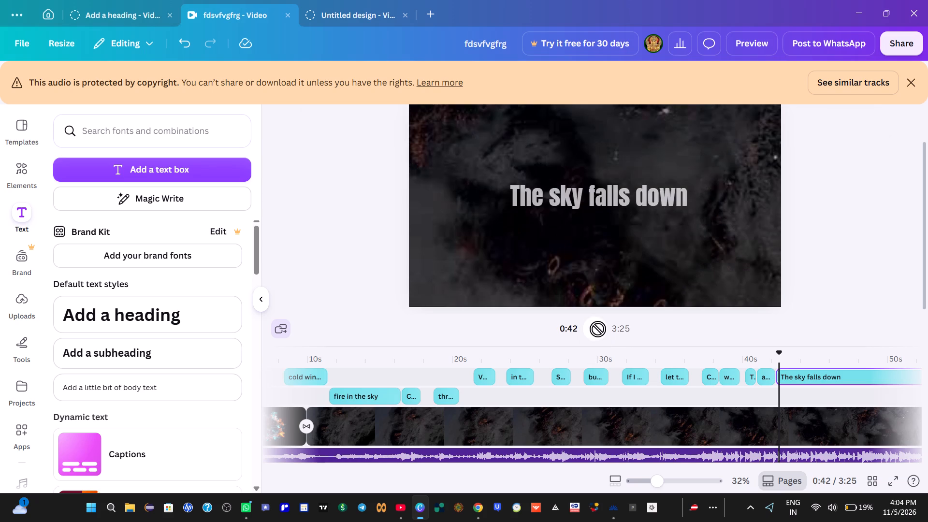
pyautogui.click(598, 329)
pyautogui.click(598, 329)
pyautogui.click(598, 329)
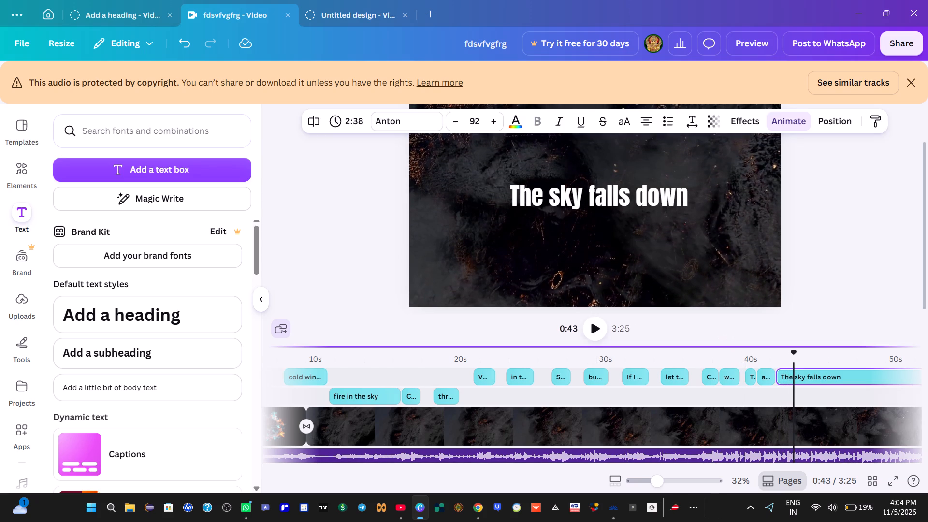
pyautogui.press('Left')
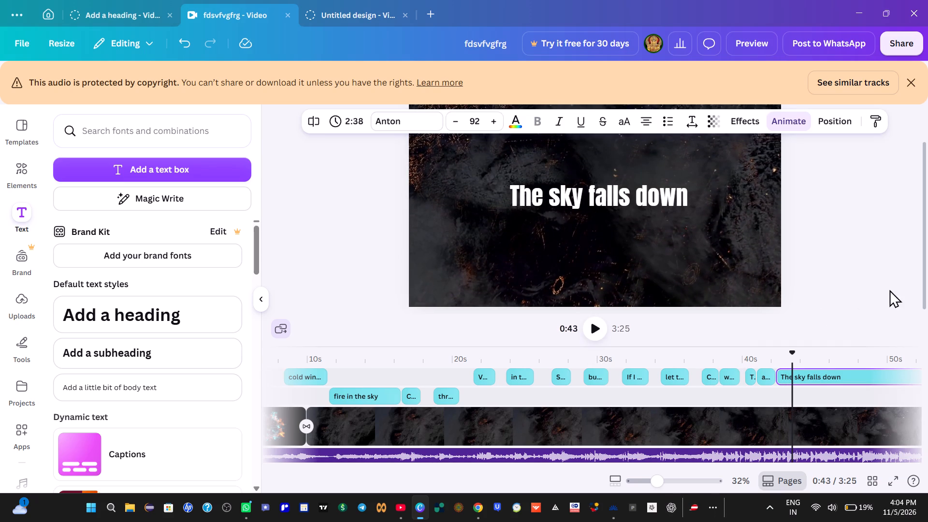
pyautogui.rightClick(794, 375)
pyautogui.click(806, 318)
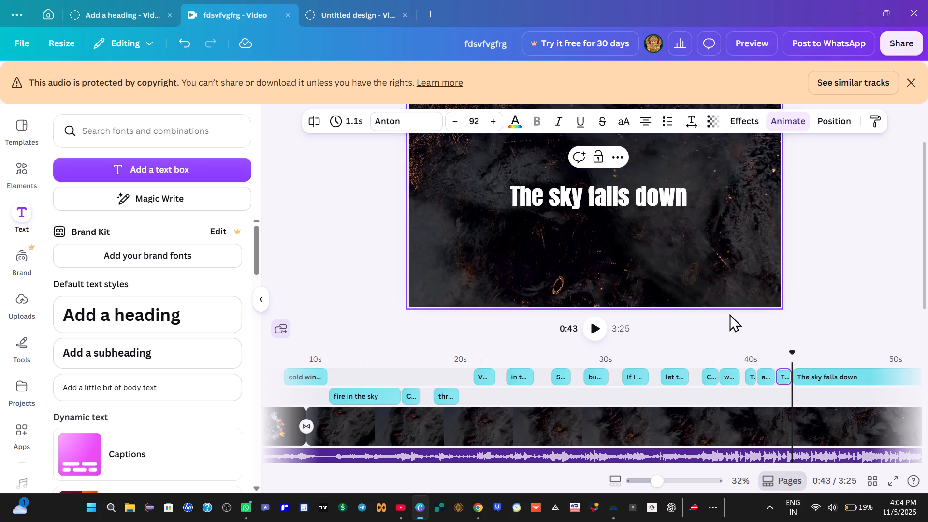
# Copy "and the rivers run slow" from the Chrome lyrics and replace the text of the trailing "The sky falls down" clip in Canva with it.
pyautogui.click(593, 334)
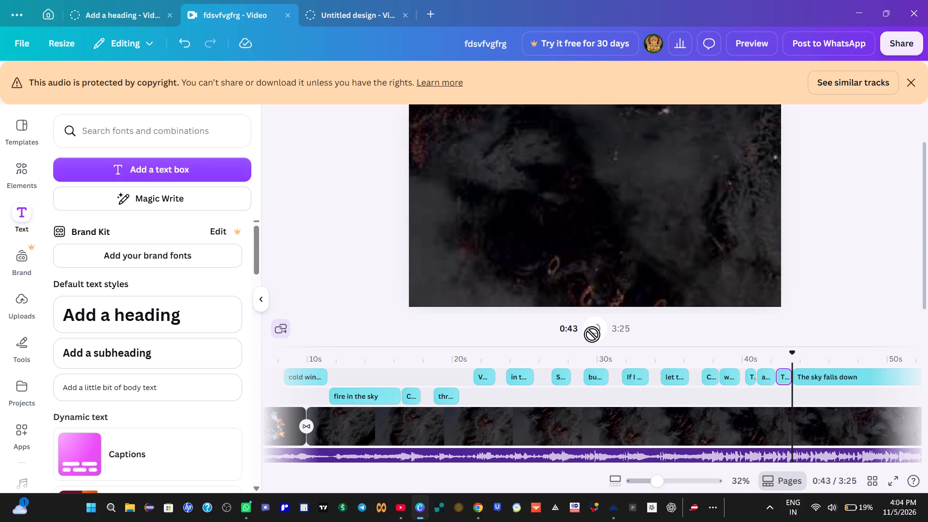
pyautogui.click(594, 332)
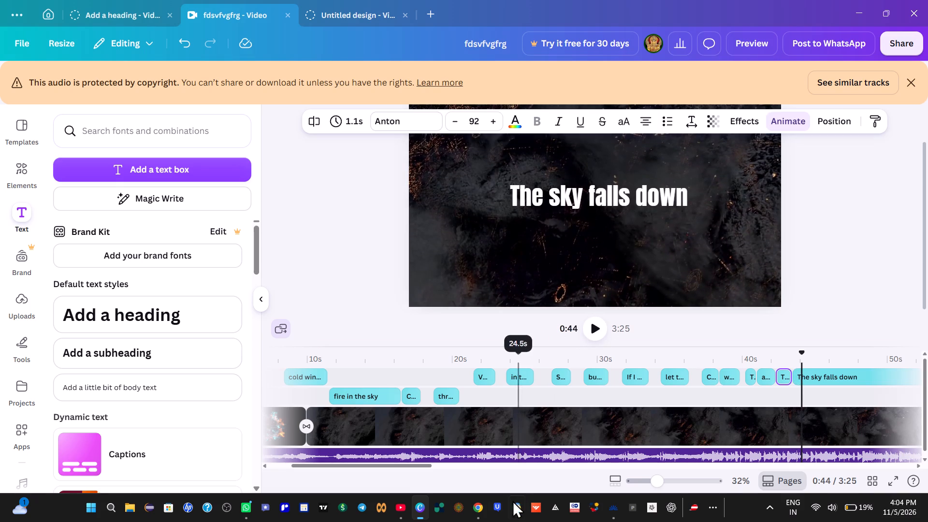
pyautogui.click(473, 507)
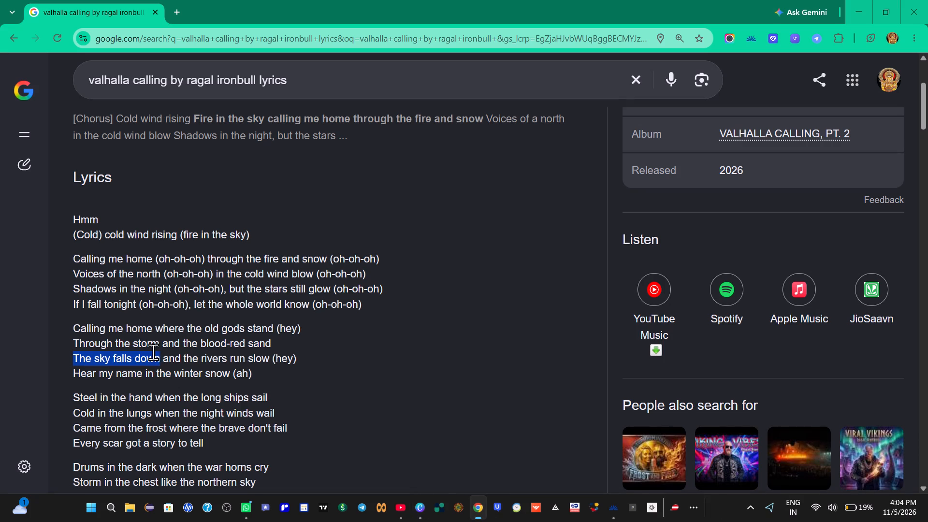
pyautogui.moveTo(162, 360); pyautogui.dragTo(272, 362)
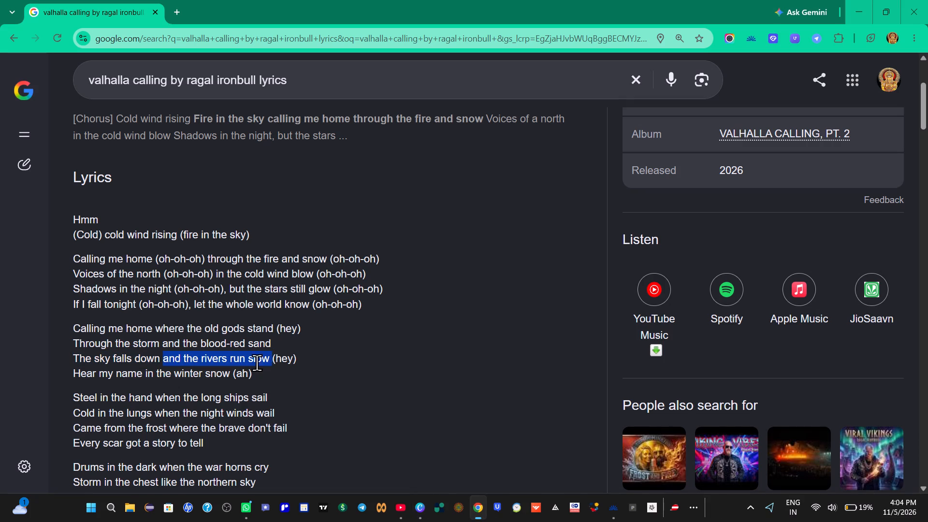
pyautogui.rightClick(248, 361)
pyautogui.click(296, 190)
pyautogui.click(423, 505)
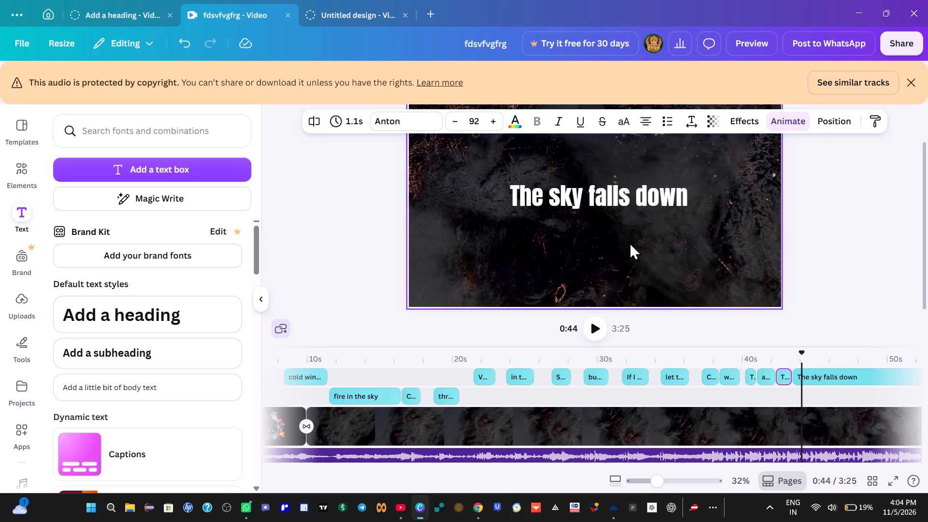
pyautogui.click(628, 205)
pyautogui.click(632, 238)
pyautogui.doubleClick(631, 203)
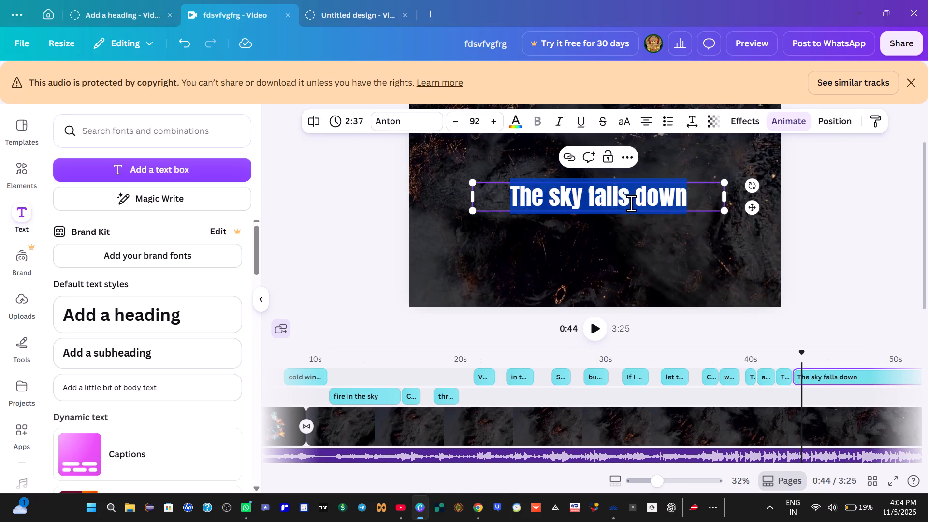
pyautogui.press('BackSpace')
pyautogui.hotkey('ctrl', 'v')
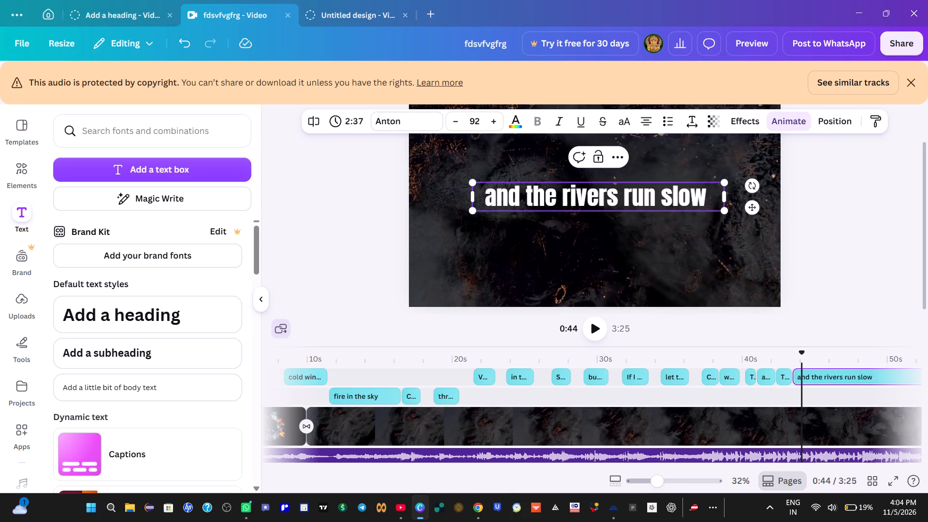
# Find the end of the sung "and the rivers run slow" by playback and split its text clip at about 0:44.
pyautogui.click(778, 366)
pyautogui.click(597, 329)
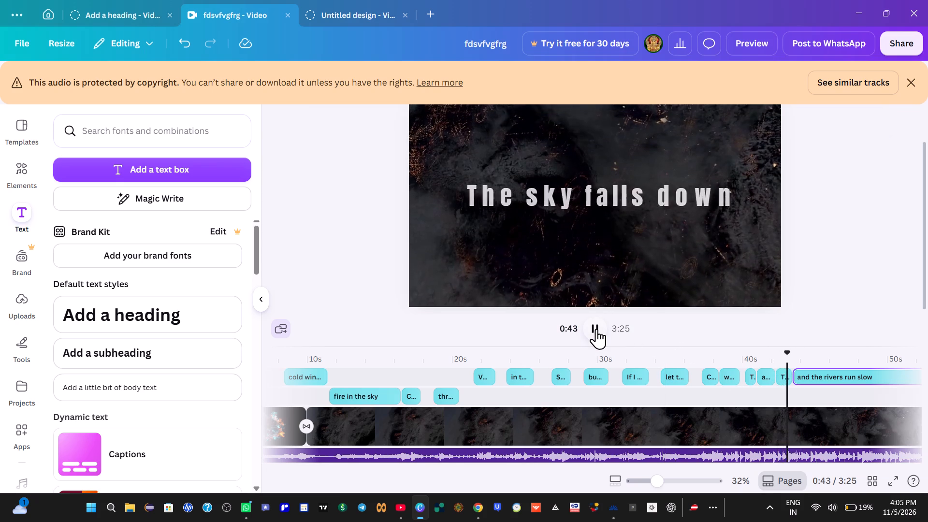
pyautogui.click(596, 329)
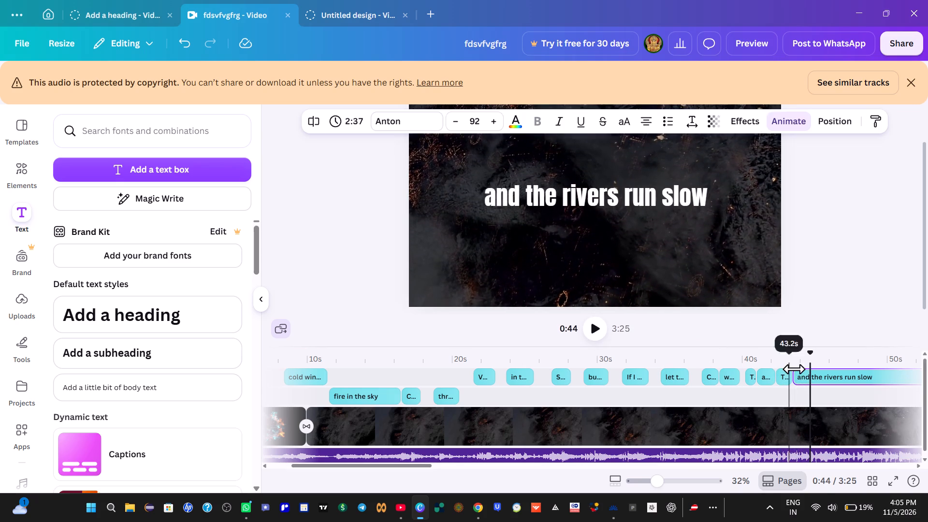
pyautogui.rightClick(811, 376)
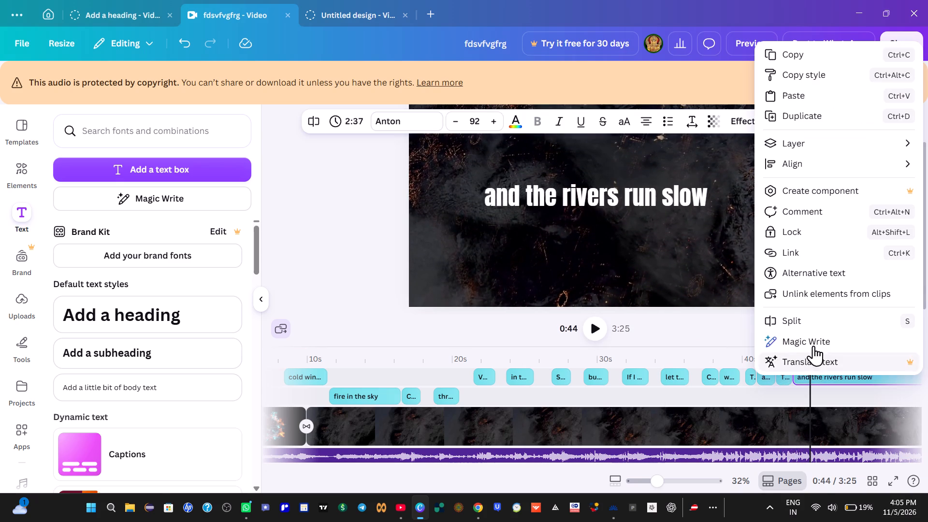
pyautogui.click(799, 323)
# Replay the lyrics from about 0:41 to 0:45 to check the timing of the "and the rivers run slow" split.
pyautogui.click(594, 326)
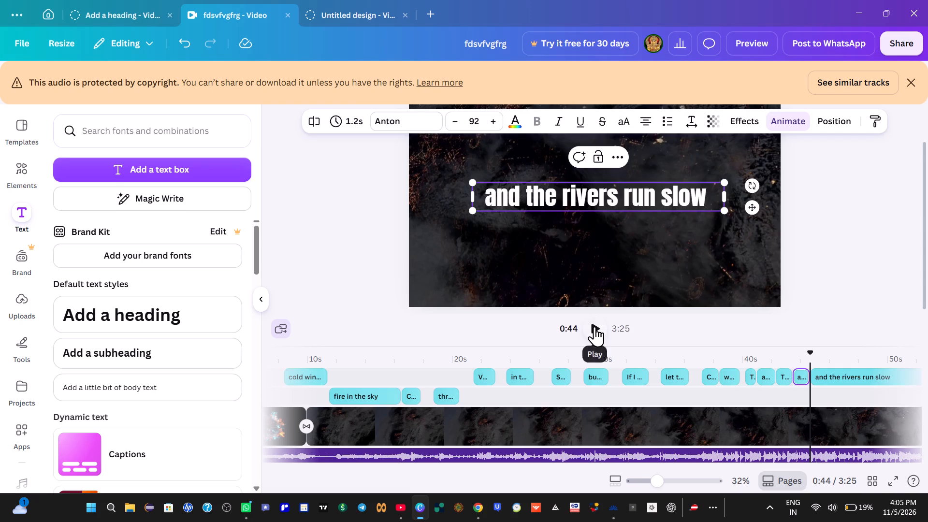
pyautogui.click(594, 326)
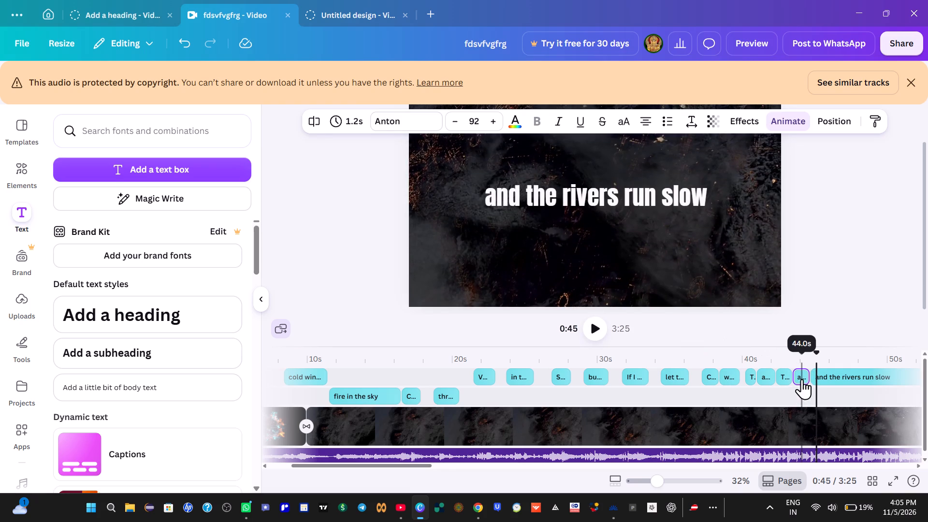
pyautogui.click(794, 361)
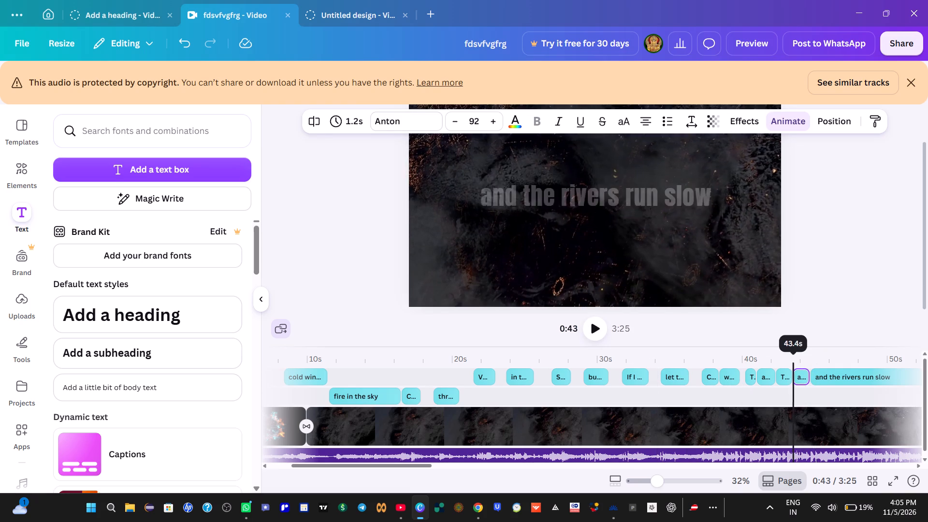
pyautogui.click(596, 331)
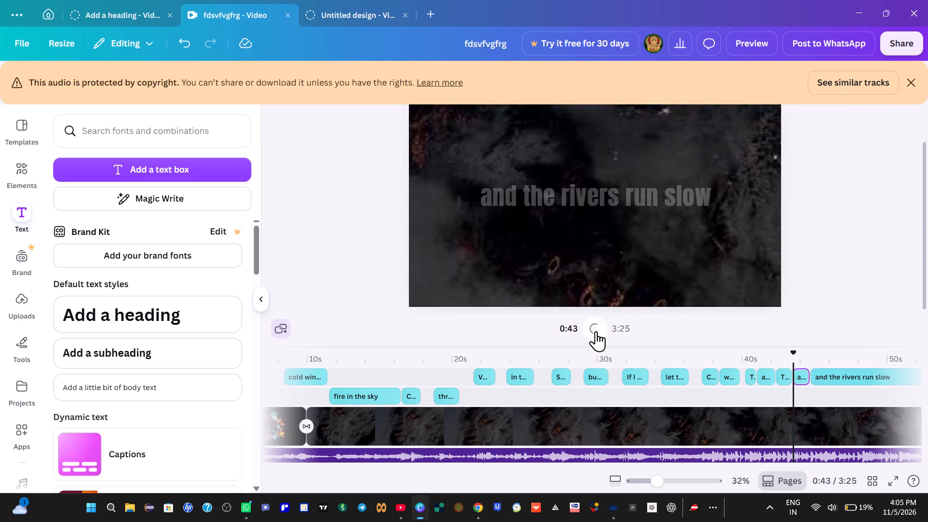
pyautogui.click(596, 331)
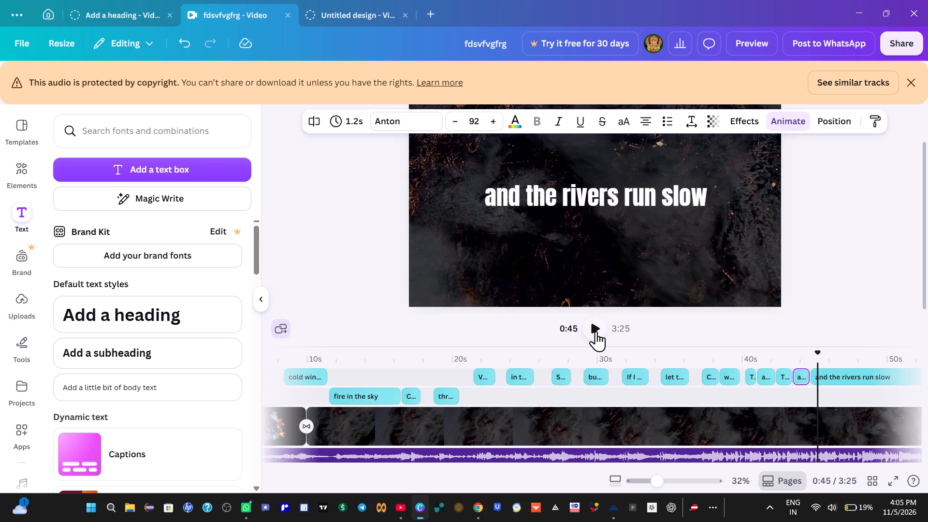
pyautogui.click(754, 368)
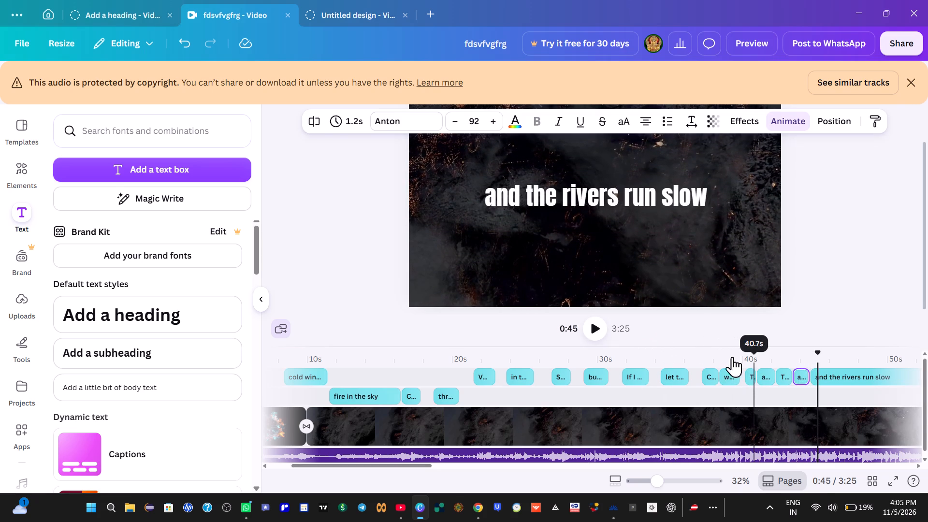
pyautogui.click(595, 329)
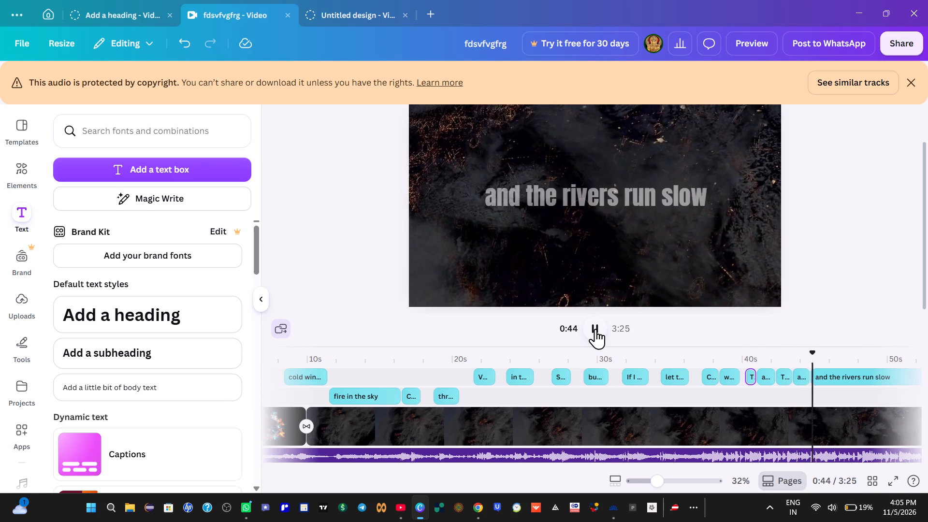
pyautogui.click(595, 329)
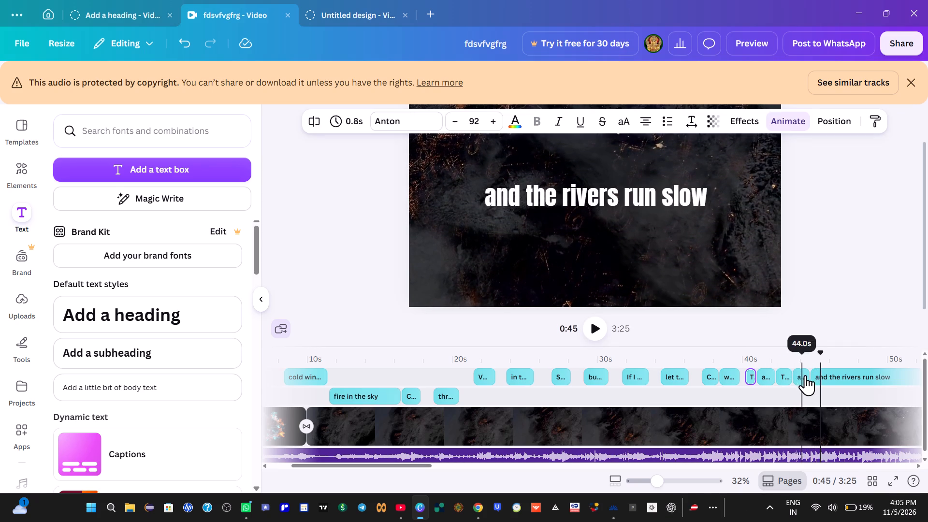
pyautogui.click(781, 364)
pyautogui.click(601, 326)
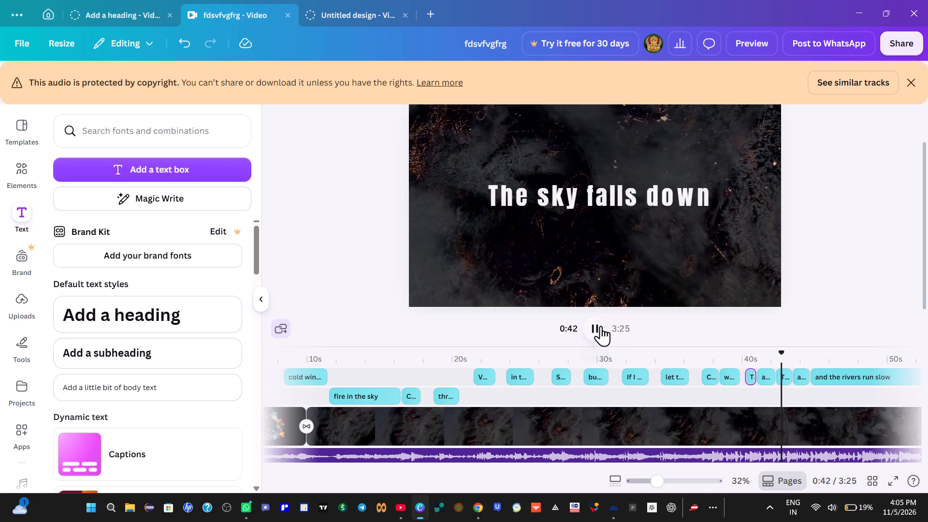
pyautogui.click(592, 328)
pyautogui.click(592, 328)
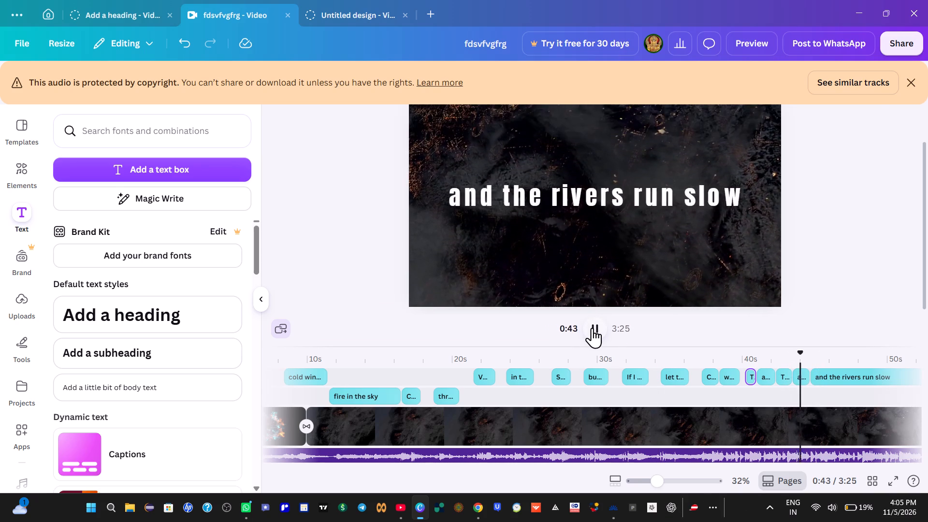
pyautogui.click(592, 328)
pyautogui.click(592, 328)
pyautogui.click(592, 328)
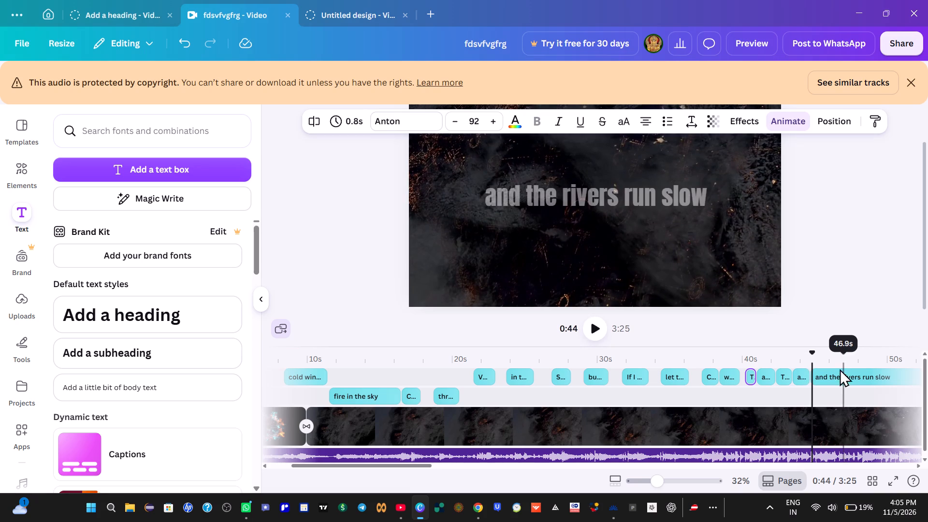
# Move the trailing "and the rivers run slow" clip later to free space and extend the short clip before it to 1.4 s.
pyautogui.moveTo(839, 377); pyautogui.dragTo(778, 376)
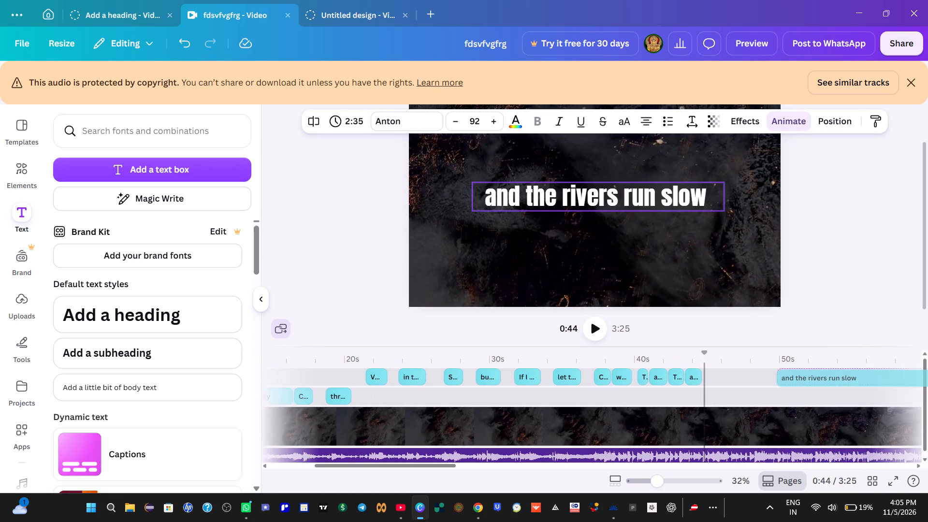
pyautogui.moveTo(778, 376); pyautogui.dragTo(765, 377)
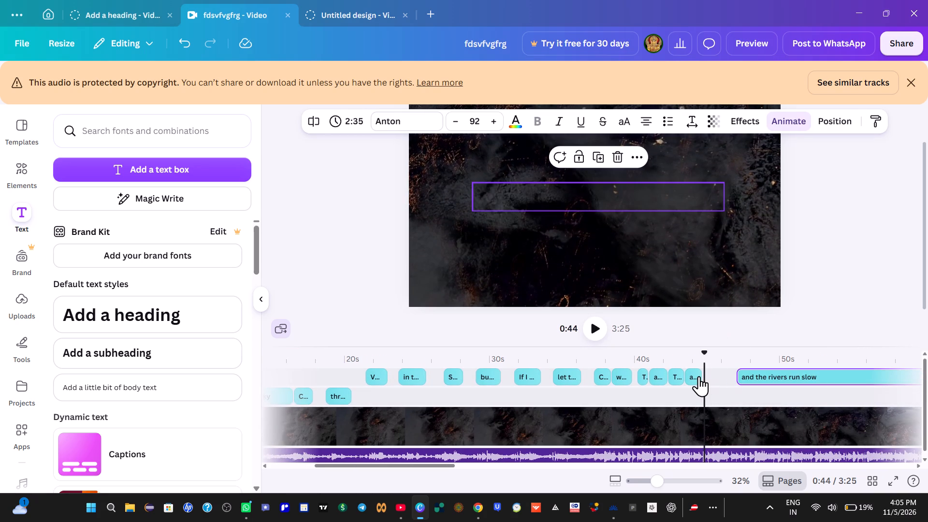
pyautogui.click(693, 375)
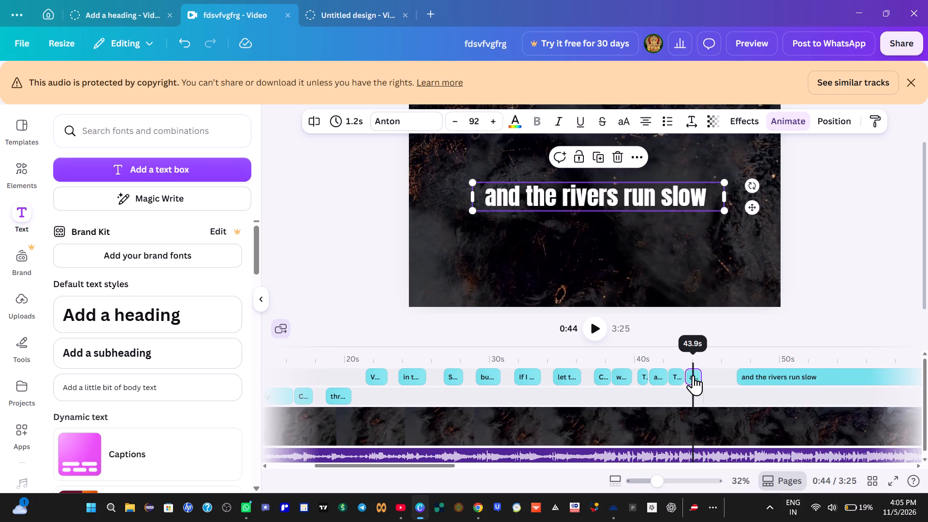
pyautogui.click(699, 377)
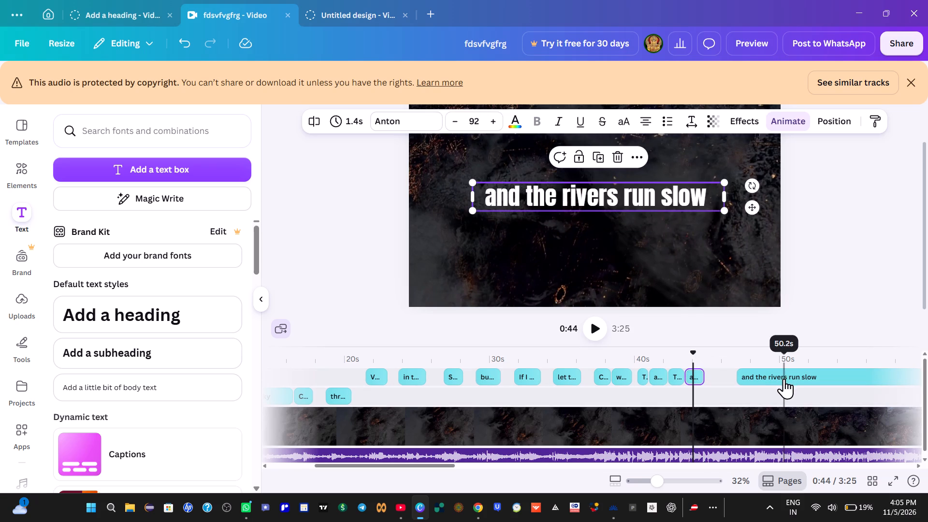
# Move the trailing "and the rivers run slow" clip back directly behind the 1.4 s clip on the same track, and replay the transition.
pyautogui.moveTo(784, 376); pyautogui.dragTo(754, 374)
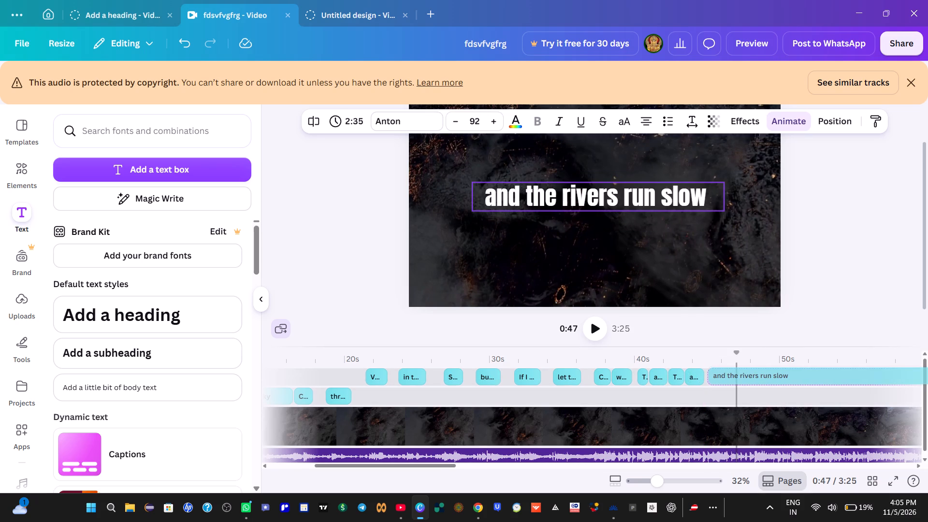
pyautogui.moveTo(754, 374); pyautogui.dragTo(751, 374)
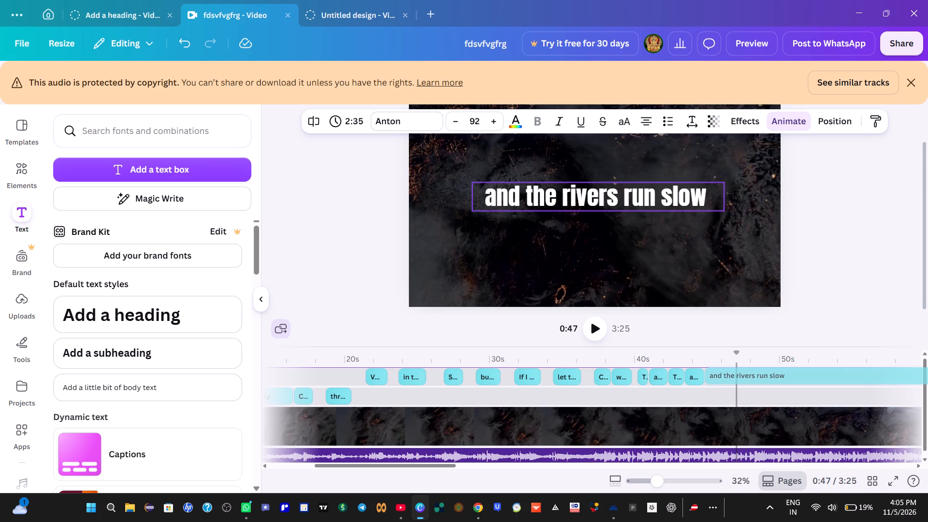
pyautogui.moveTo(751, 374); pyautogui.dragTo(751, 374)
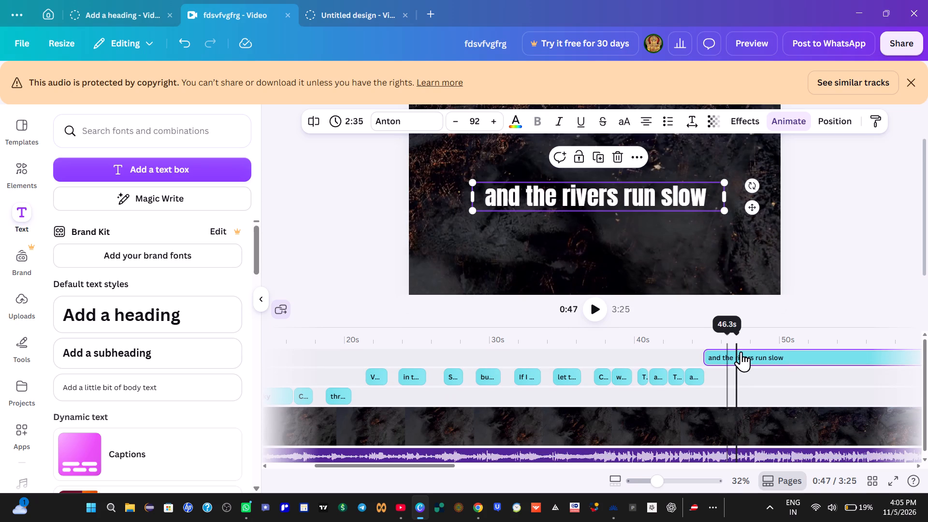
pyautogui.moveTo(740, 352); pyautogui.dragTo(743, 368)
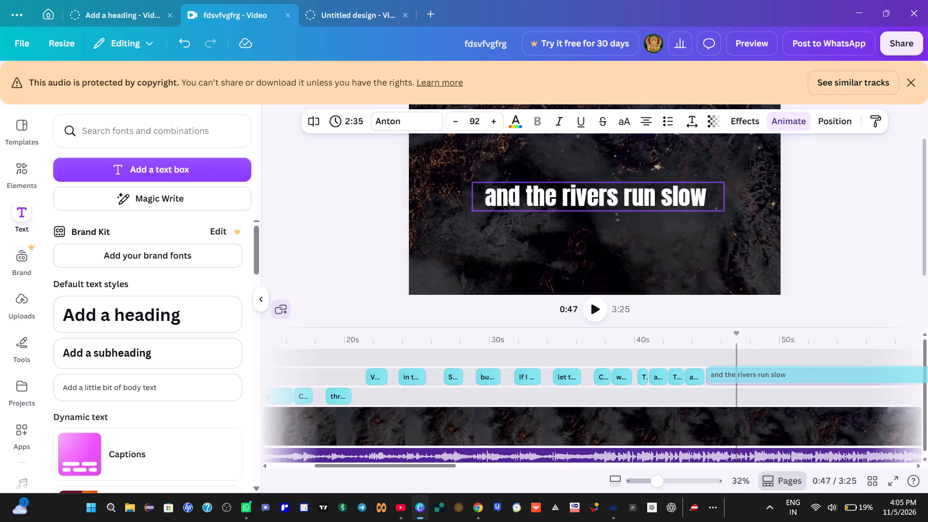
pyautogui.moveTo(743, 368); pyautogui.dragTo(739, 368)
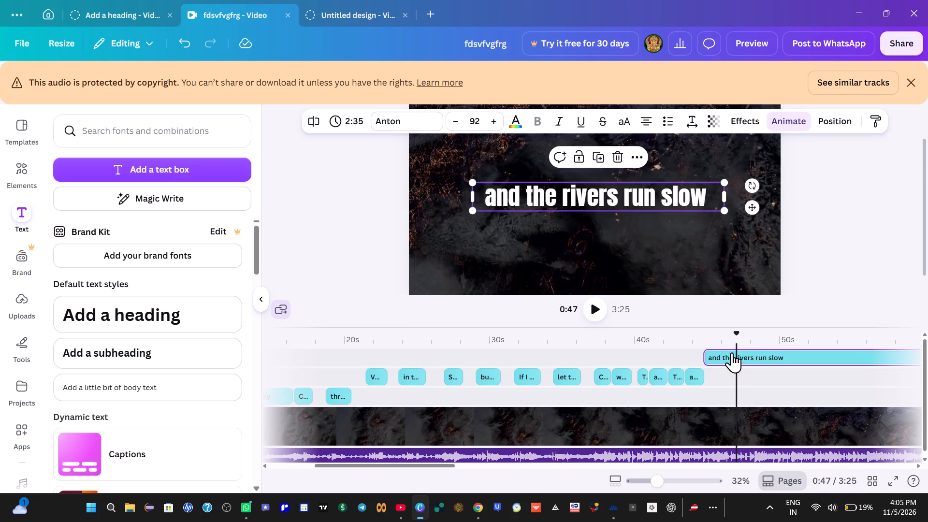
pyautogui.moveTo(730, 352); pyautogui.dragTo(731, 370)
pyautogui.moveTo(730, 353); pyautogui.dragTo(731, 372)
pyautogui.click(731, 372)
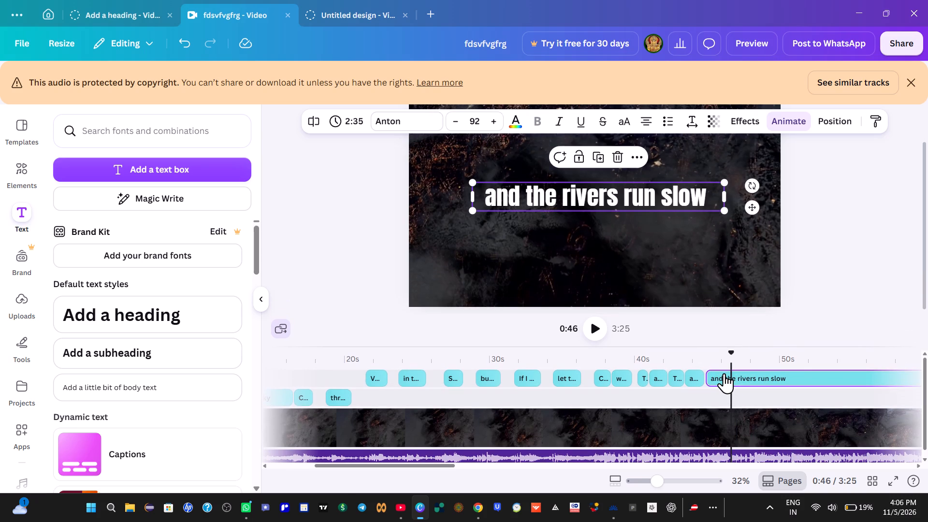
pyautogui.click(723, 375)
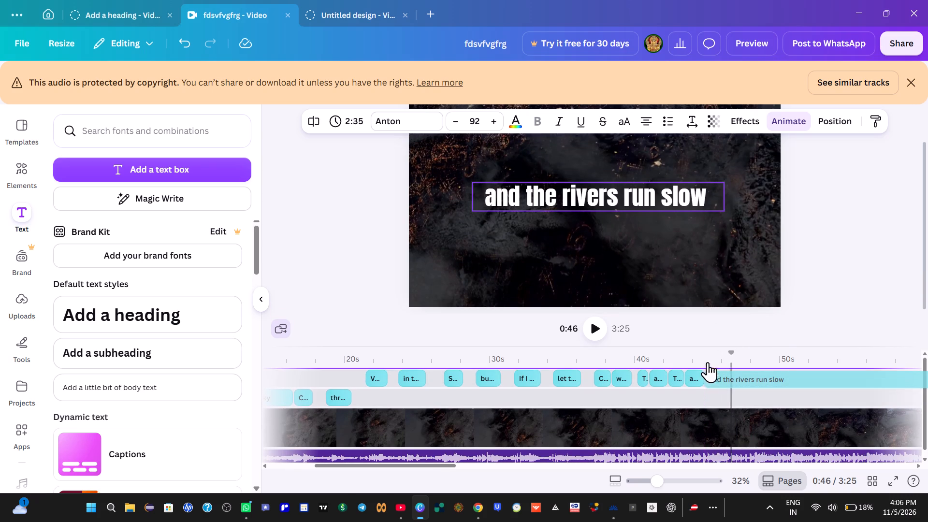
pyautogui.moveTo(721, 351); pyautogui.dragTo(722, 366)
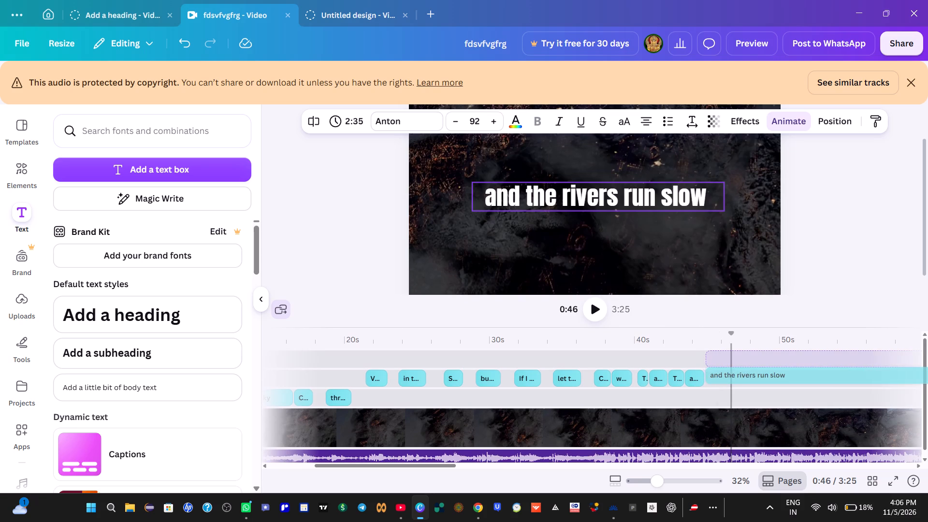
pyautogui.moveTo(722, 366); pyautogui.dragTo(721, 370)
pyautogui.moveTo(720, 357); pyautogui.dragTo(721, 372)
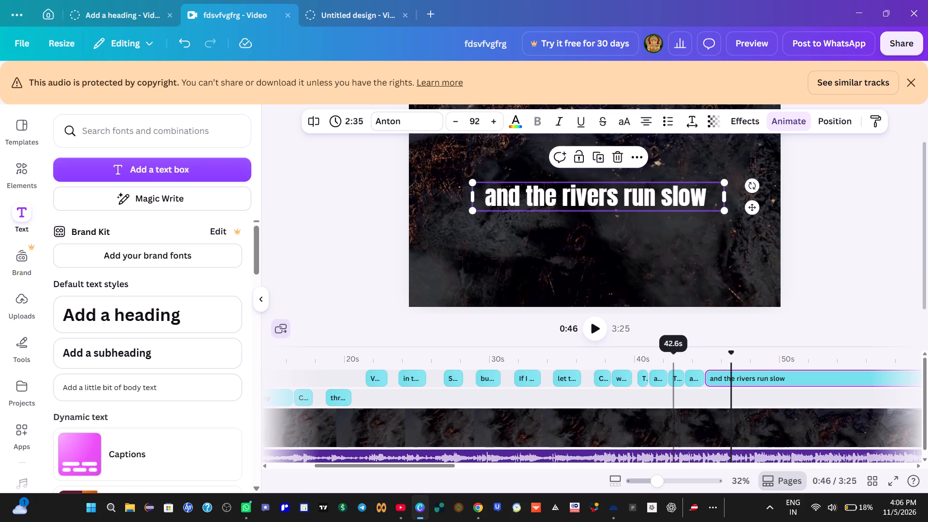
pyautogui.click(673, 365)
pyautogui.click(599, 328)
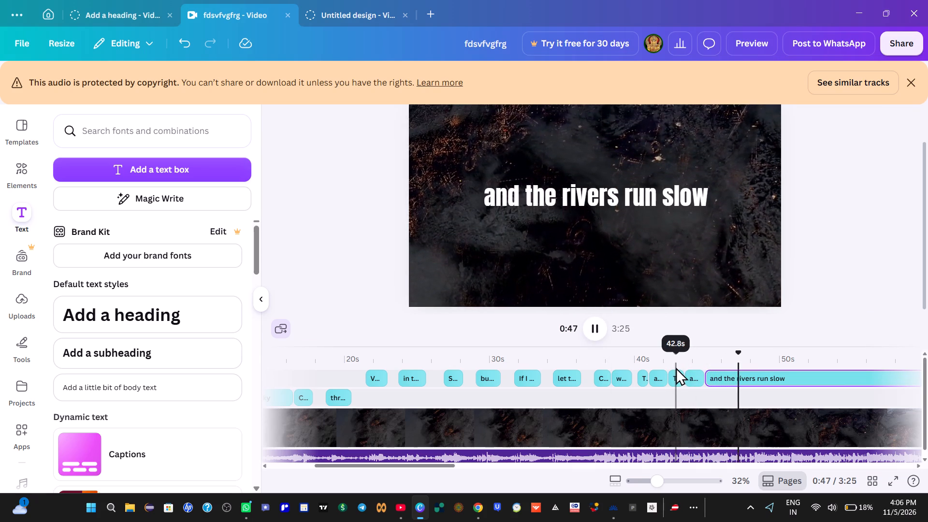
pyautogui.click(676, 367)
pyautogui.click(591, 325)
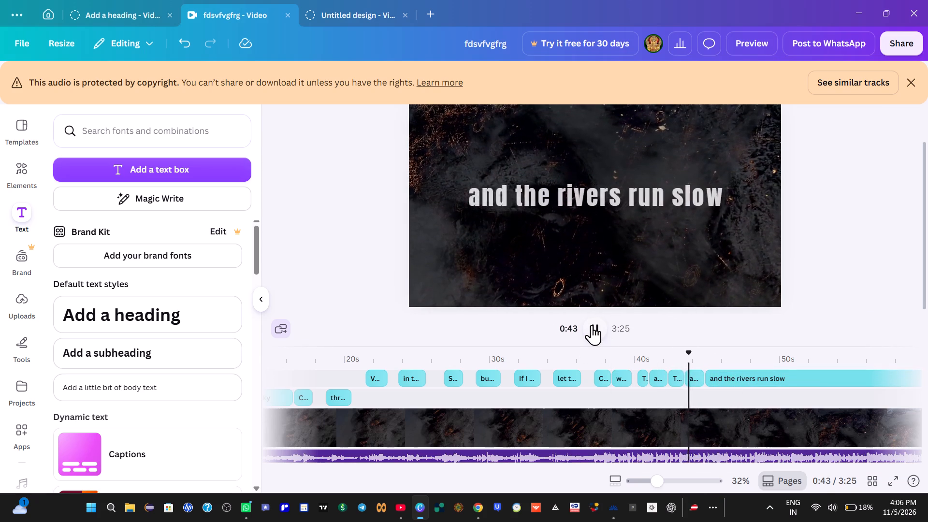
pyautogui.click(593, 325)
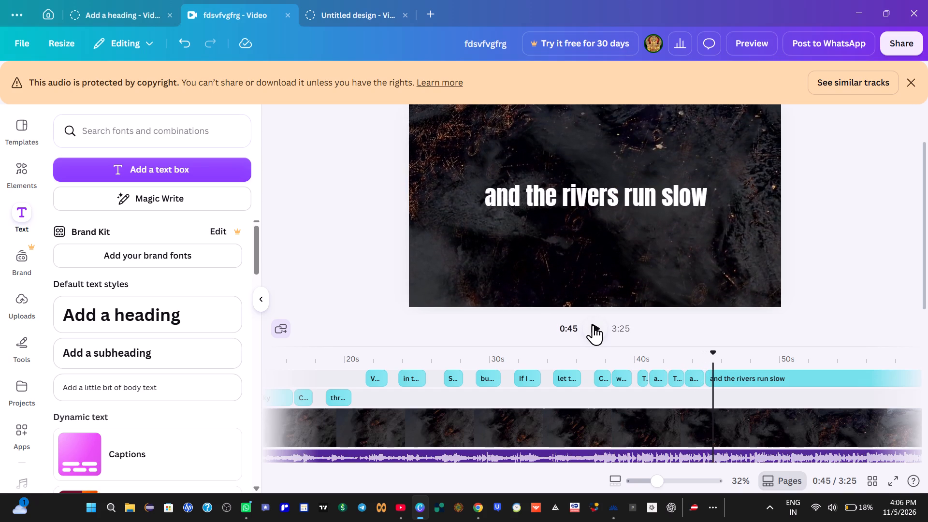
# Copy "Hear my name in the winter snow" from the Google lyrics page and replace the trailing "and the rivers run slow" text with it in Canva.
pyautogui.click(478, 507)
pyautogui.scroll(-2, 367, 385)
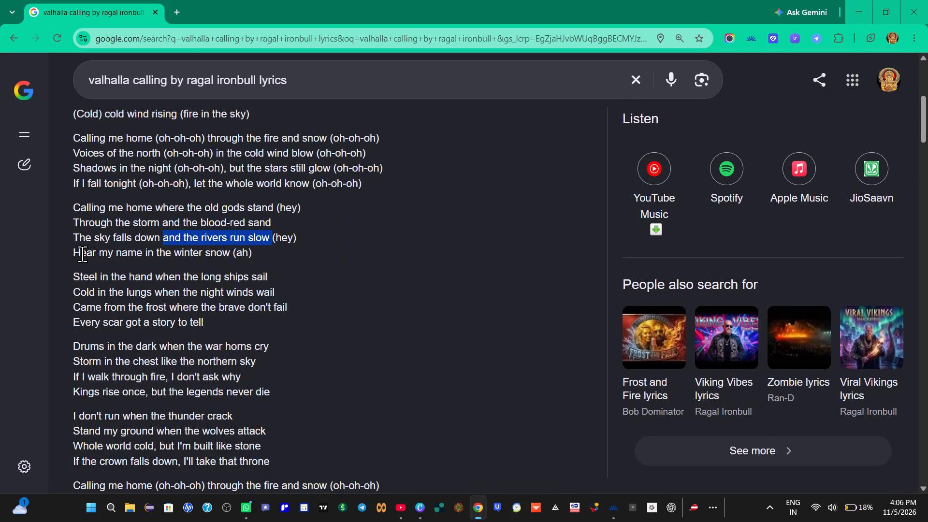
pyautogui.moveTo(67, 254); pyautogui.dragTo(227, 262)
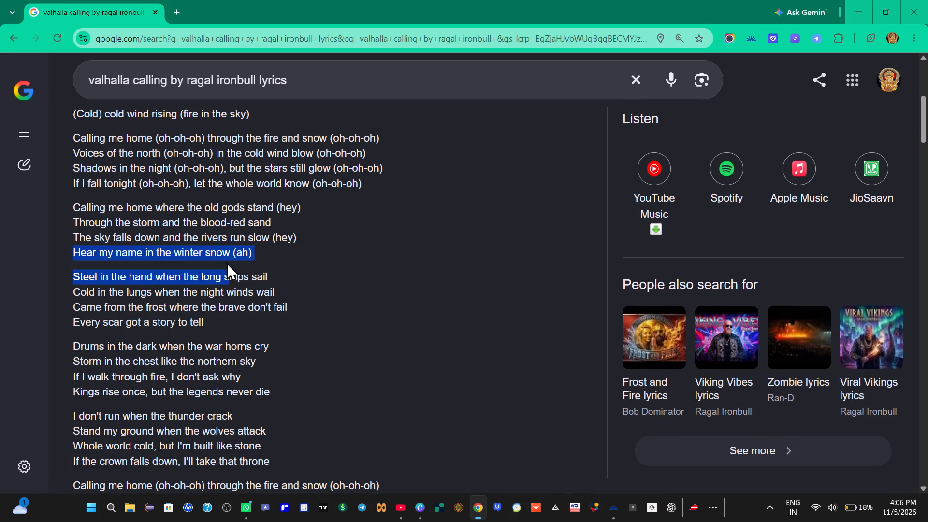
pyautogui.moveTo(227, 262); pyautogui.dragTo(231, 255)
pyautogui.rightClick(215, 251)
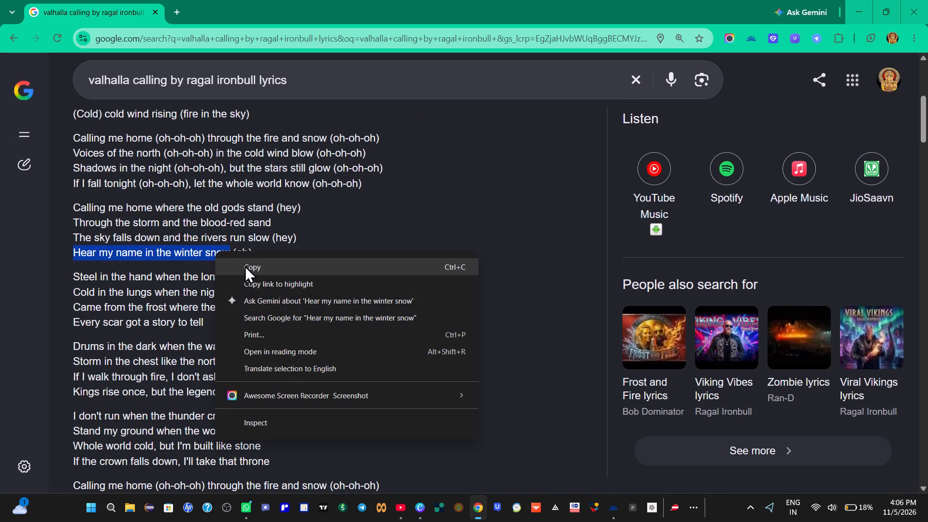
pyautogui.click(245, 266)
pyautogui.click(420, 506)
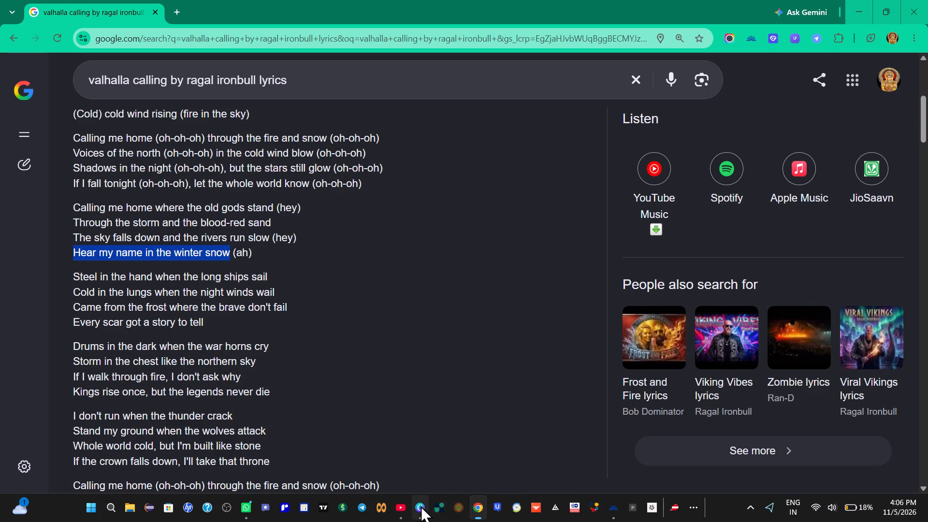
pyautogui.click(607, 226)
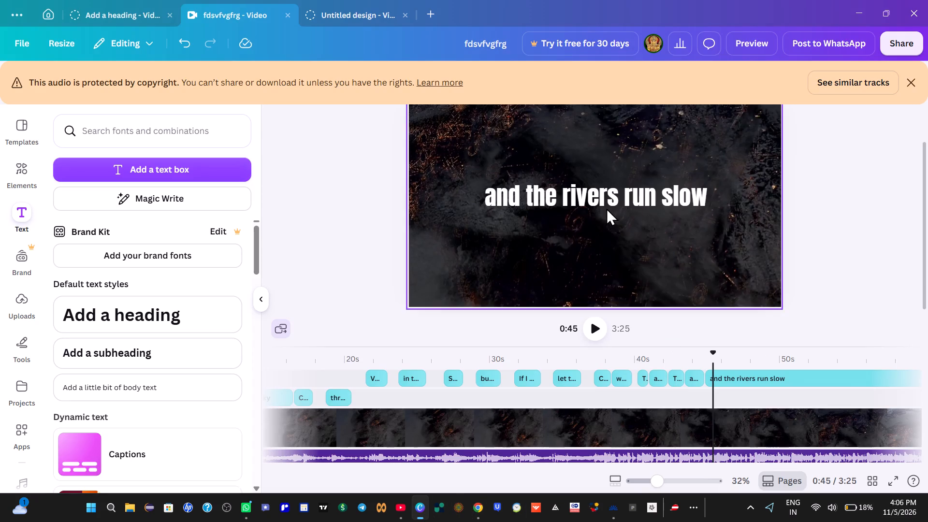
pyautogui.doubleClick(604, 202)
pyautogui.press('BackSpace')
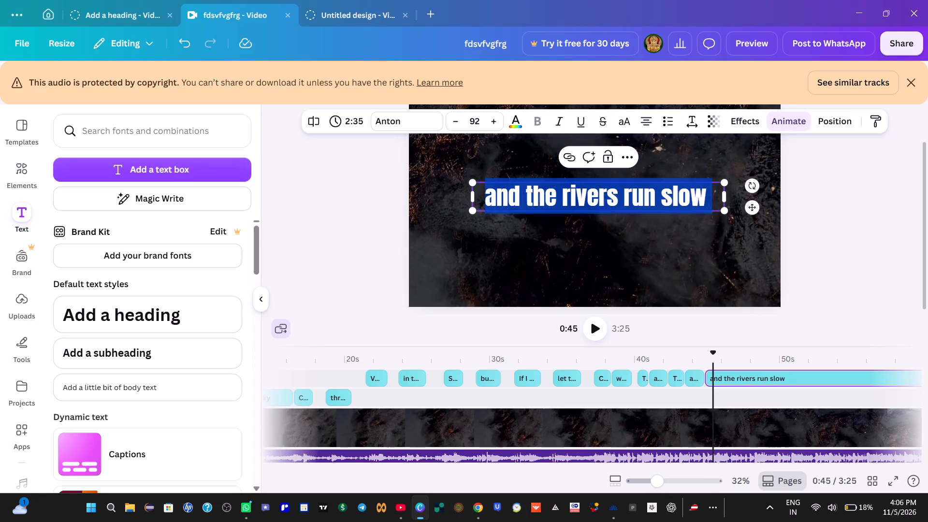
pyautogui.hotkey('ctrl', 'v')
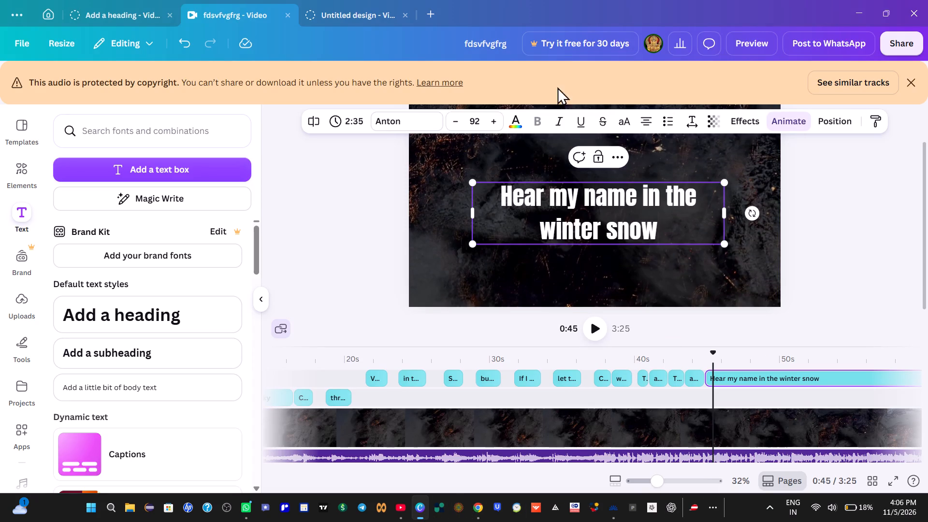
# Check the line's phrasing in the YouTube lyric video, then shorten the new text in Canva to "Hear my name".
pyautogui.click(396, 516)
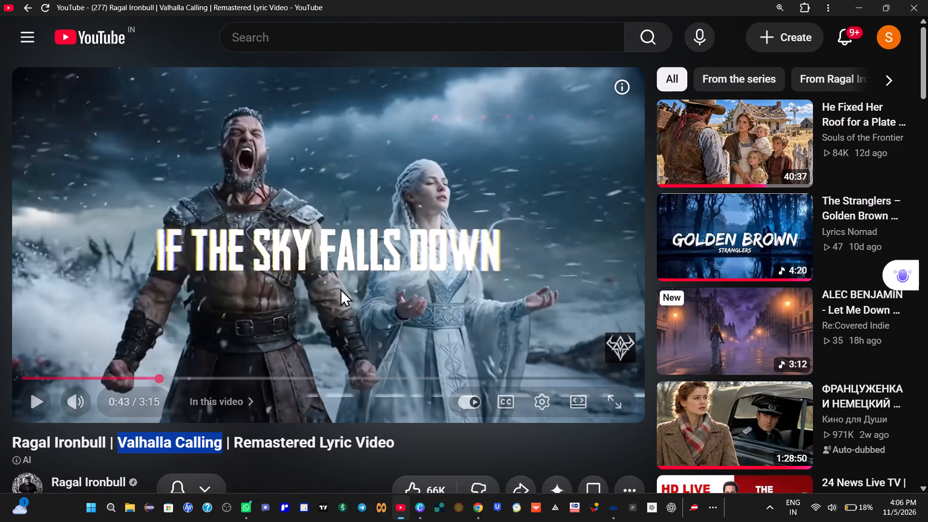
pyautogui.click(343, 278)
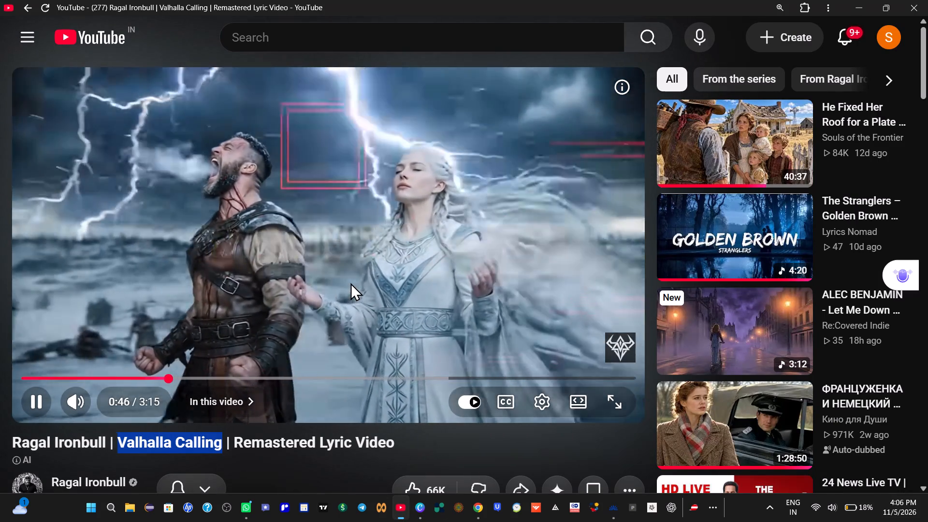
pyautogui.click(350, 283)
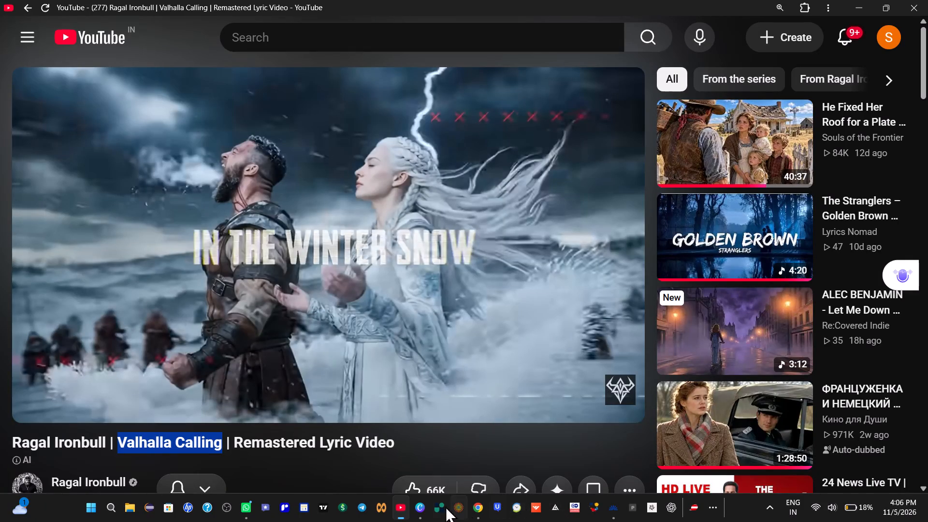
pyautogui.click(417, 507)
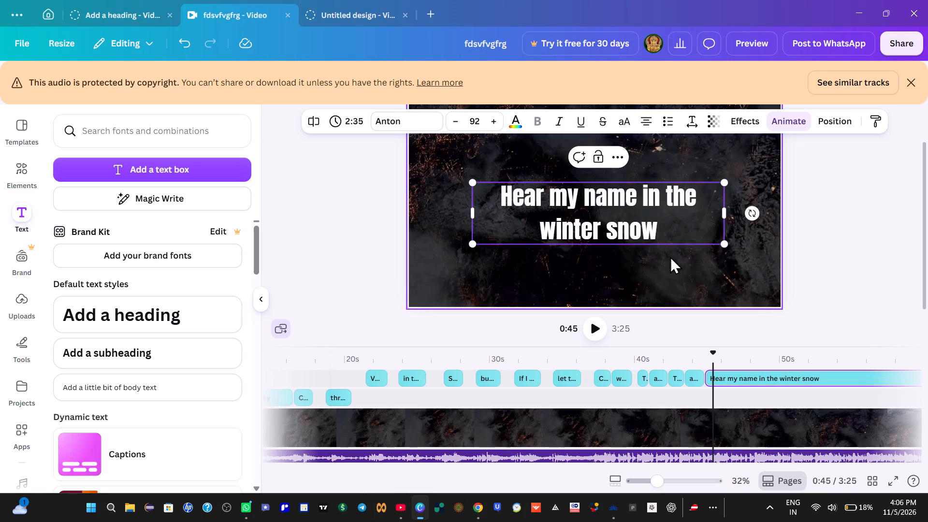
pyautogui.click(673, 232)
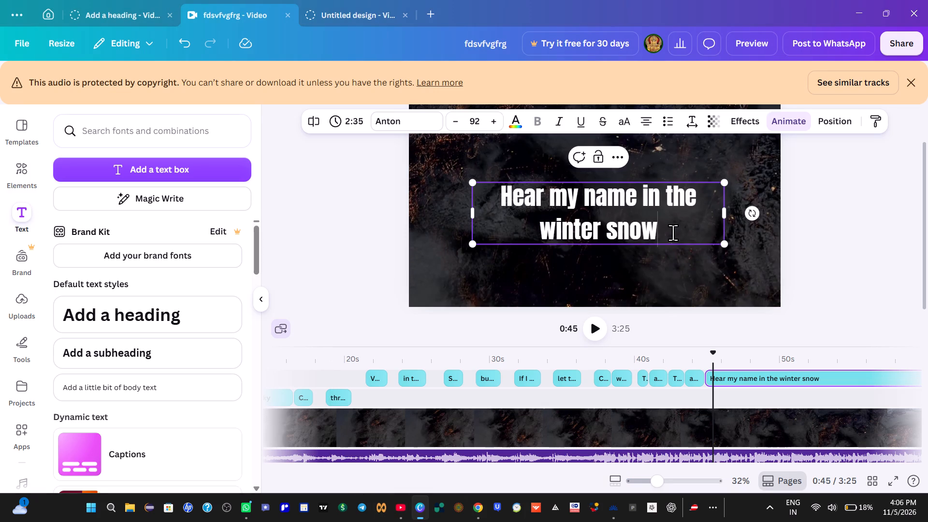
pyautogui.press('BackSpace')
pyautogui.press('BackSpace')
pyautogui.press('BackSpace')
pyautogui.press('BackSpace')
pyautogui.press('BackSpace')
pyautogui.press('BackSpace')
pyautogui.press('BackSpace')
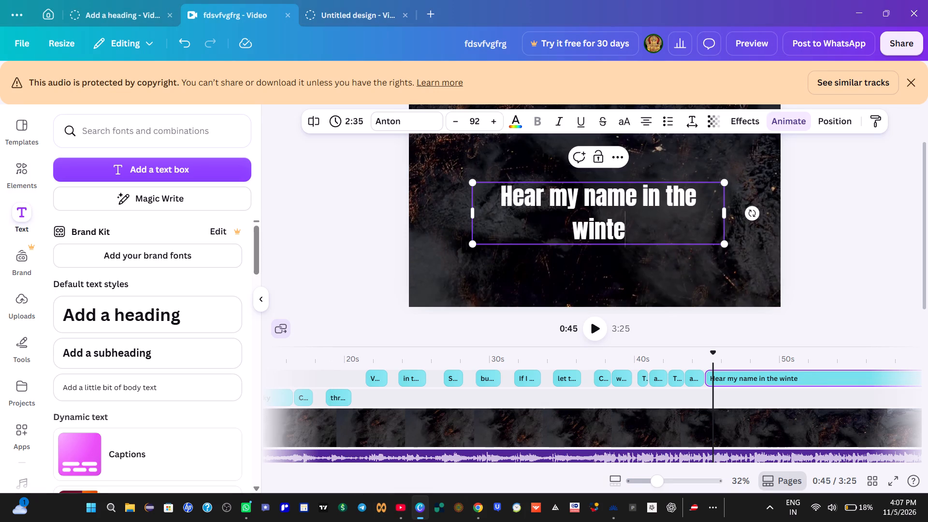
pyautogui.press('BackSpace')
pyautogui.press('BackSpace')
pyautogui.press('BackSpace')
pyautogui.press('BackSpace')
pyautogui.press('BackSpace')
pyautogui.press('BackSpace')
pyautogui.press('BackSpace')
pyautogui.press('BackSpace')
pyautogui.press('BackSpace')
pyautogui.press('BackSpace')
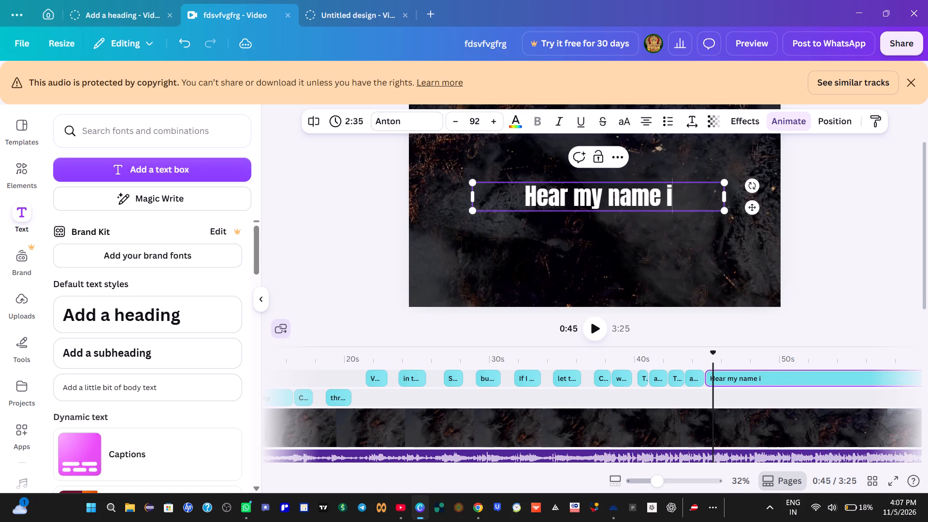
pyautogui.press('BackSpace')
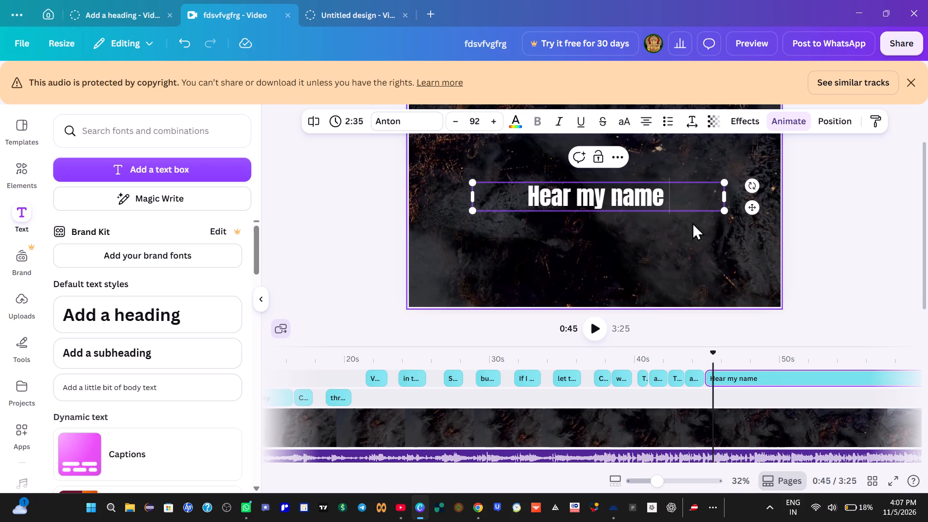
# Find the end of the sung "Hear my name" by playback and split its text clip at about 0:46.
pyautogui.click(687, 361)
pyautogui.click(597, 326)
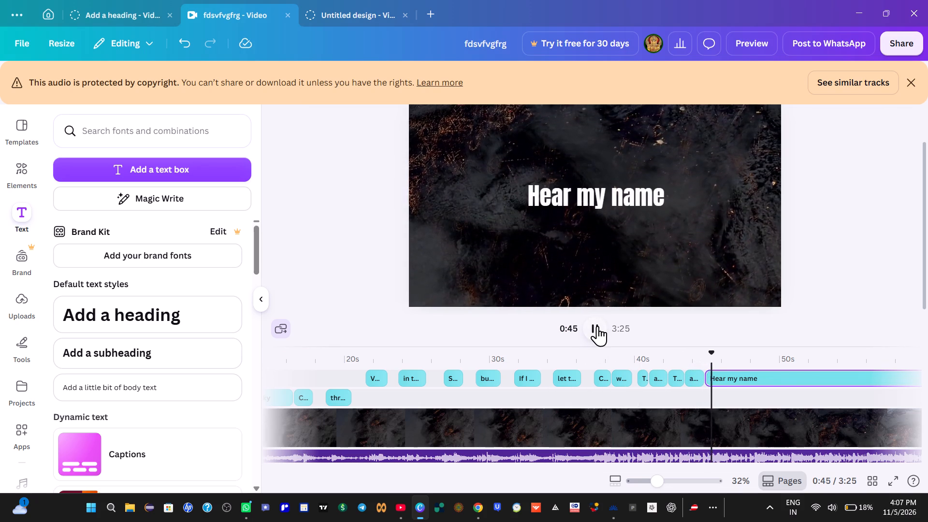
pyautogui.click(597, 326)
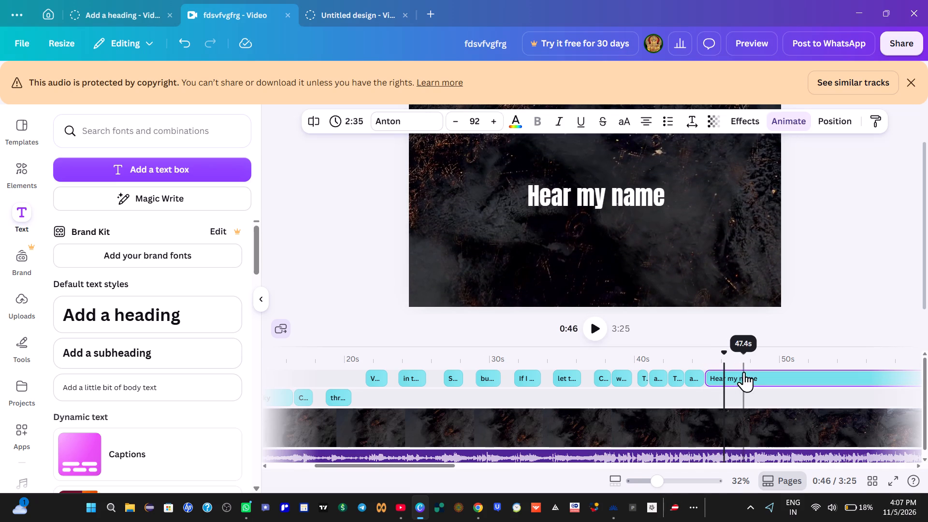
pyautogui.rightClick(725, 377)
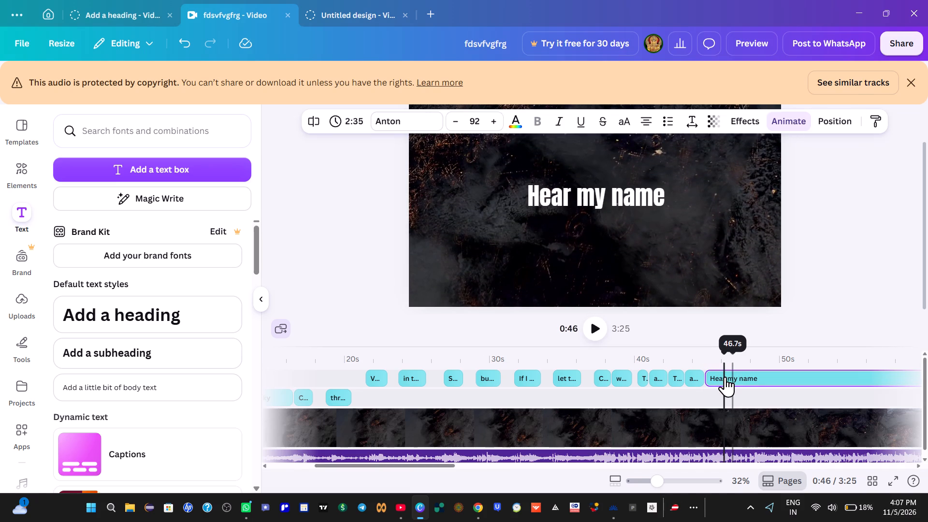
pyautogui.click(754, 324)
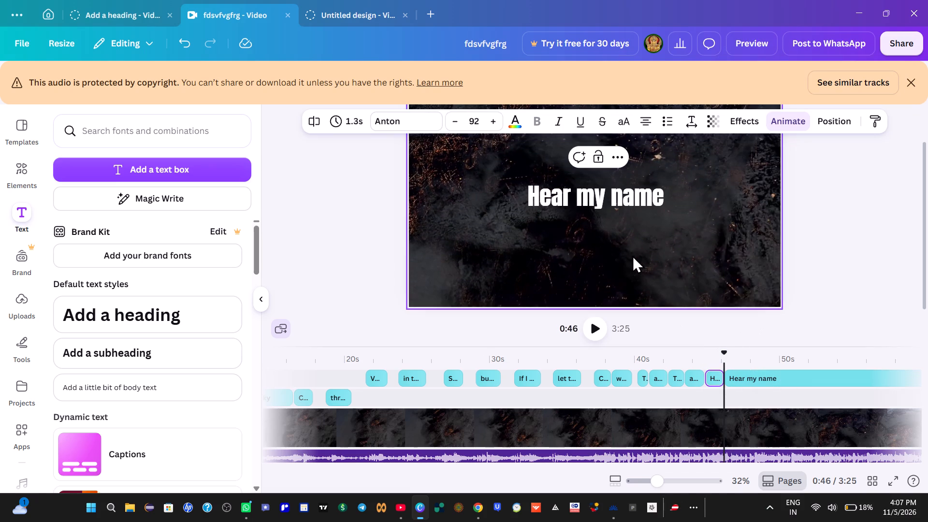
# Copy "in the winter snow" from the Google lyrics page and replace the trailing "Hear my name" clip's text with it in Canva.
pyautogui.click(595, 331)
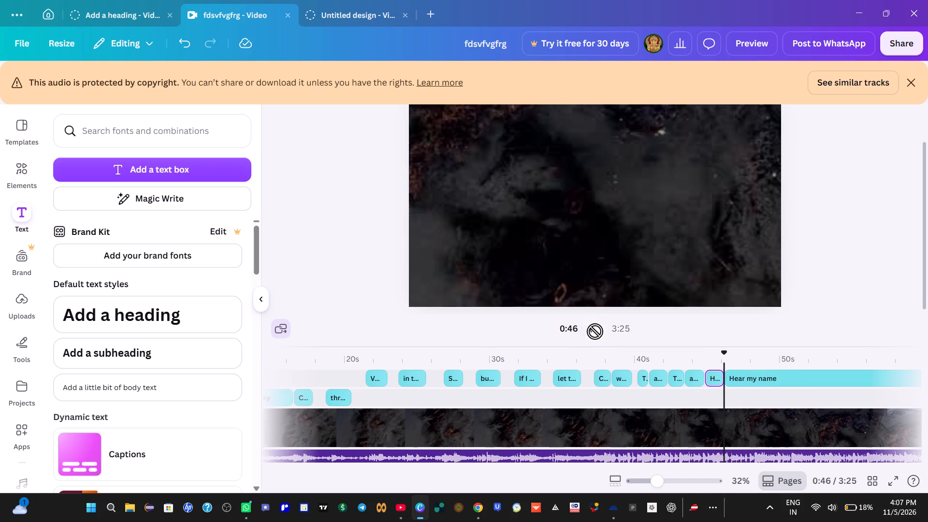
pyautogui.click(595, 331)
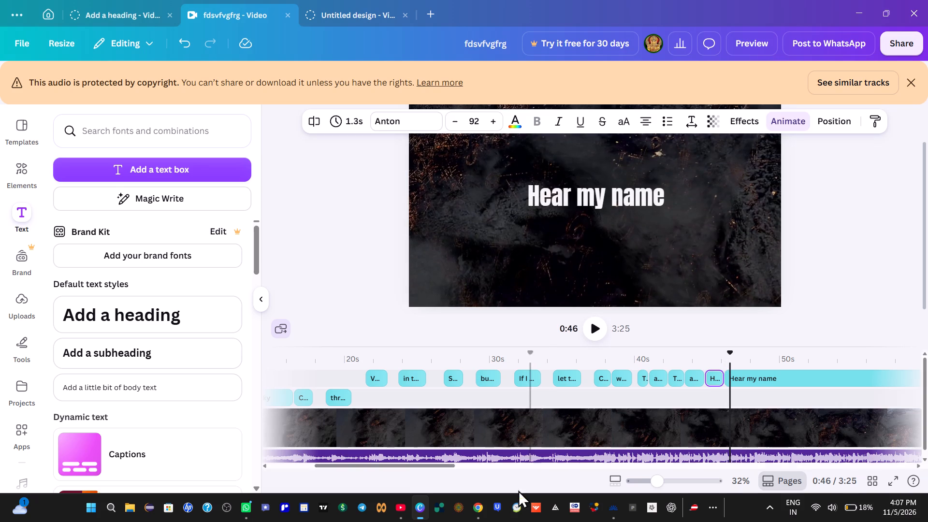
pyautogui.click(474, 507)
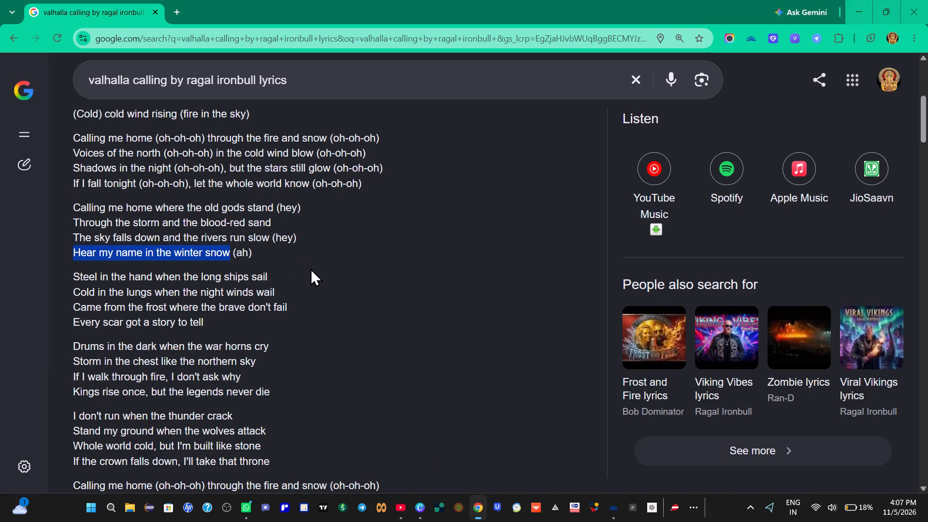
pyautogui.click(310, 268)
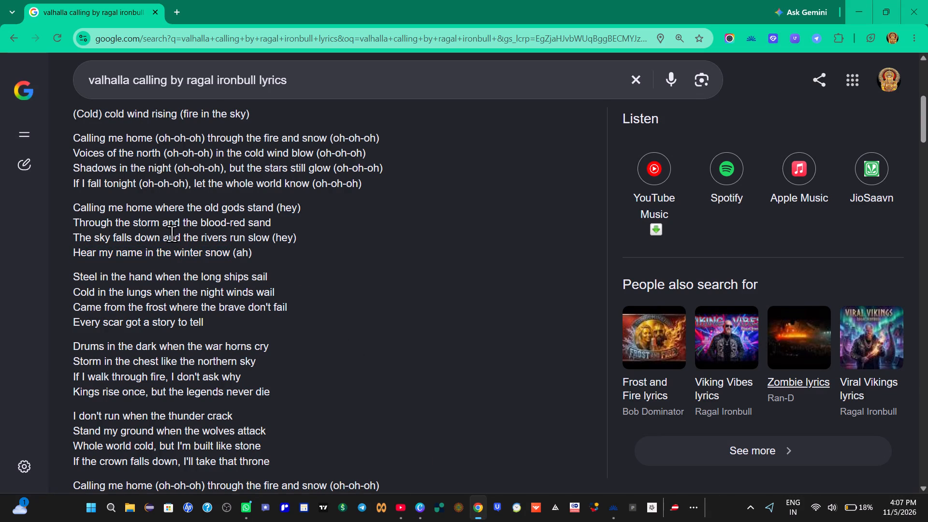
pyautogui.moveTo(145, 252); pyautogui.dragTo(217, 256)
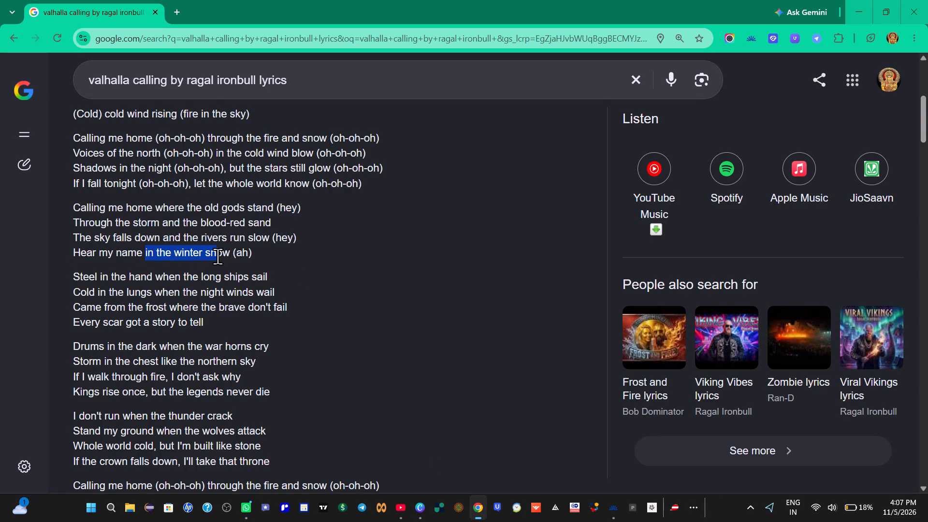
pyautogui.moveTo(217, 256); pyautogui.dragTo(230, 259)
pyautogui.rightClick(210, 254)
pyautogui.click(244, 271)
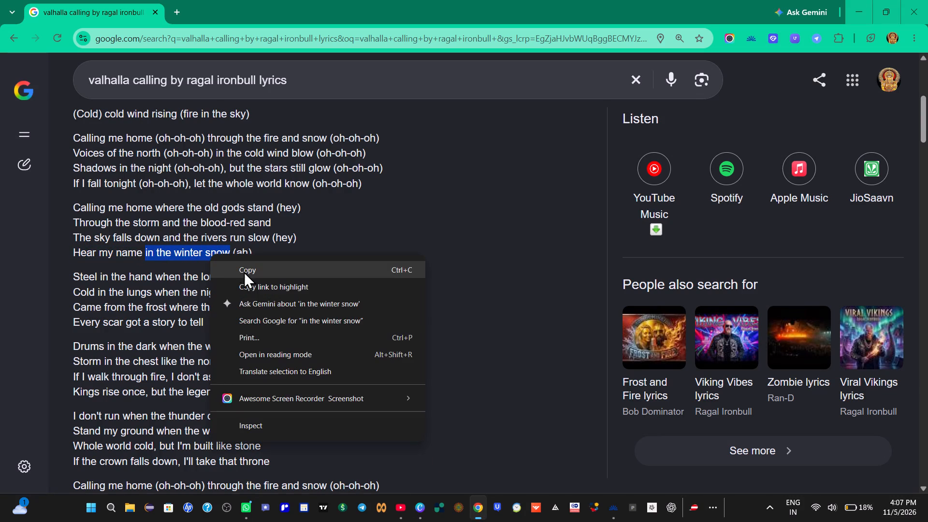
pyautogui.click(420, 513)
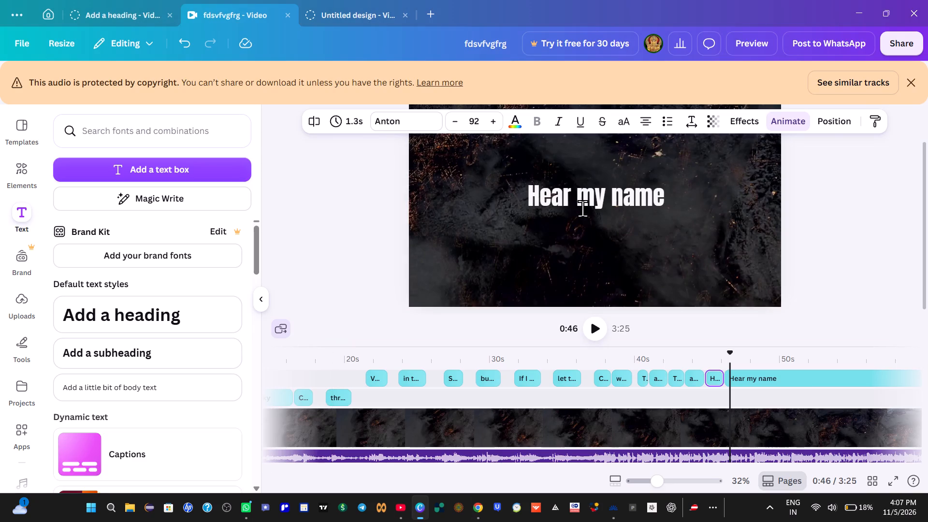
pyautogui.click(609, 248)
pyautogui.doubleClick(619, 203)
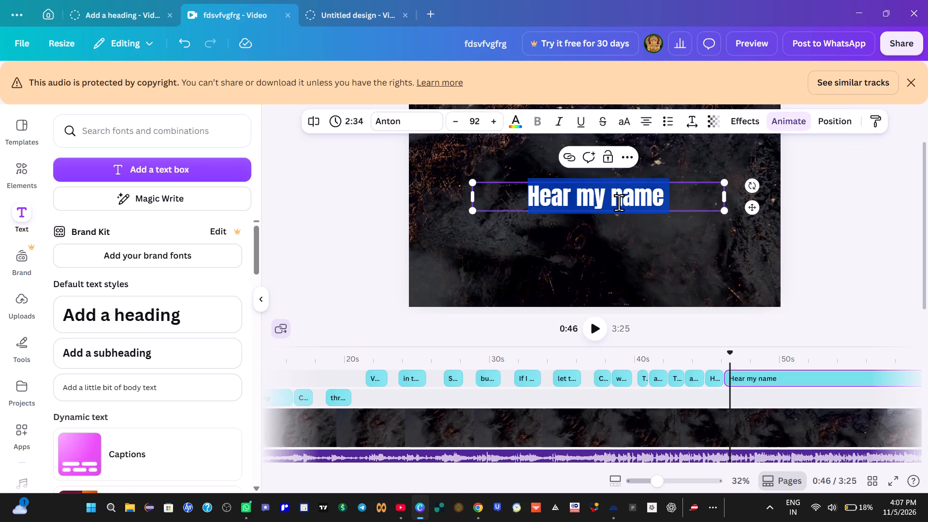
pyautogui.press('BackSpace')
pyautogui.hotkey('ctrl', 'v')
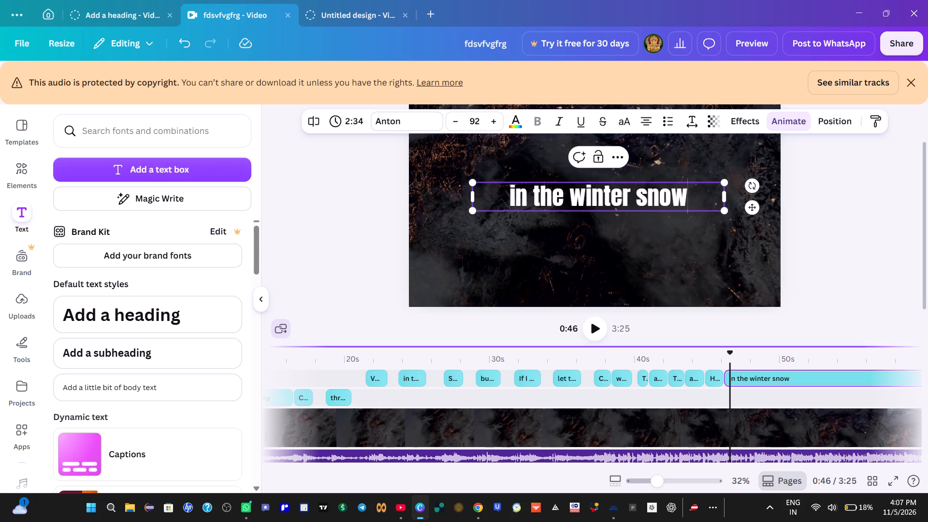
# Replay from about 0:45 to find the end of the sung "in the winter snow" and split its text clip at about 0:47.
pyautogui.click(709, 360)
pyautogui.click(592, 333)
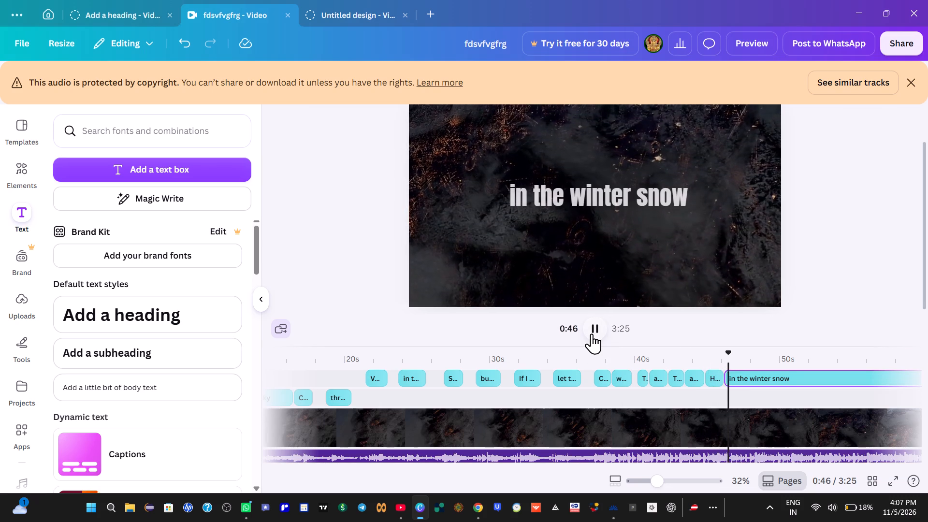
pyautogui.click(591, 333)
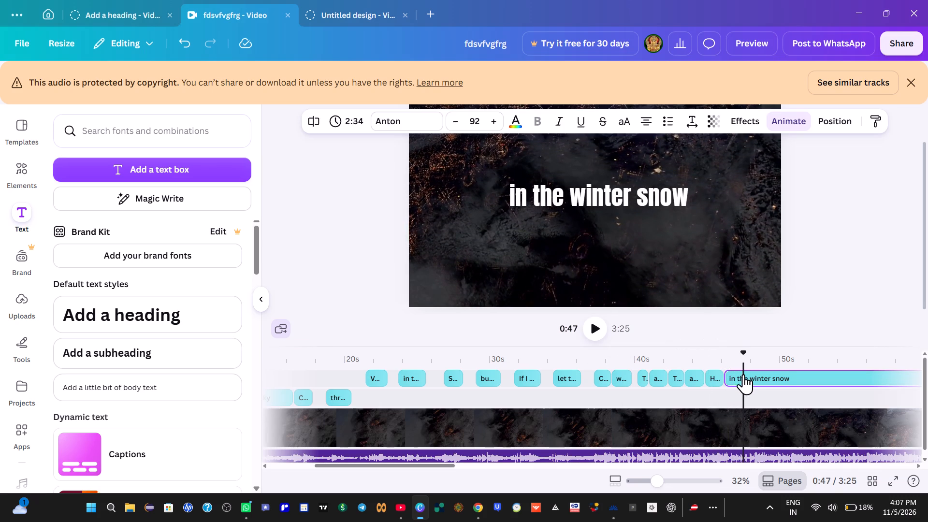
pyautogui.rightClick(743, 374)
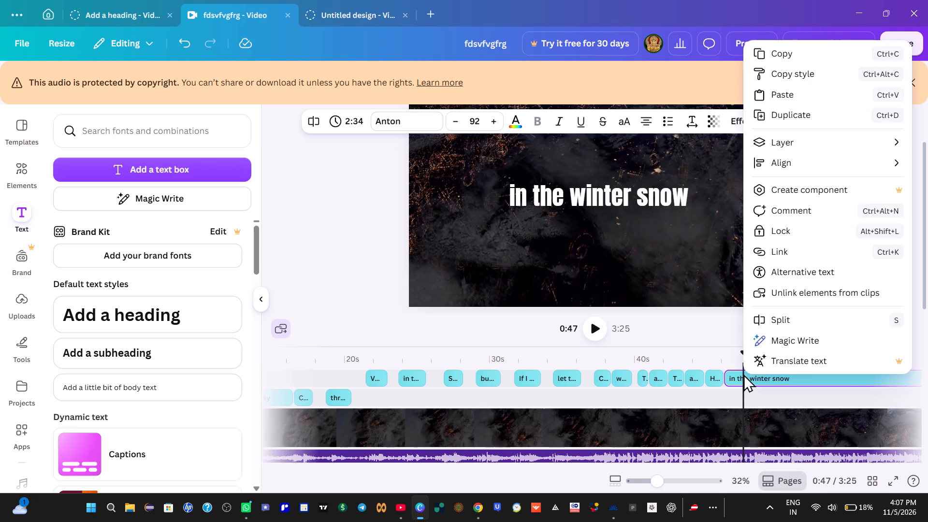
pyautogui.click(774, 319)
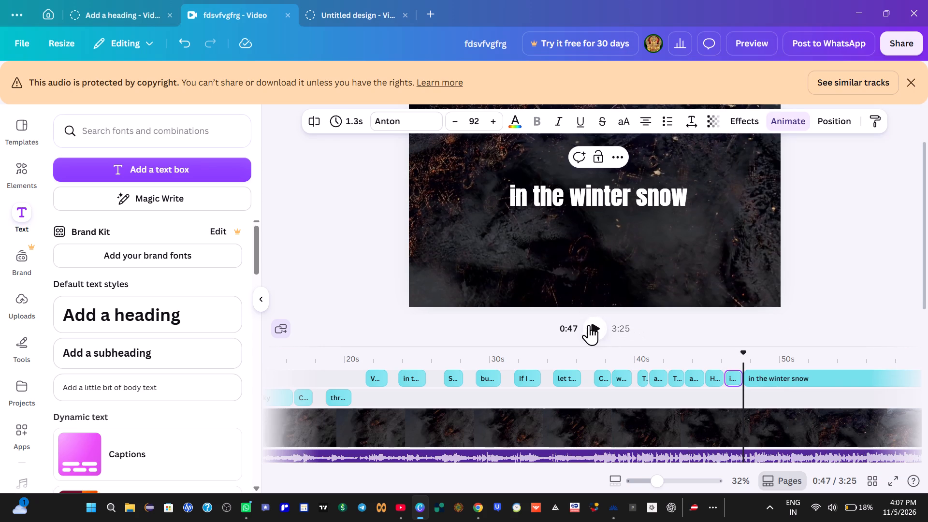
# Find the next sung line's start by playback and trim the trailing "in the winter snow" clip to begin at about 0:48.
pyautogui.click(593, 326)
pyautogui.click(593, 326)
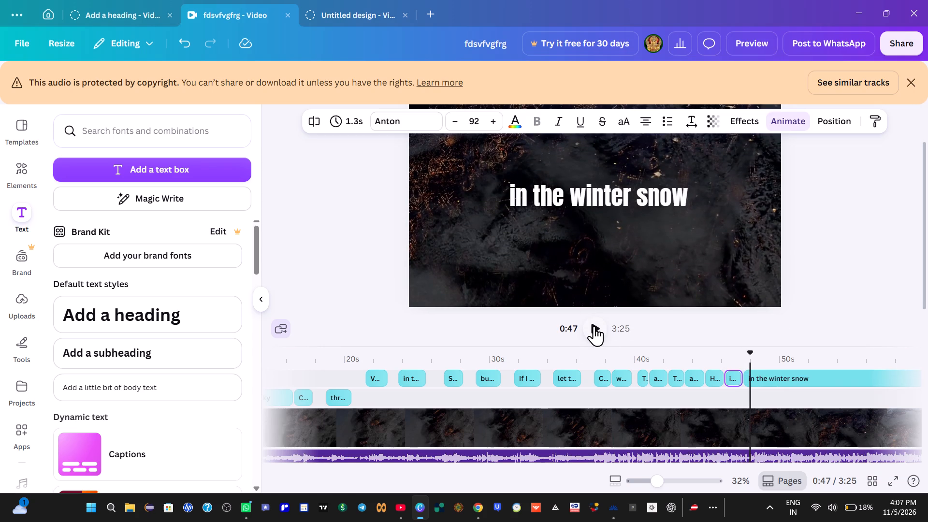
pyautogui.click(594, 326)
pyautogui.click(594, 327)
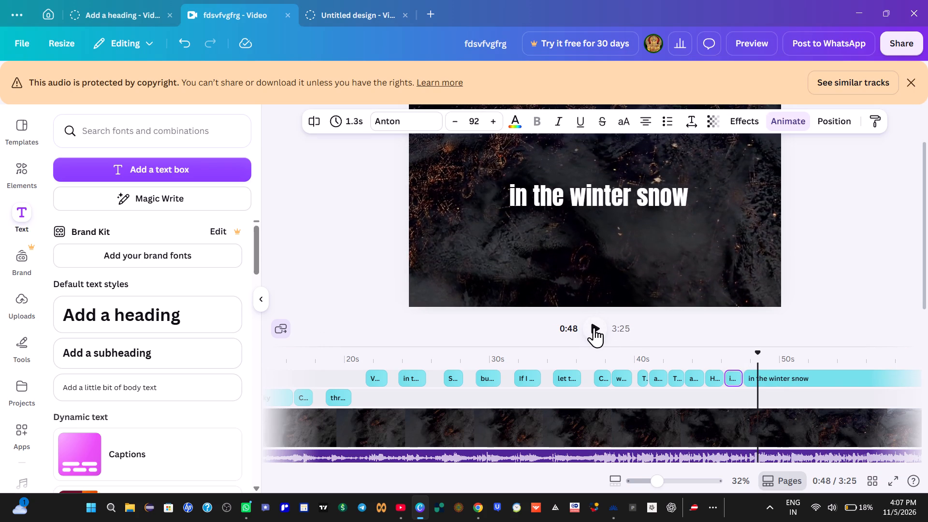
pyautogui.press('Left')
pyautogui.press('Left')
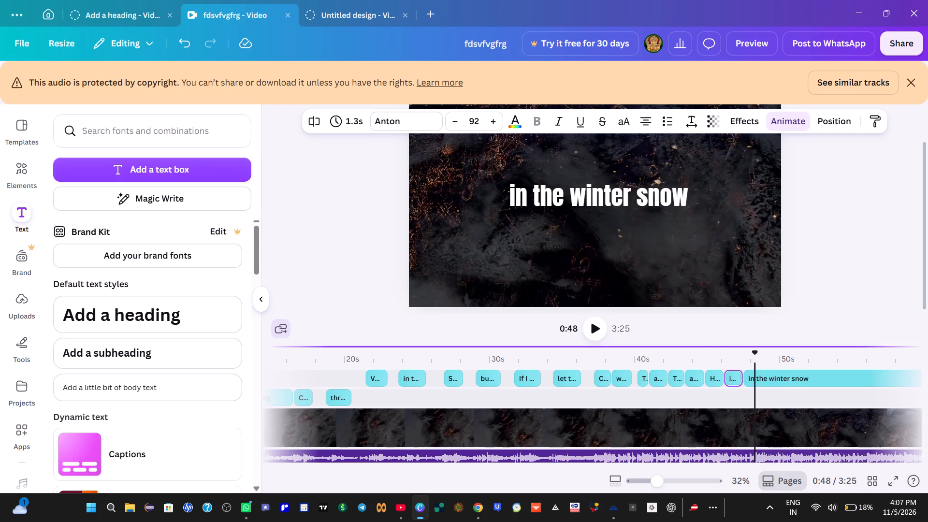
pyautogui.moveTo(782, 374); pyautogui.dragTo(794, 374)
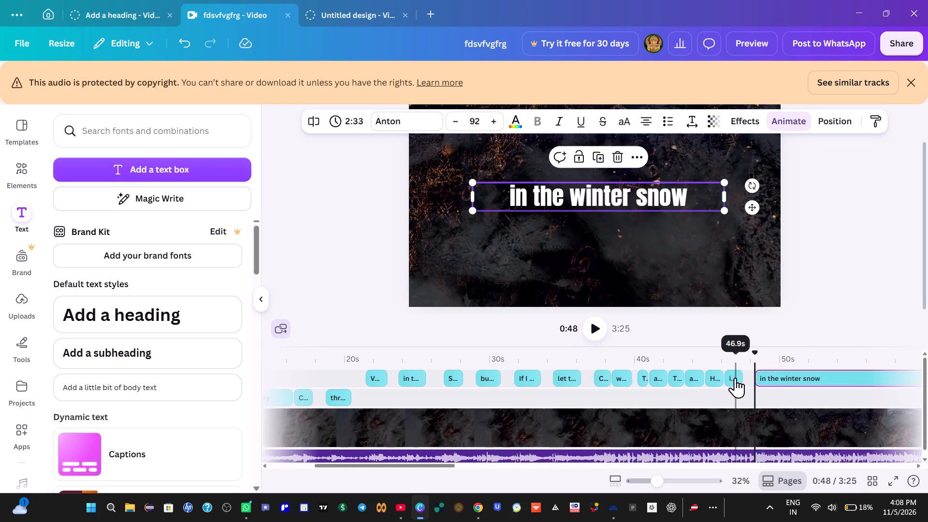
# Extend the short "in the winter snow" clip to 1.4 s and replay the passage from 0:44.
pyautogui.click(735, 377)
pyautogui.click(740, 378)
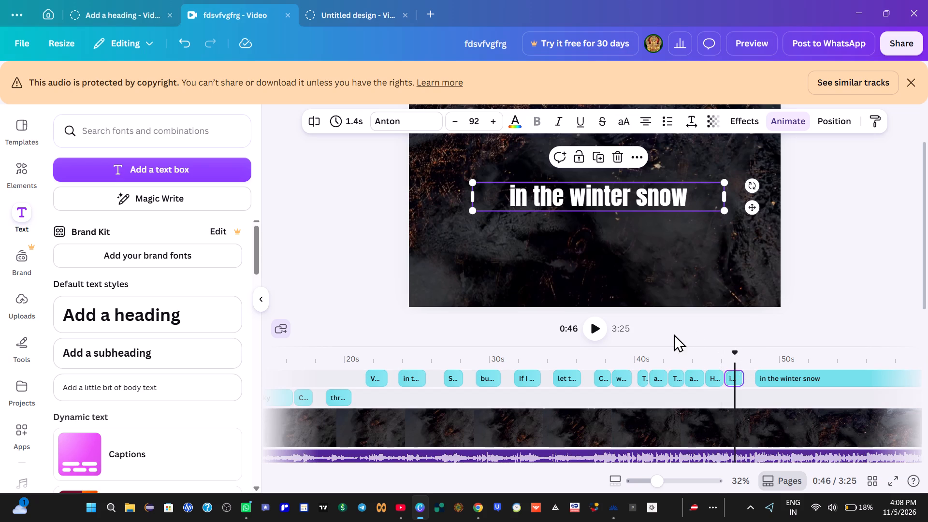
pyautogui.click(703, 356)
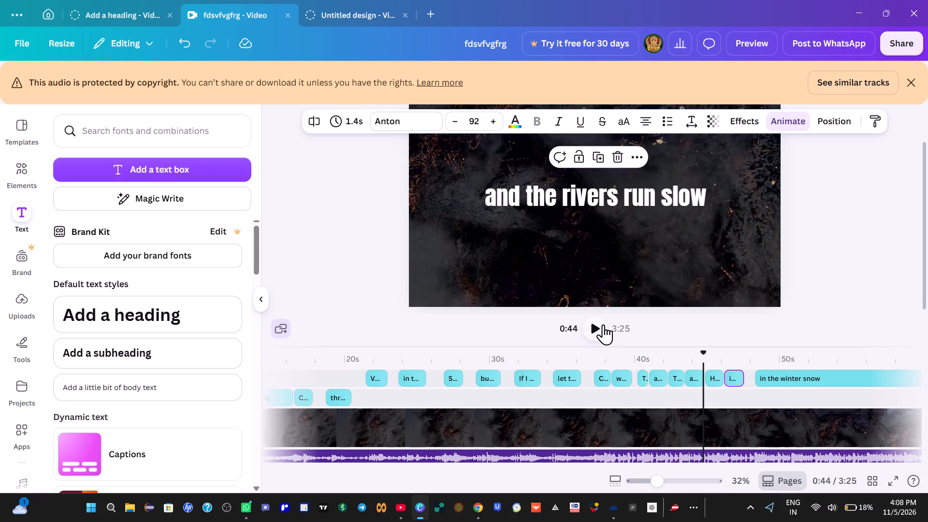
pyautogui.click(602, 324)
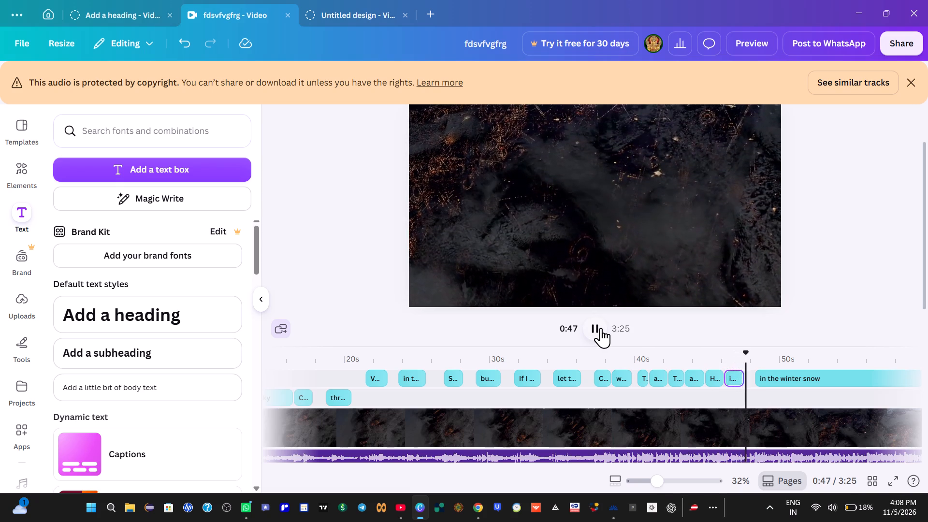
pyautogui.click(601, 328)
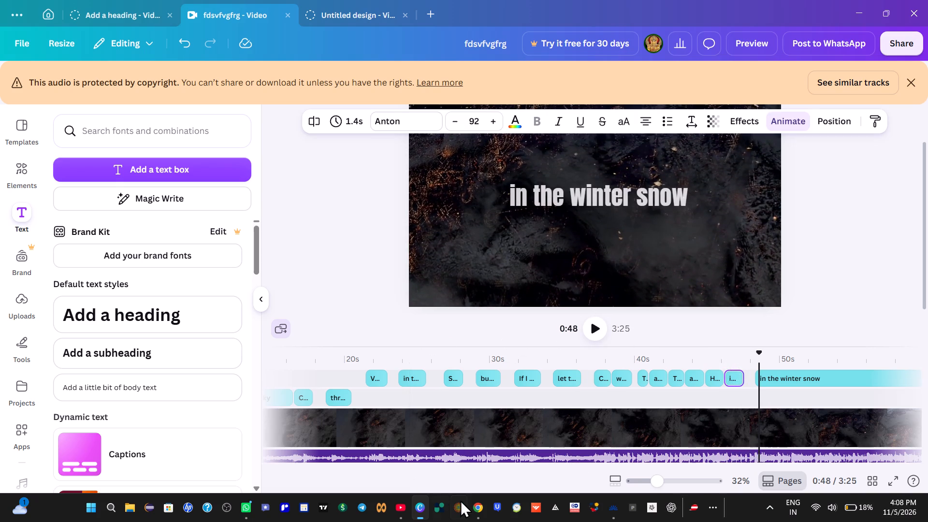
# Check the phrasing of the line after "in the winter snow" on the Google lyrics page and in the YouTube lyric video.
pyautogui.click(475, 501)
pyautogui.click(356, 296)
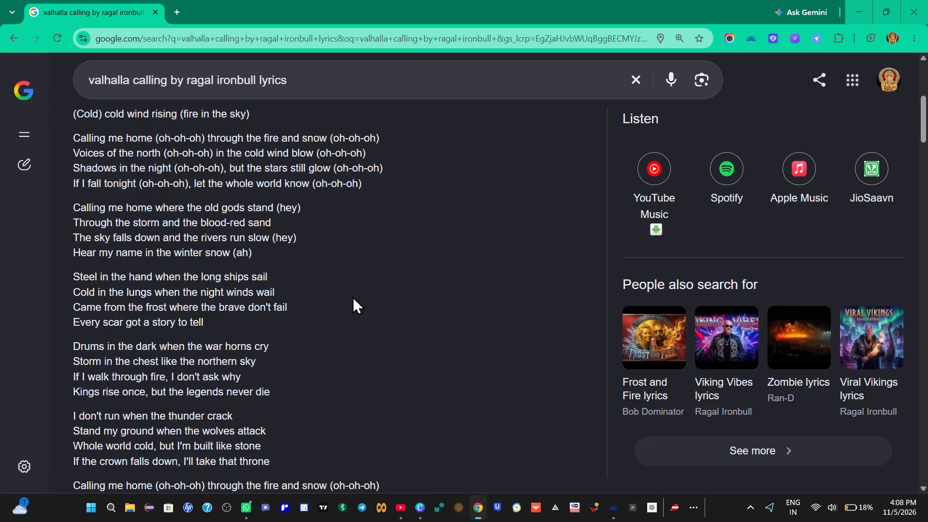
pyautogui.click(400, 508)
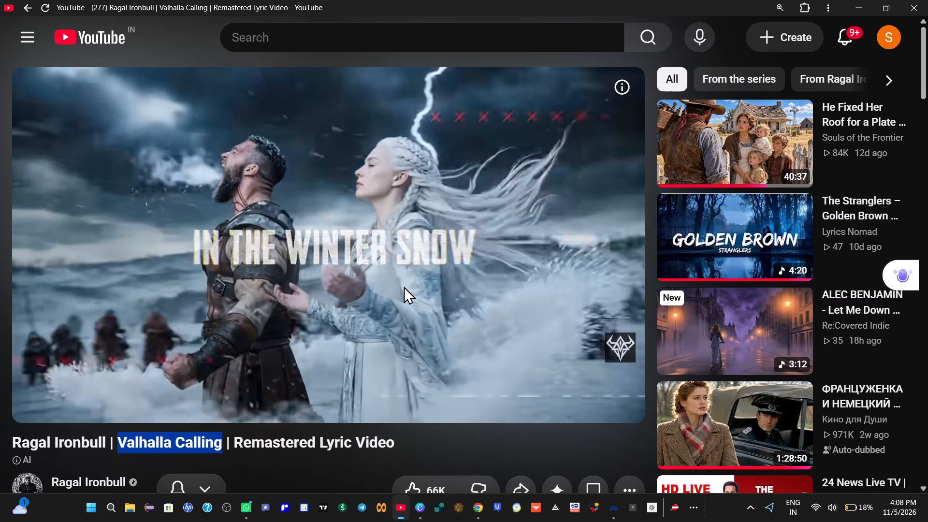
pyautogui.click(315, 261)
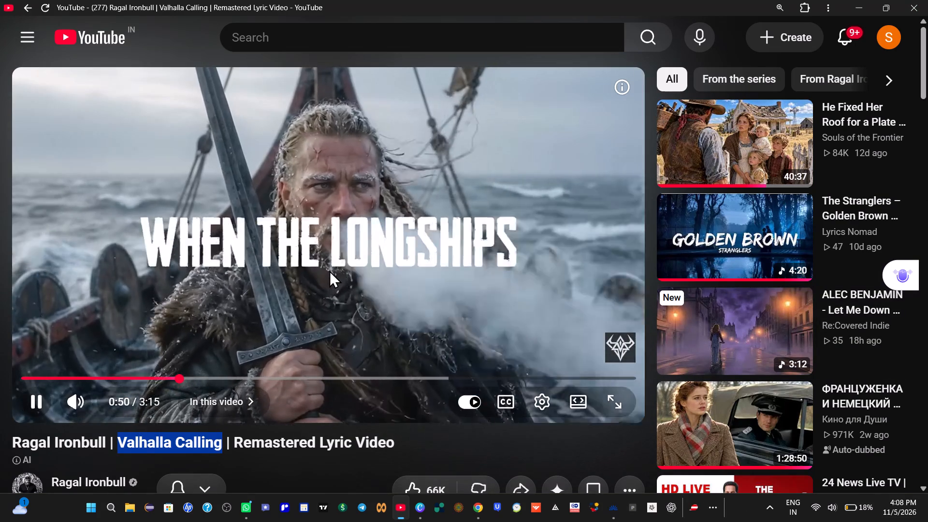
pyautogui.click(329, 270)
pyautogui.scroll(-4, 359, 303)
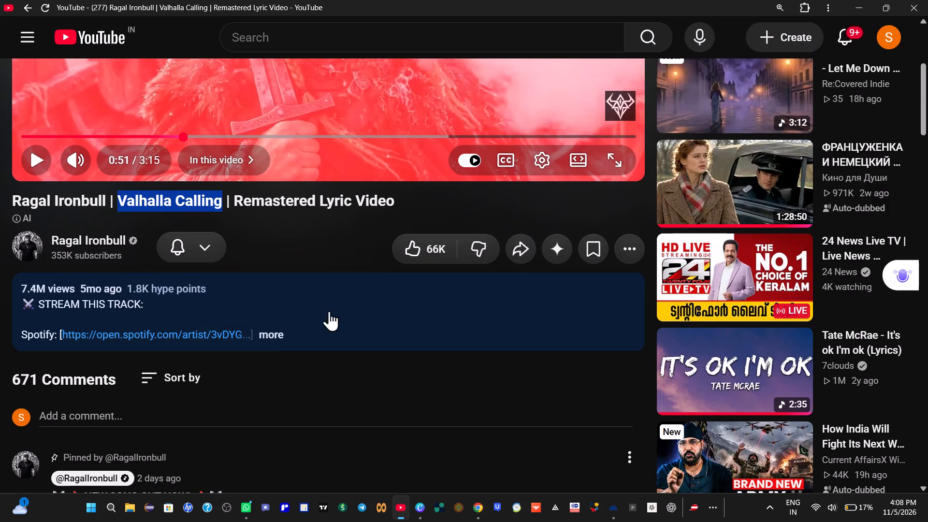
pyautogui.scroll(-4, 271, 326)
pyautogui.scroll(8, 282, 325)
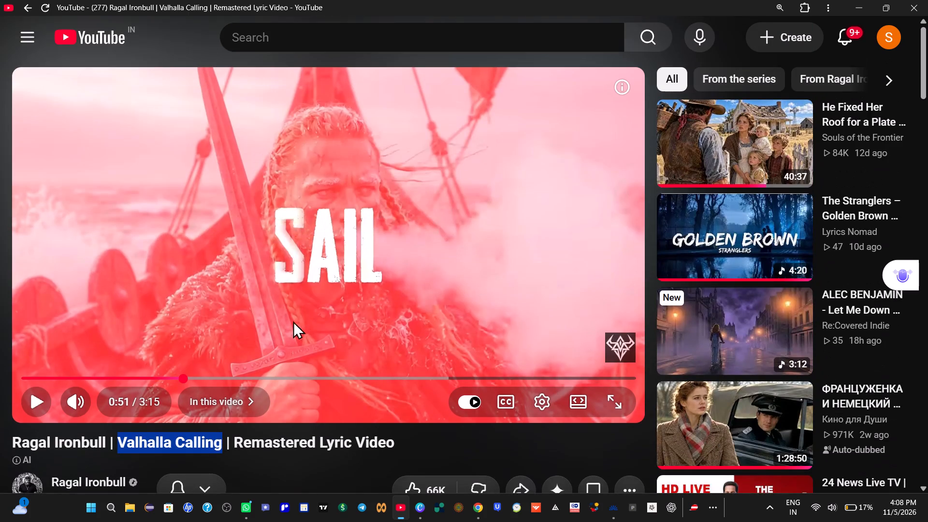
pyautogui.scroll(1, 292, 303)
# Copy "Steel in the hand" from the Google lyrics page and replace the trailing "in the winter snow" clip's text with it in Canva.
pyautogui.click(418, 511)
pyautogui.click(419, 512)
pyautogui.click(477, 510)
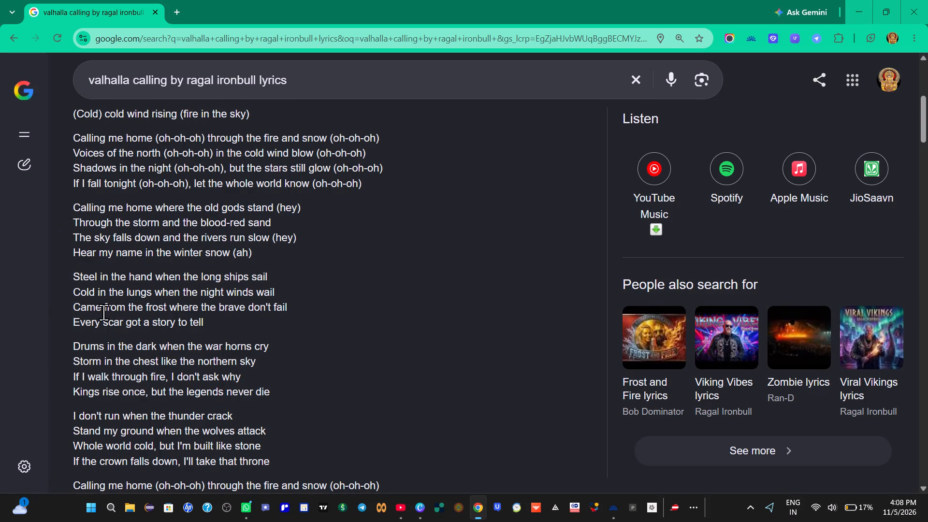
pyautogui.moveTo(66, 275); pyautogui.dragTo(106, 276)
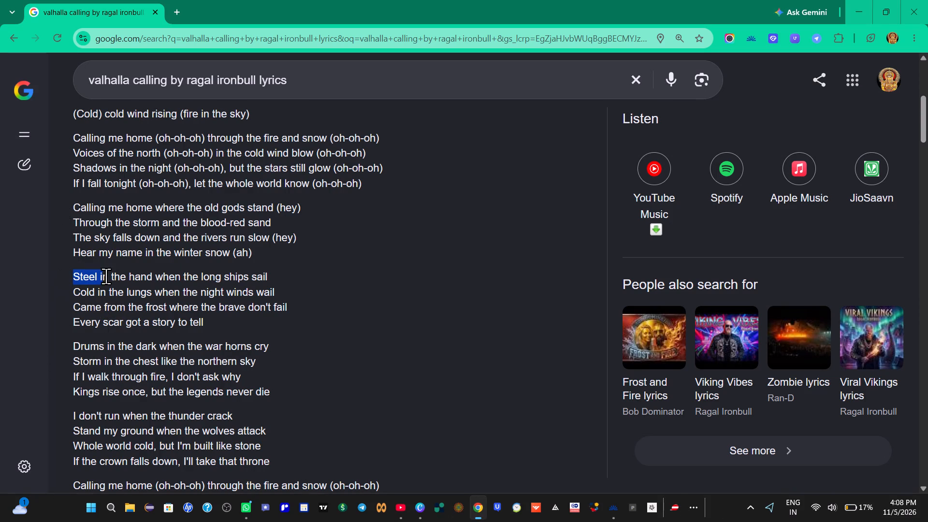
pyautogui.moveTo(106, 276); pyautogui.dragTo(154, 278)
pyautogui.rightClick(141, 278)
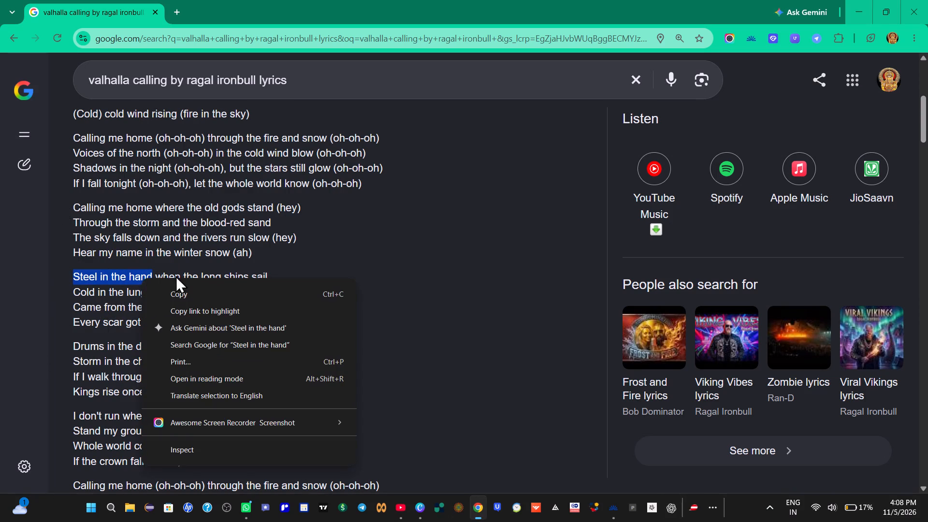
pyautogui.click(183, 294)
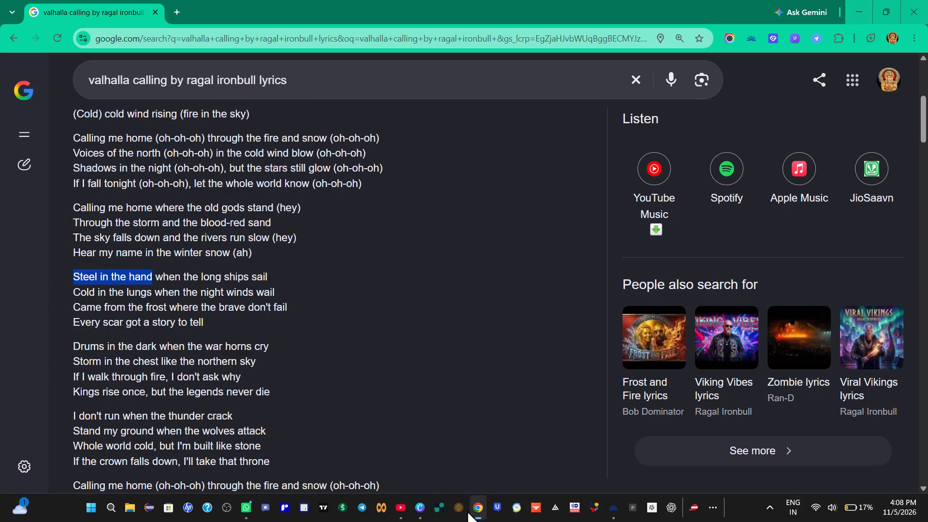
pyautogui.click(421, 509)
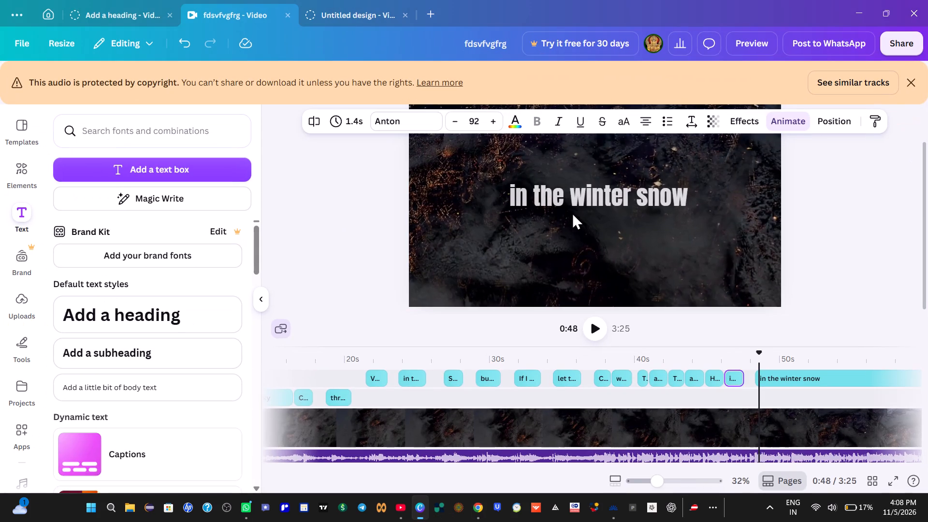
pyautogui.click(584, 201)
pyautogui.click(585, 201)
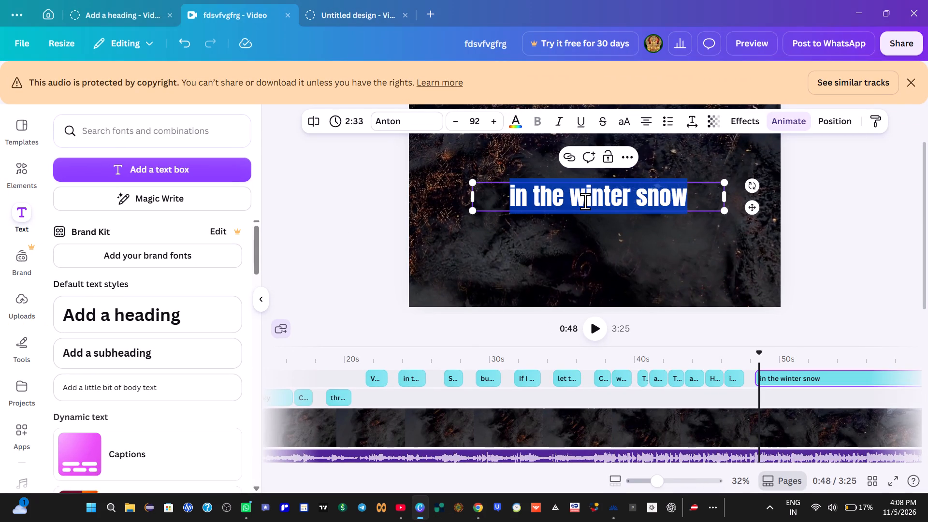
pyautogui.press('BackSpace')
pyautogui.hotkey('ctrl', 'v')
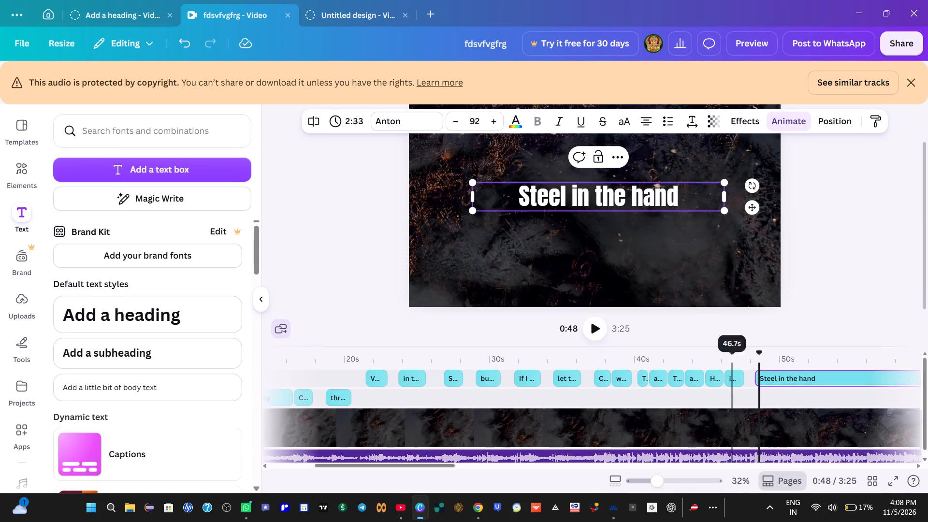
# Replay from about 0:47 to find where the sung line starts and extend the "Steel in the hand" clip's start slightly earlier, at 0:48.
pyautogui.click(740, 356)
pyautogui.click(598, 328)
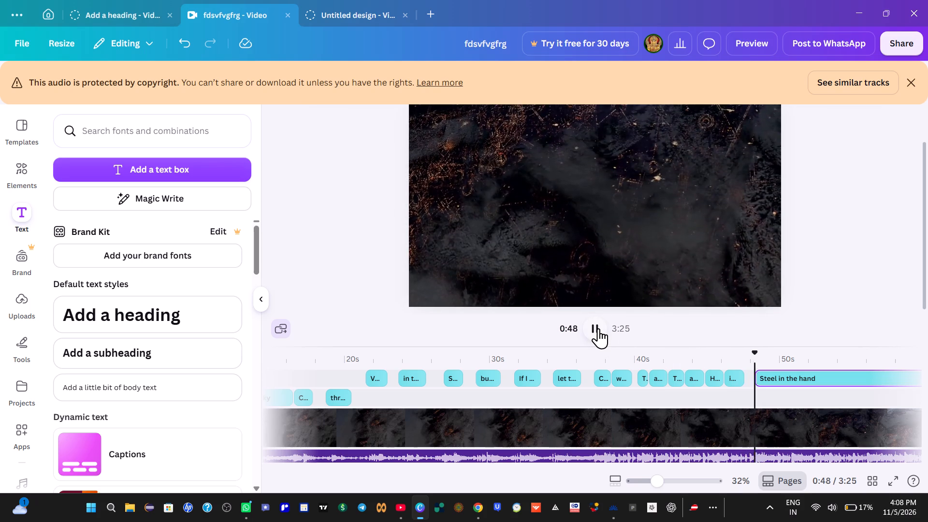
pyautogui.click(598, 328)
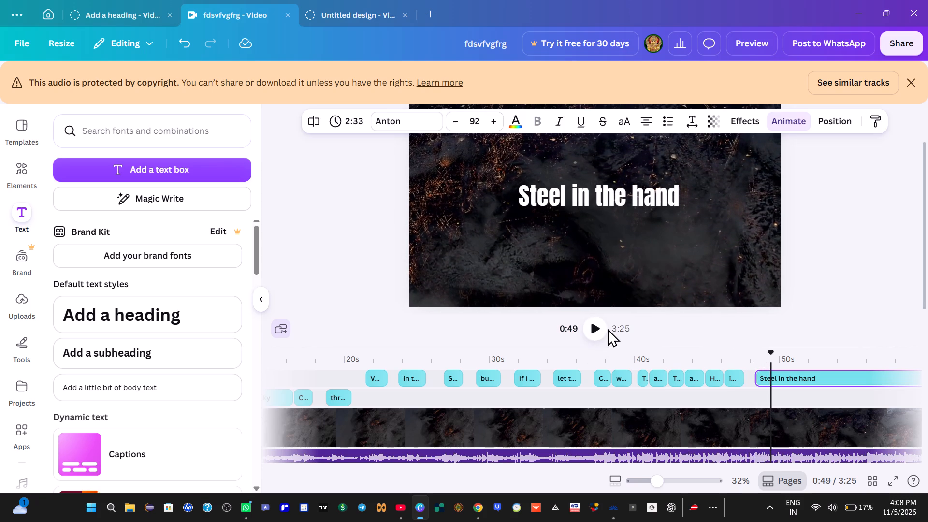
pyautogui.click(738, 362)
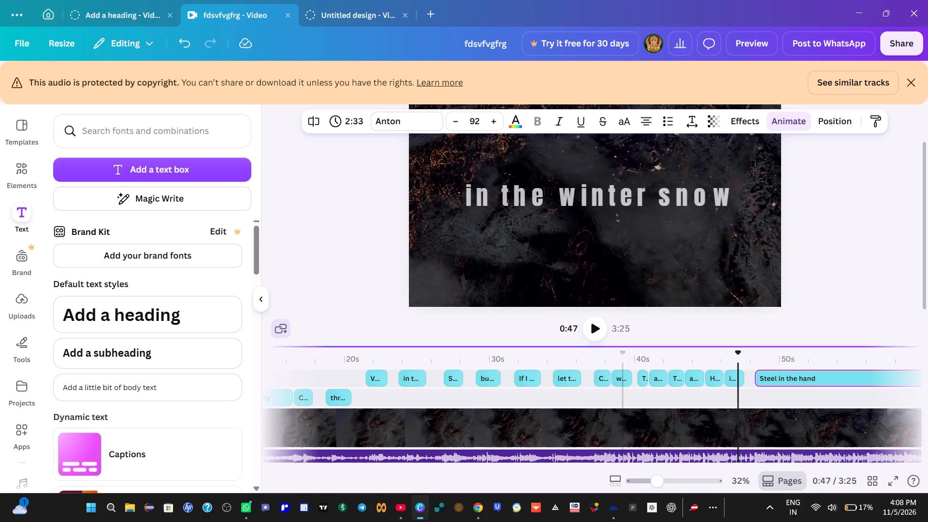
pyautogui.click(592, 329)
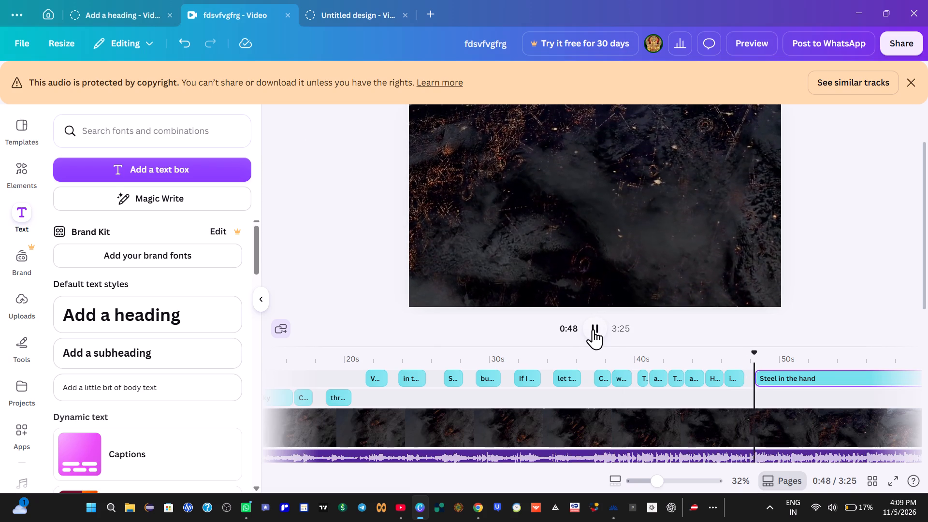
pyautogui.click(593, 329)
pyautogui.click(739, 362)
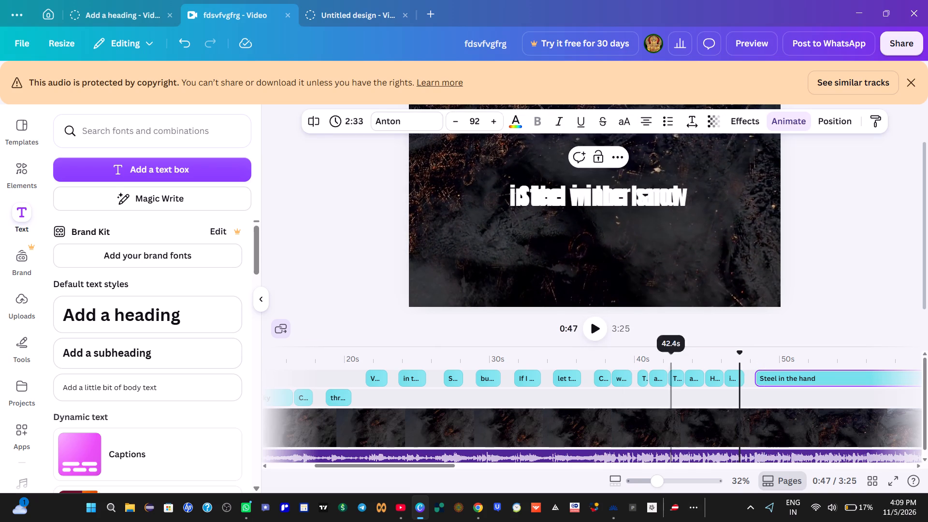
pyautogui.click(593, 327)
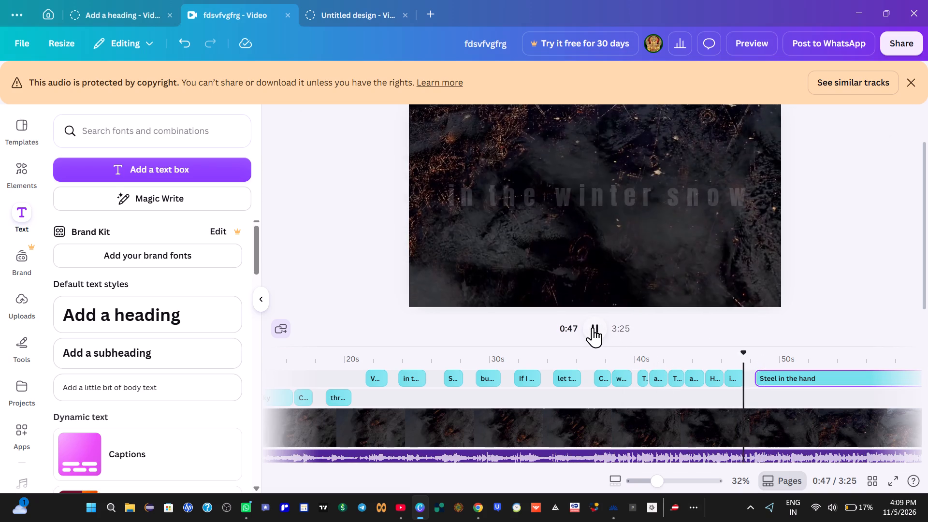
pyautogui.click(593, 327)
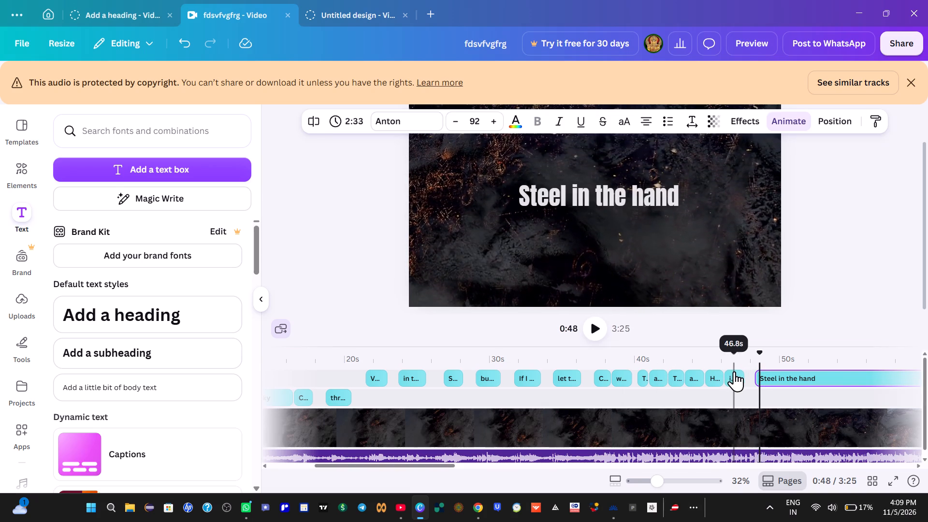
pyautogui.click(735, 370)
pyautogui.click(593, 335)
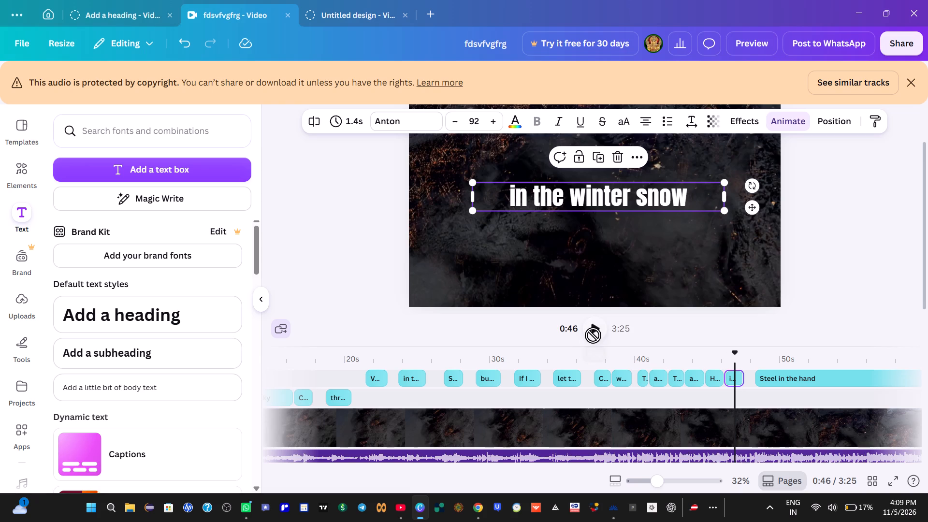
pyautogui.click(593, 335)
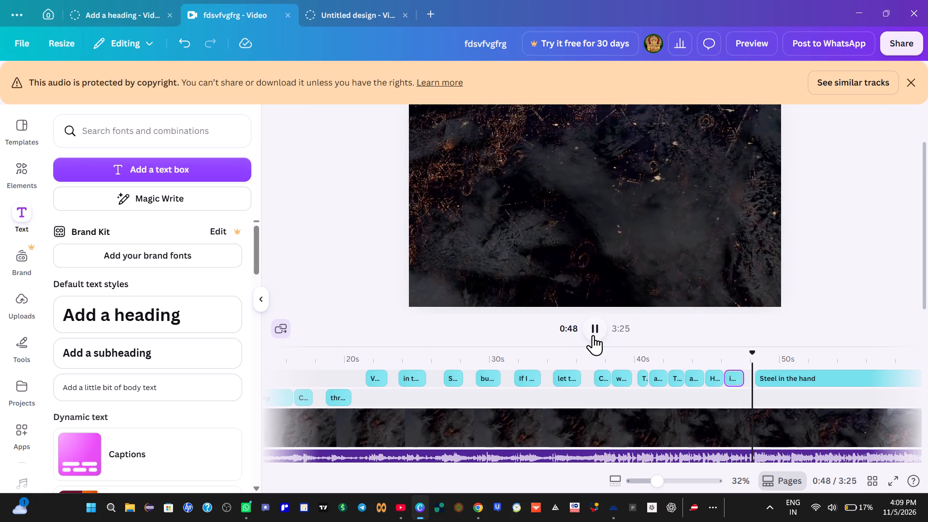
pyautogui.click(760, 377)
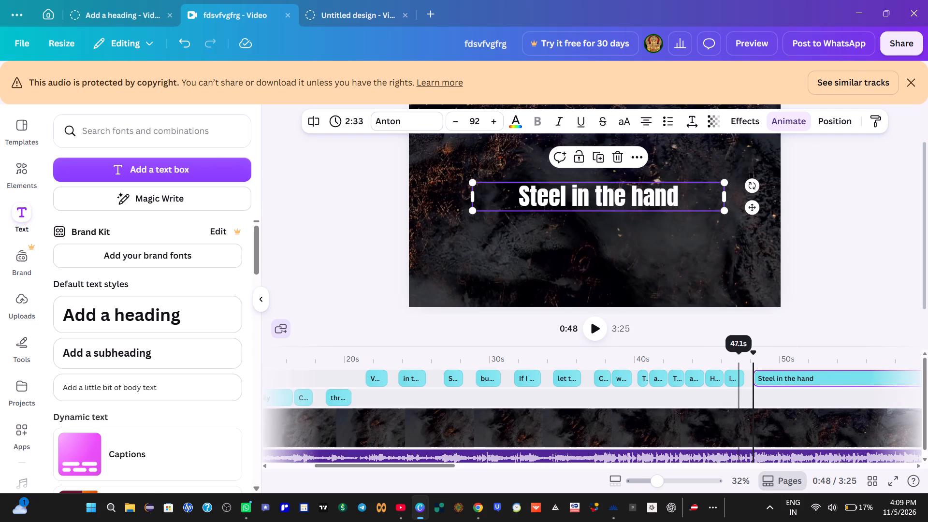
# Replay the passage from about 0:47 to check the "Steel in the hand" start and find where that phrase ends.
pyautogui.click(740, 360)
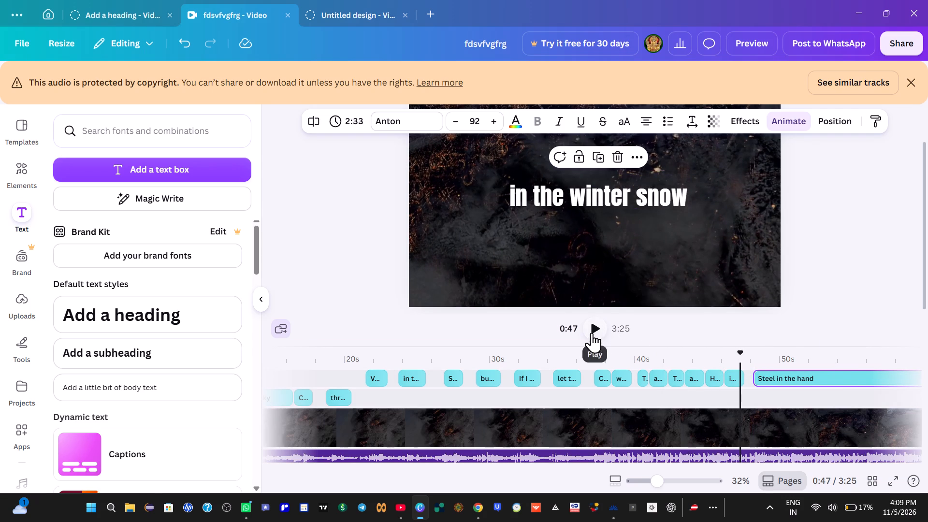
pyautogui.click(592, 333)
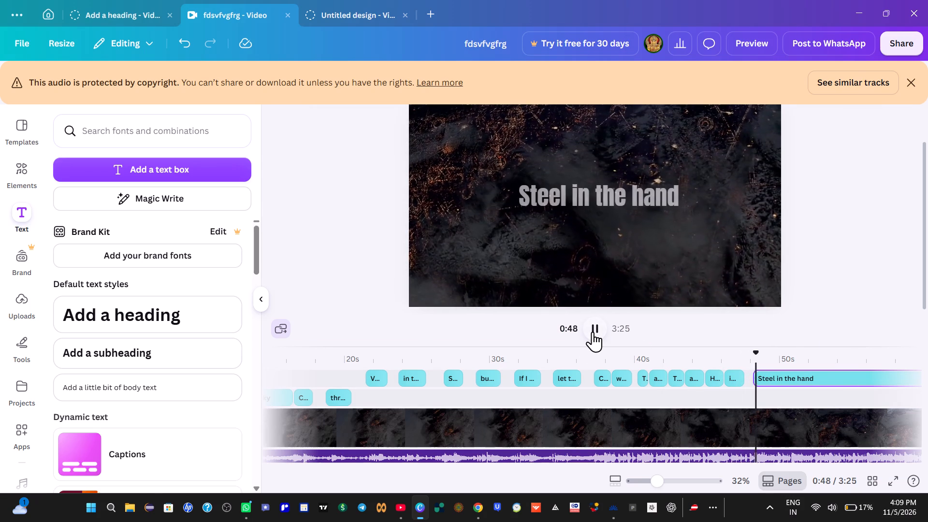
pyautogui.click(593, 332)
pyautogui.click(595, 332)
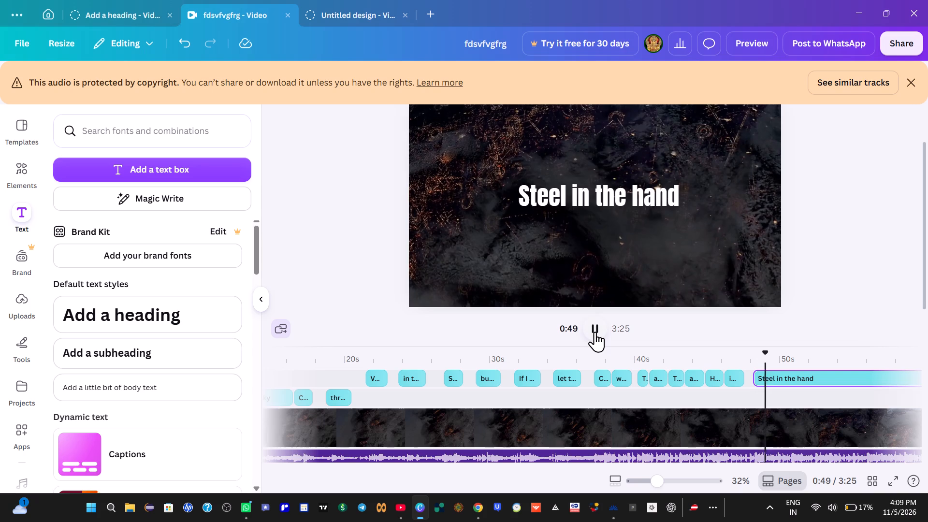
pyautogui.click(595, 332)
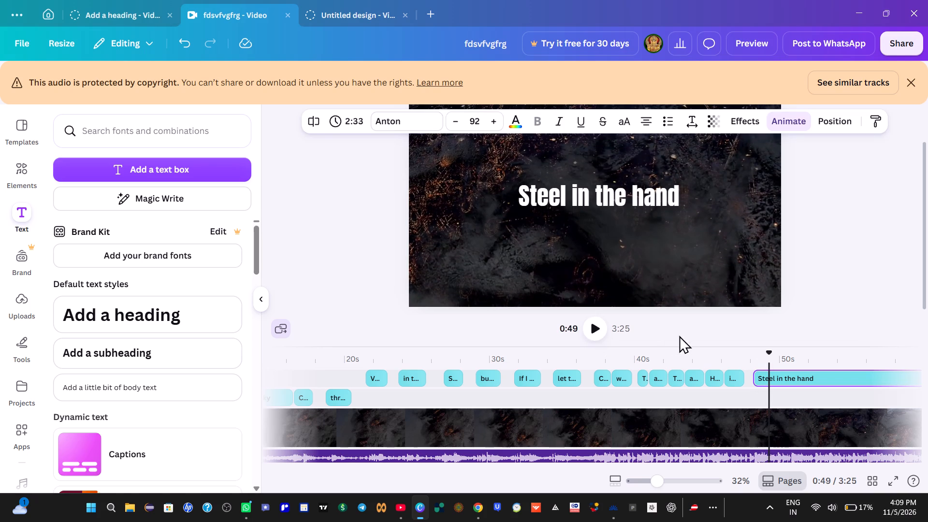
pyautogui.moveTo(767, 349); pyautogui.dragTo(737, 354)
pyautogui.moveTo(768, 365); pyautogui.dragTo(747, 366)
pyautogui.click(595, 330)
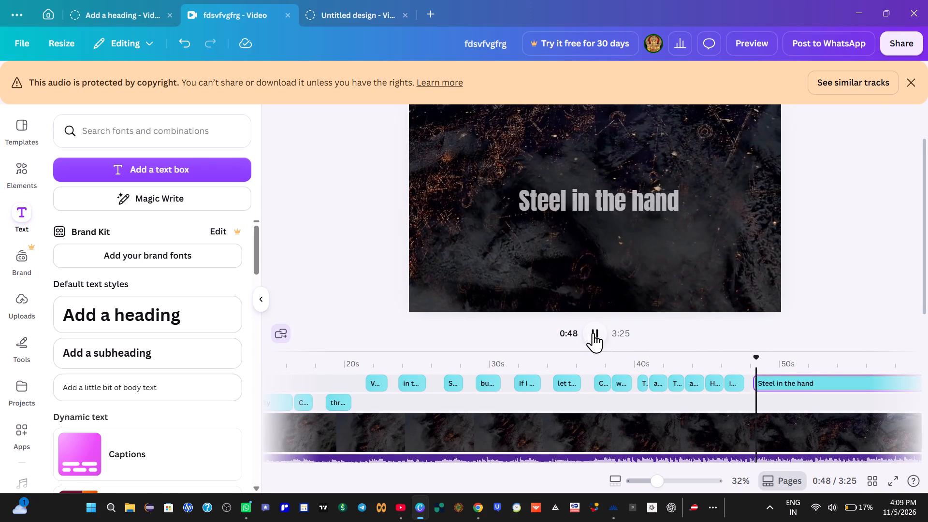
pyautogui.click(593, 333)
pyautogui.click(593, 333)
pyautogui.click(593, 333)
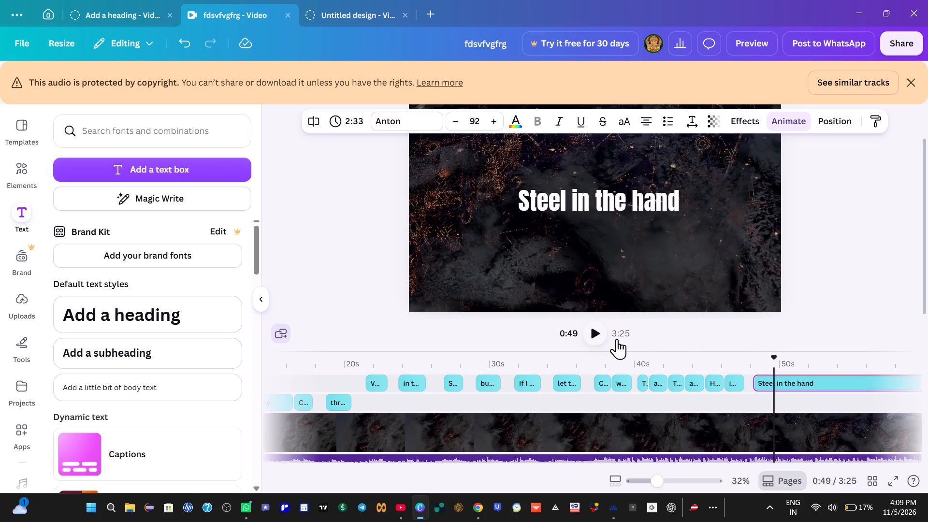
# Replay once more from 0:47 and split the "Steel in the hand" clip at about 0:49, where the phrase ends.
pyautogui.click(738, 368)
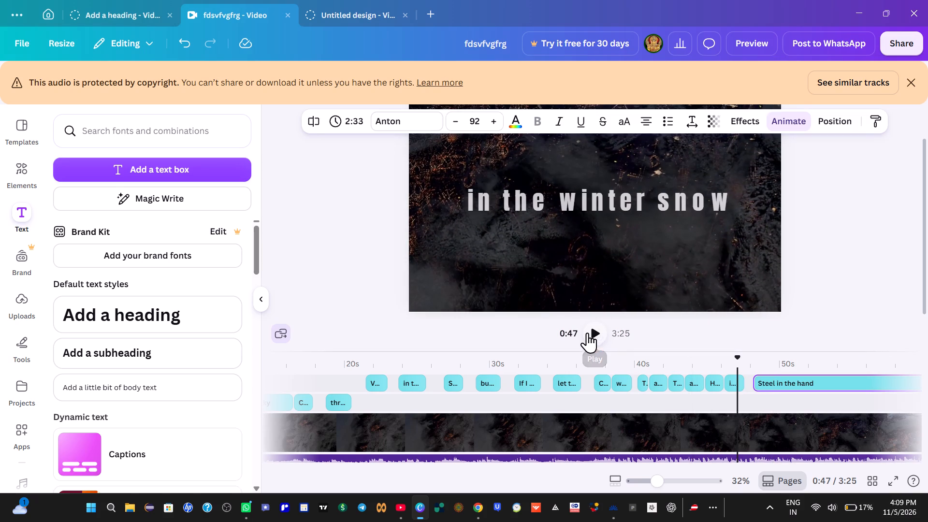
pyautogui.click(587, 333)
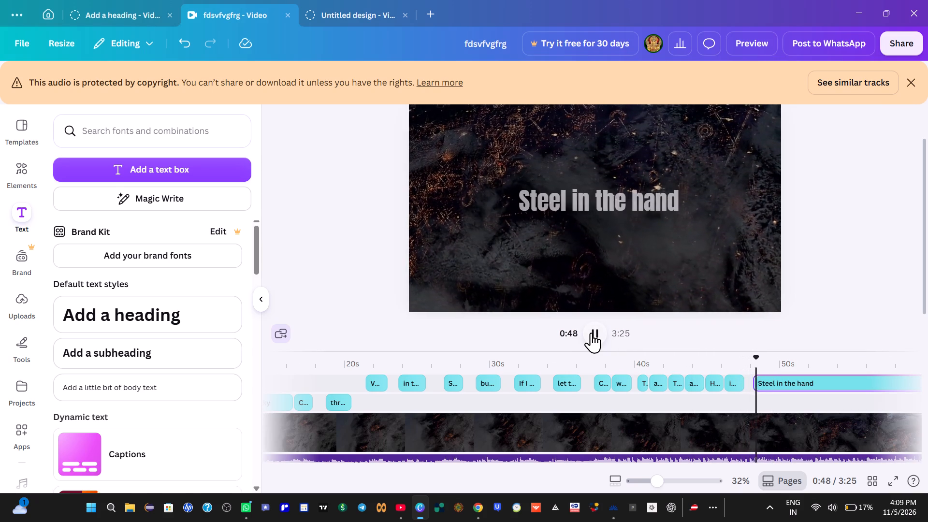
pyautogui.click(591, 333)
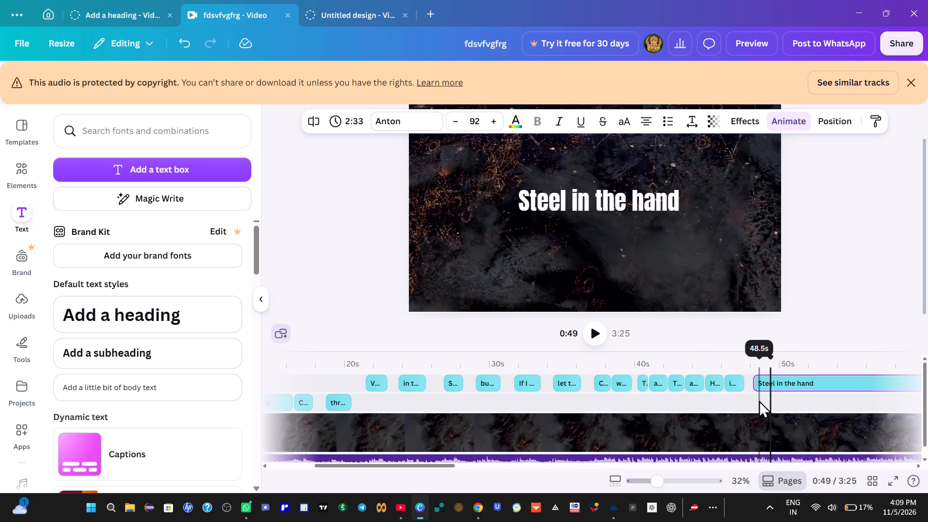
pyautogui.press('Left')
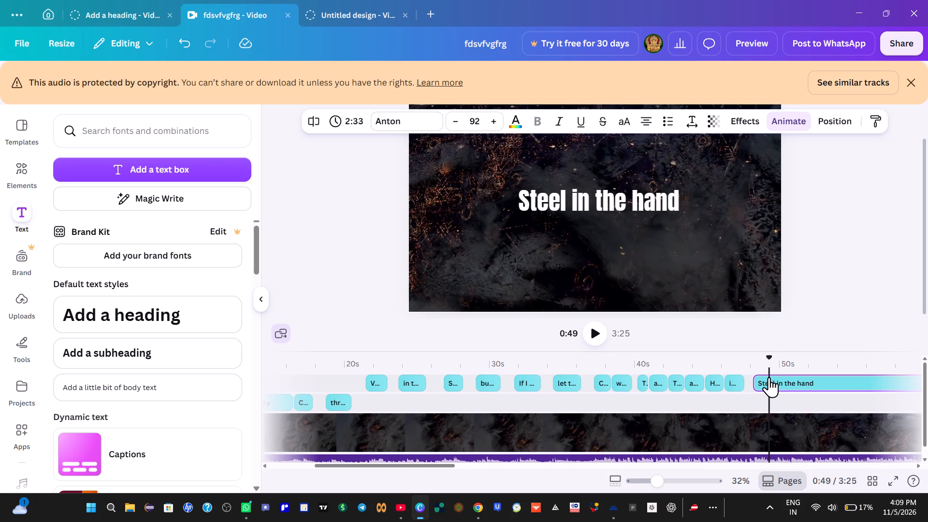
pyautogui.rightClick(770, 376)
pyautogui.click(799, 324)
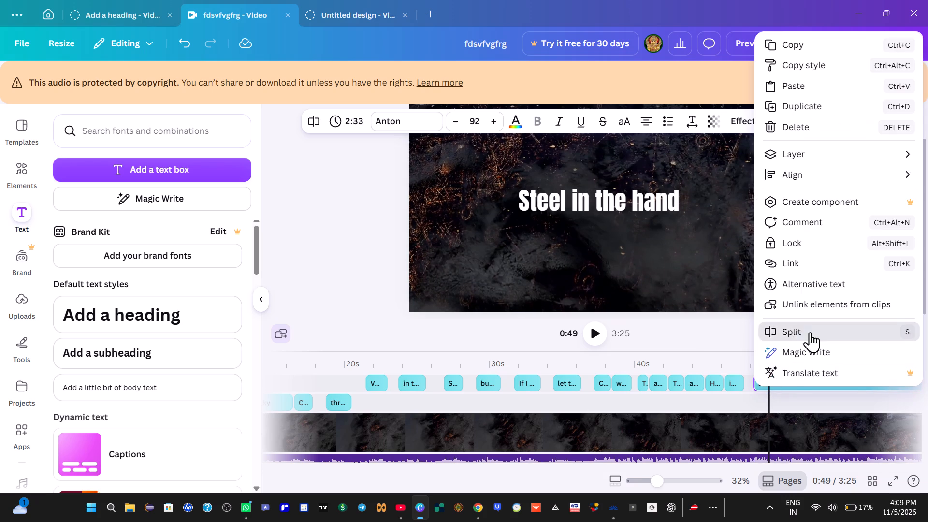
pyautogui.click(591, 336)
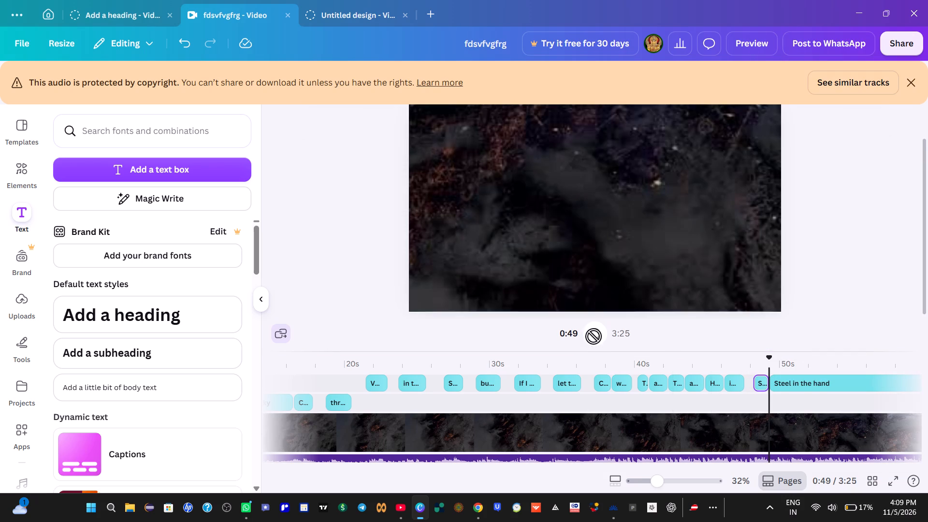
pyautogui.click(594, 336)
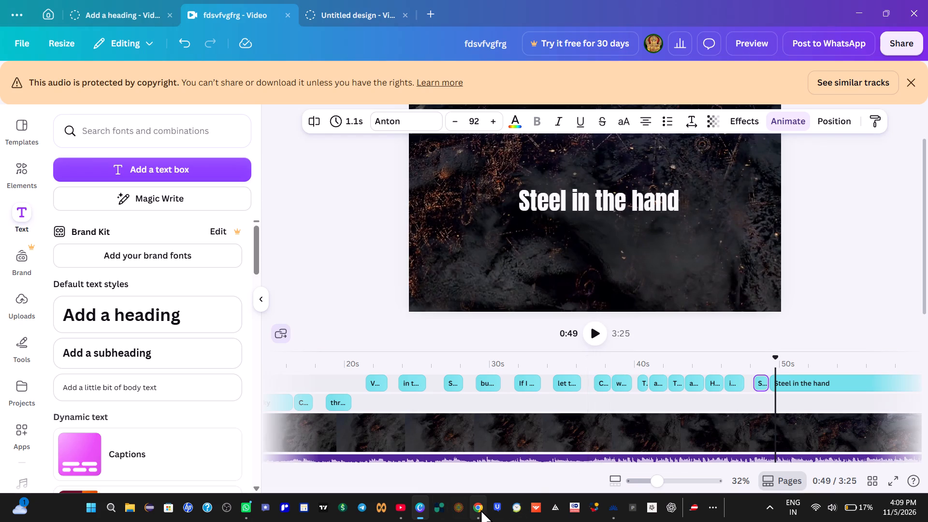
# Copy "when the long ships sail" from the Google lyrics page and replace the trailing "Steel in the hand" clip's text with it in Canva.
pyautogui.click(480, 509)
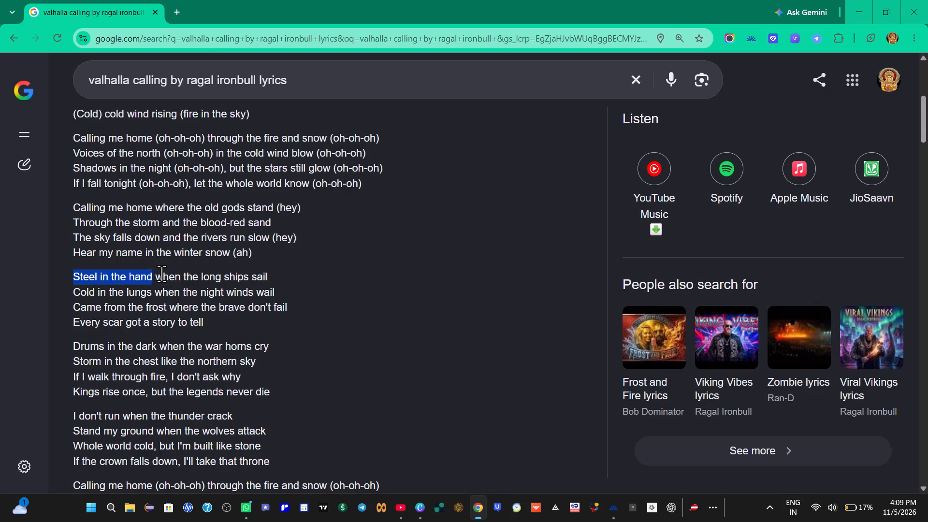
pyautogui.moveTo(157, 275); pyautogui.dragTo(268, 275)
pyautogui.rightClick(252, 275)
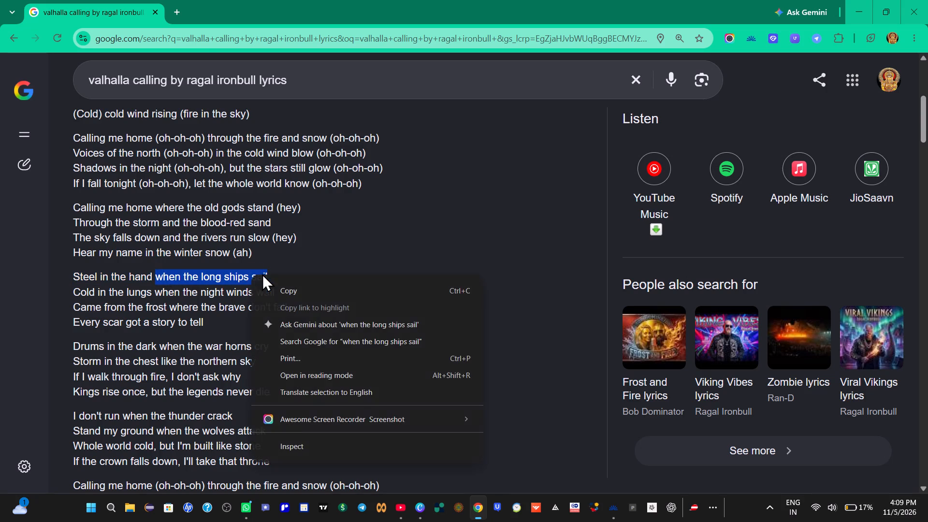
pyautogui.click(284, 288)
pyautogui.click(420, 506)
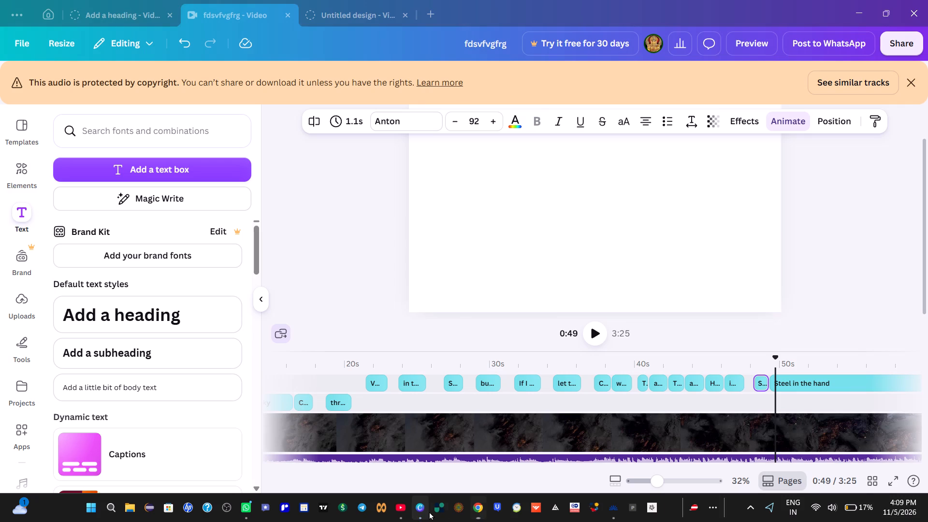
pyautogui.click(604, 204)
pyautogui.click(604, 204)
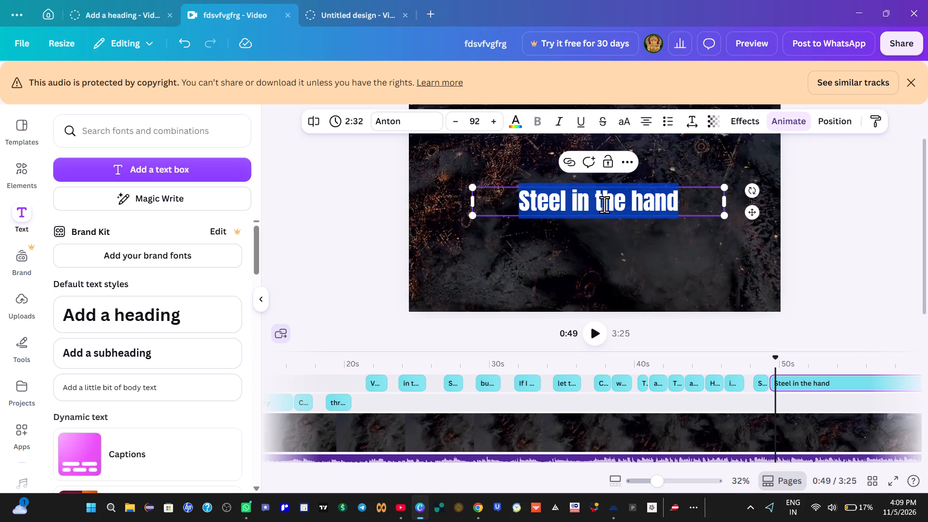
pyautogui.press('BackSpace')
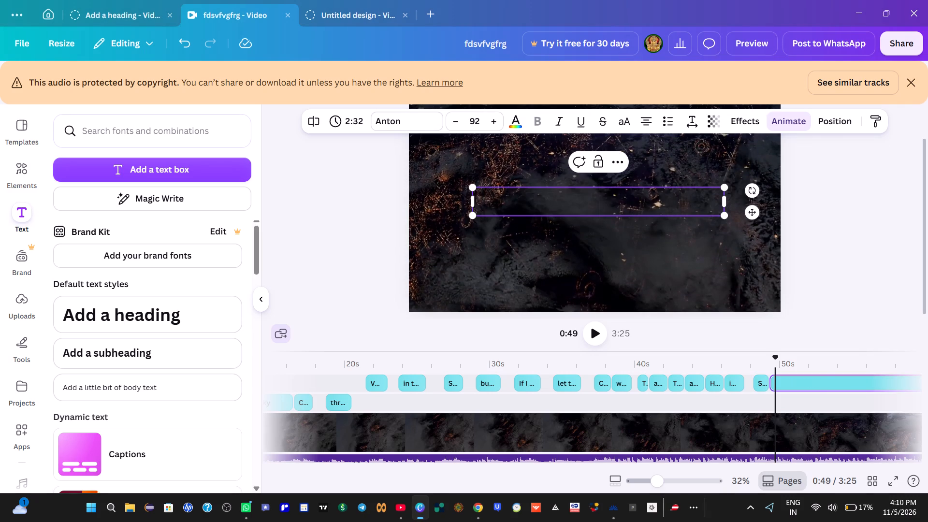
pyautogui.hotkey('ctrl', 'v')
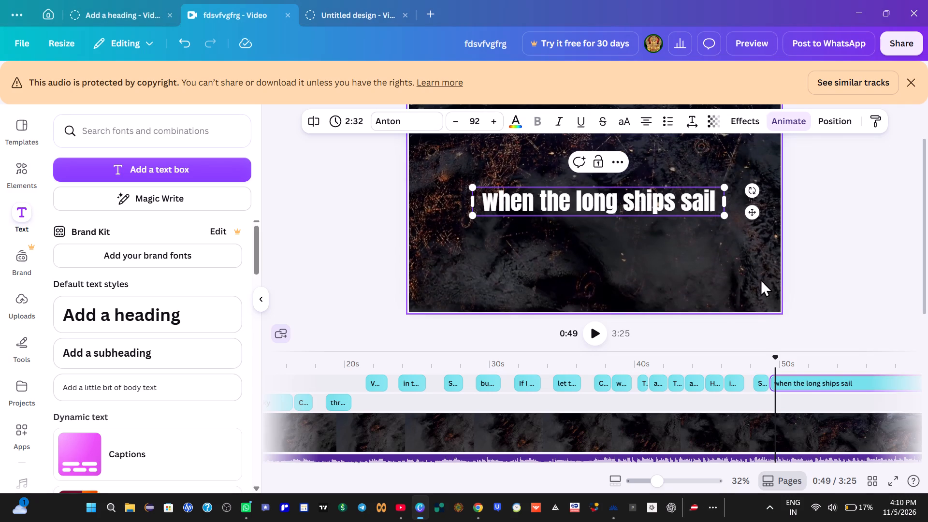
# Replay the passage from about 0:47 to check the switch from "Steel in the hand" to "when the long ships sail" against the vocals.
pyautogui.click(751, 368)
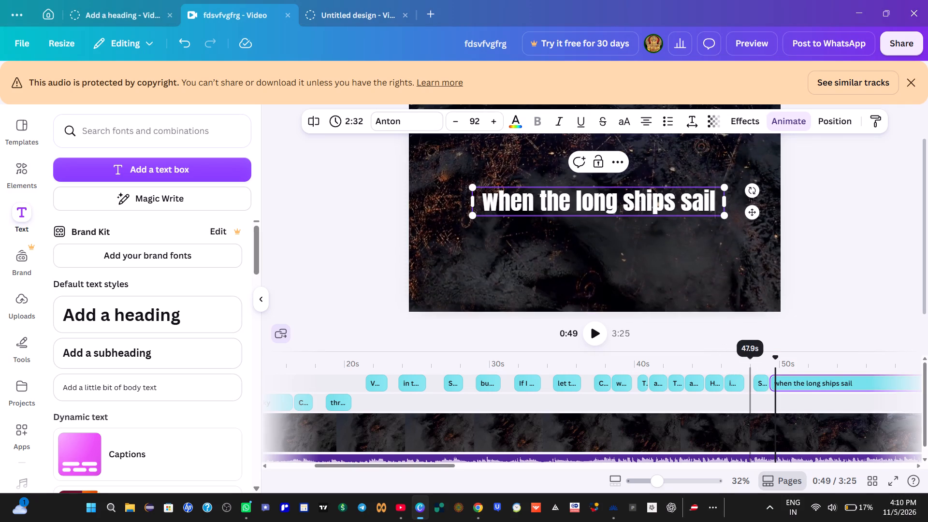
pyautogui.click(592, 336)
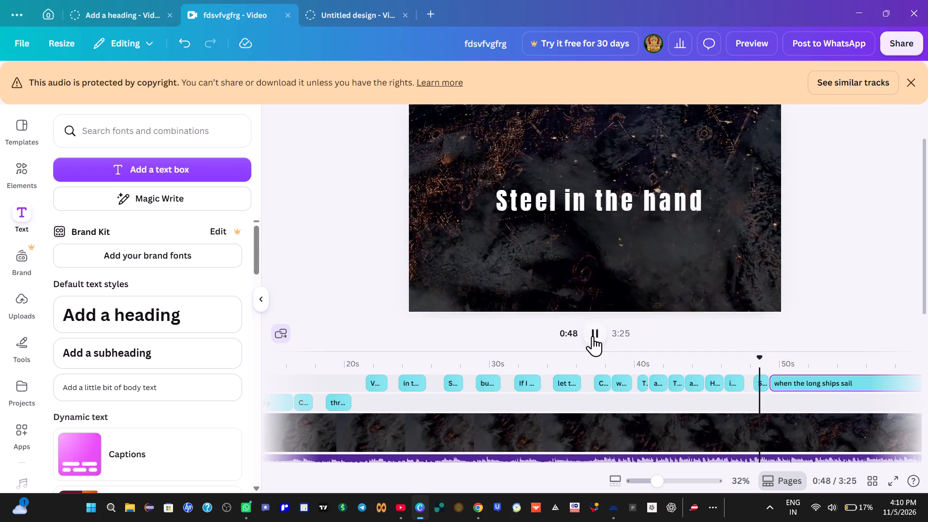
pyautogui.click(593, 336)
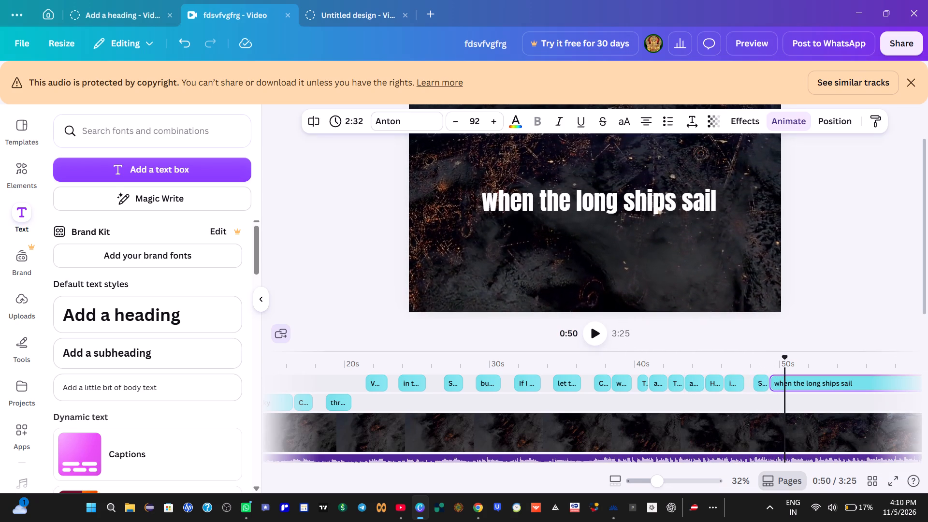
pyautogui.click(739, 360)
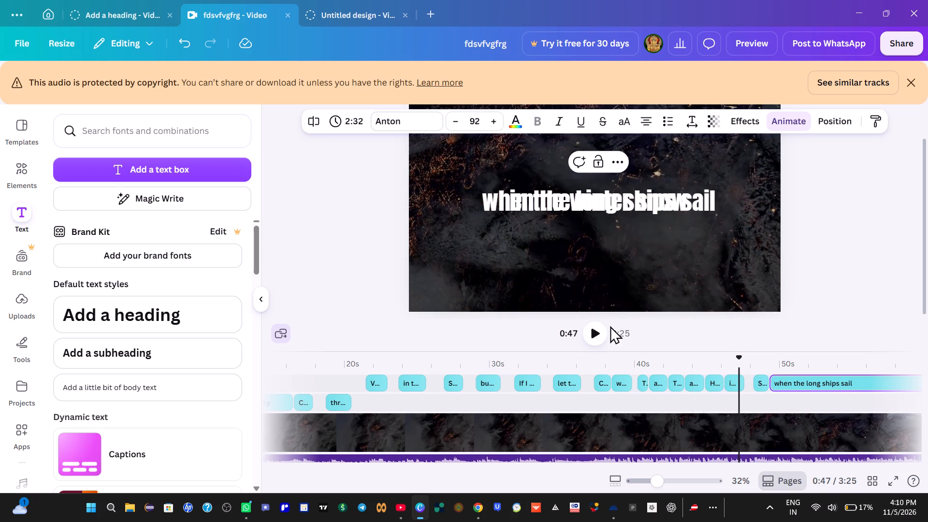
pyautogui.click(596, 331)
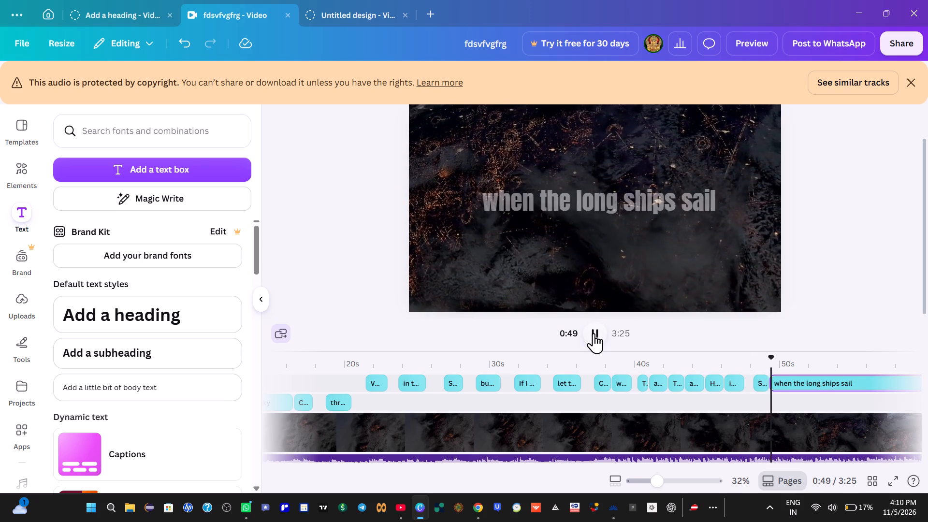
pyautogui.click(594, 333)
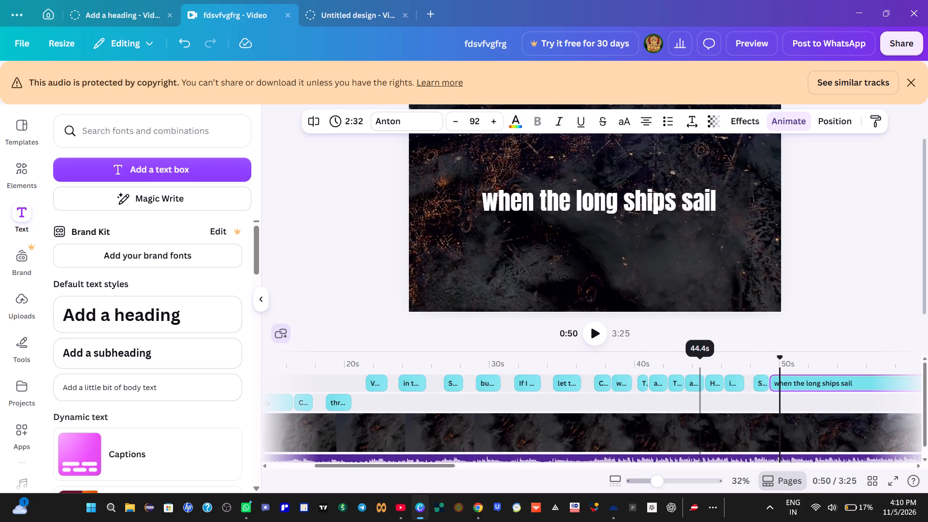
pyautogui.click(734, 364)
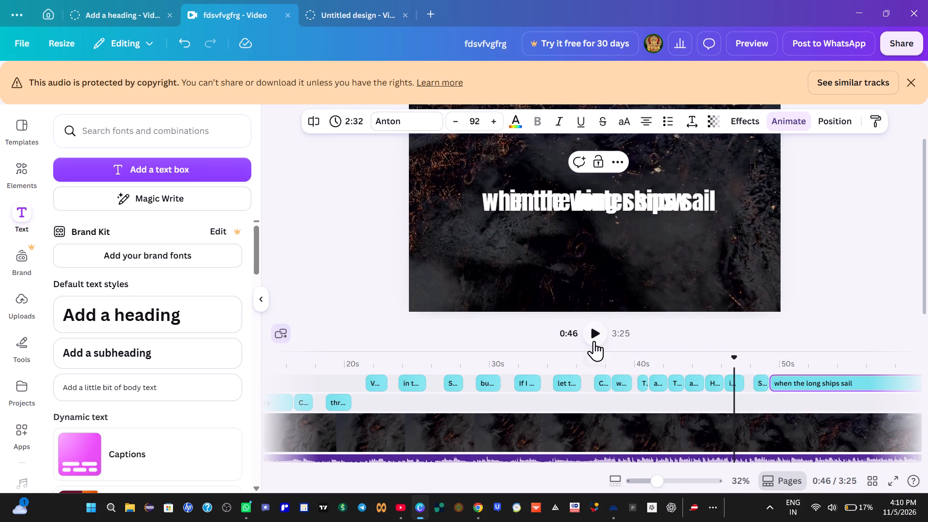
pyautogui.click(594, 340)
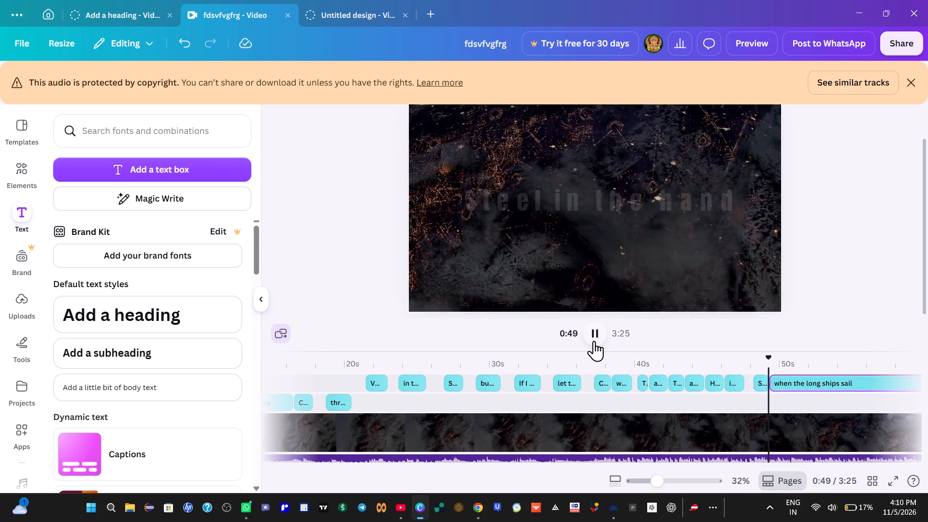
pyautogui.click(594, 341)
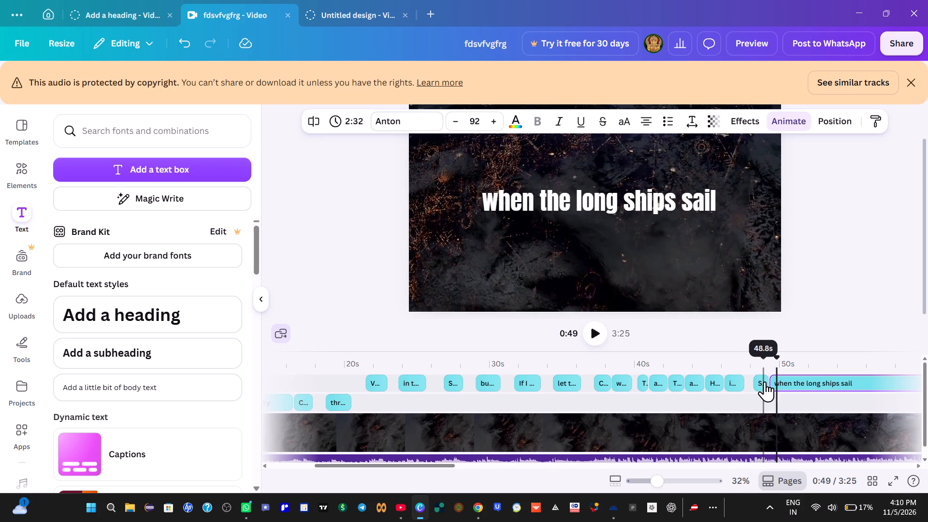
# Trim the "Steel in the hand" clip to 1.0 s, start "when the long ships sail" slightly earlier to meet it, and replay from 0:47.
pyautogui.click(759, 382)
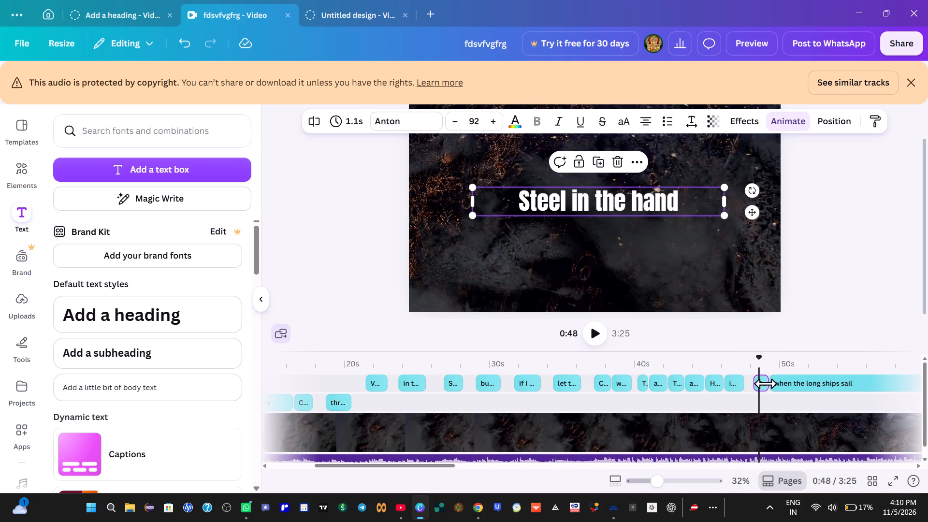
pyautogui.click(765, 383)
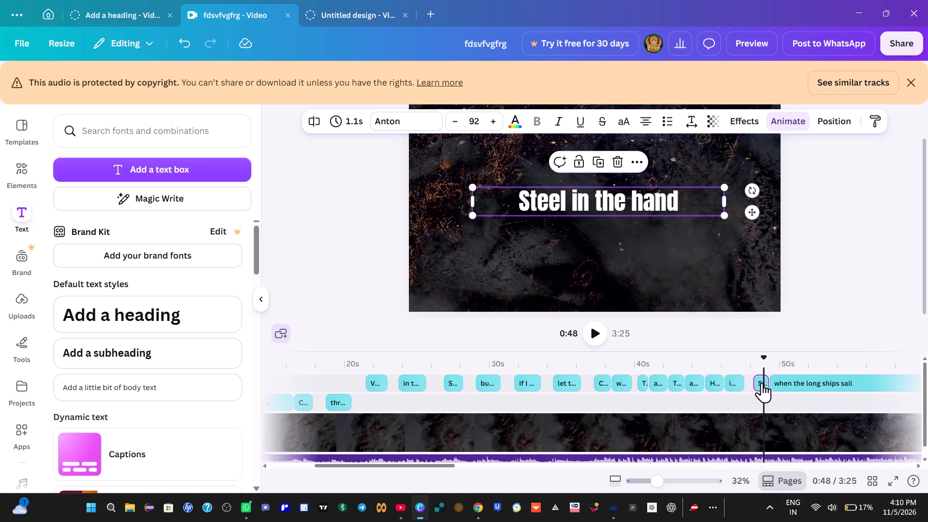
pyautogui.click(767, 382)
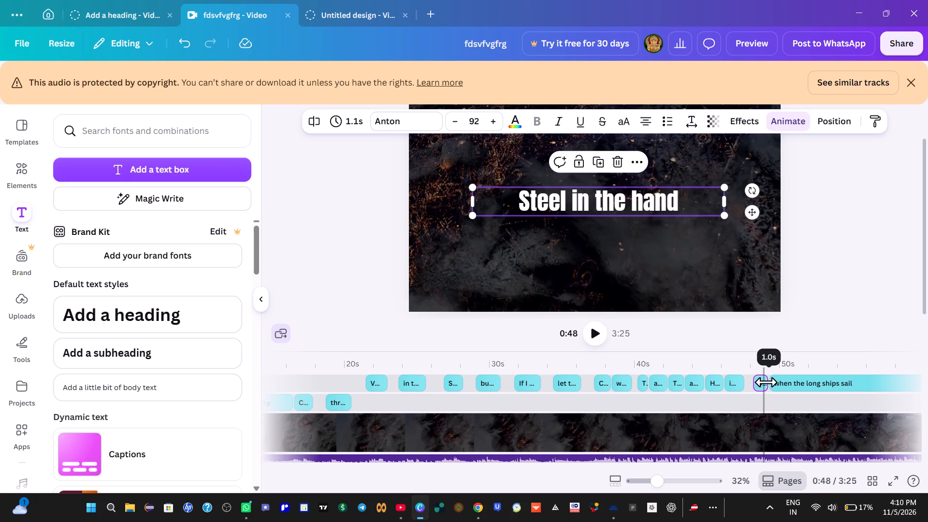
pyautogui.click(783, 379)
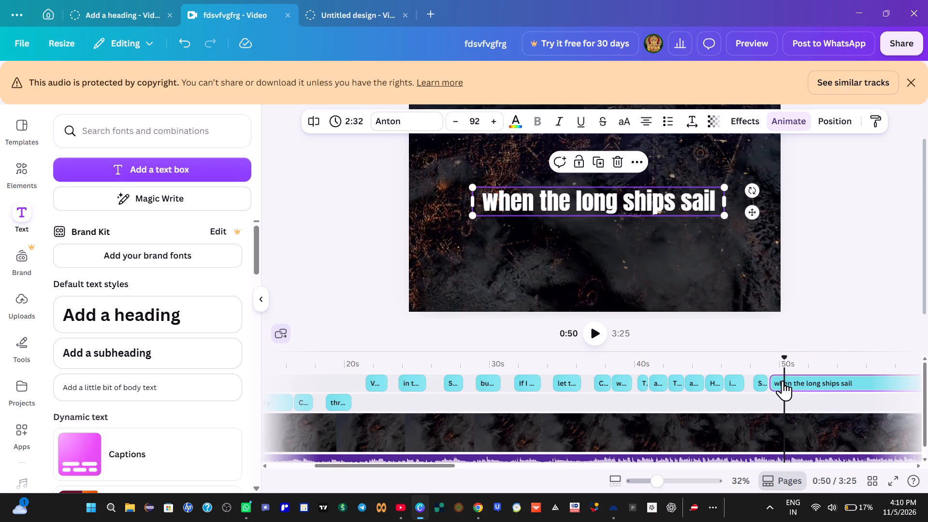
pyautogui.click(776, 381)
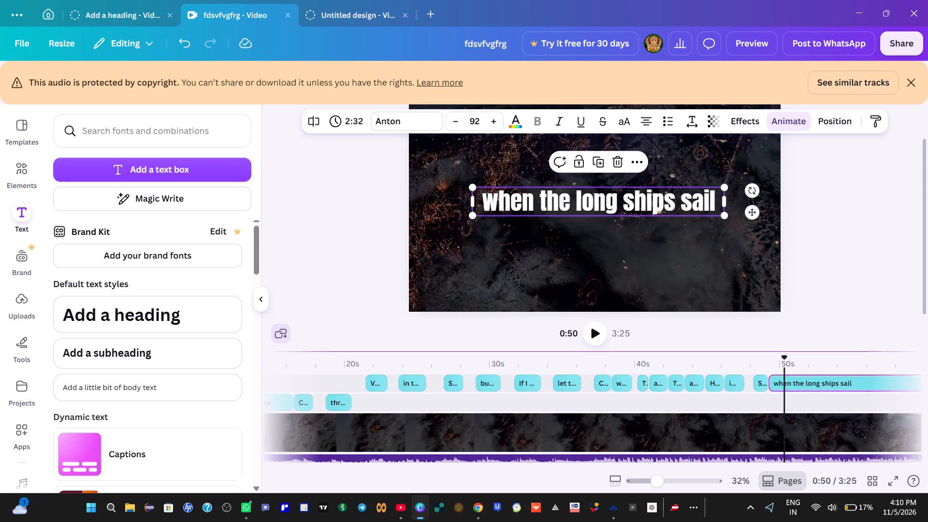
pyautogui.click(743, 373)
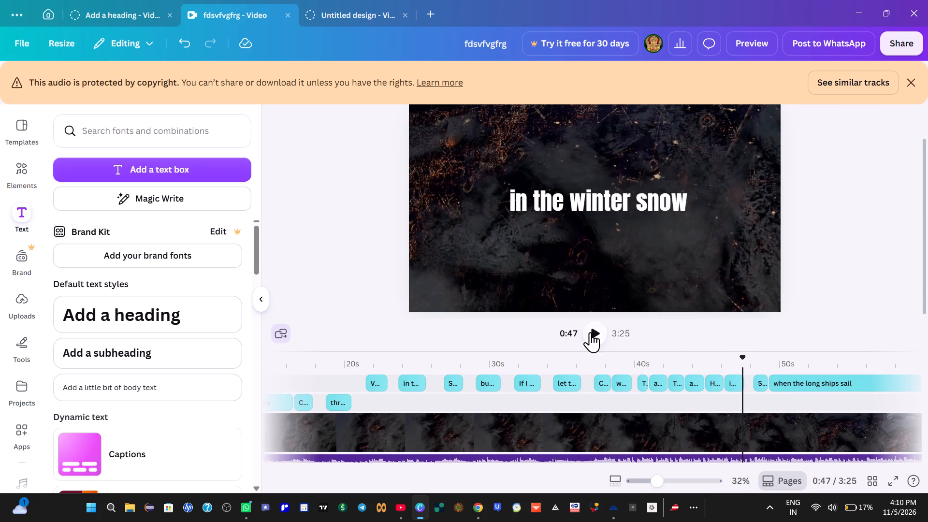
pyautogui.click(594, 330)
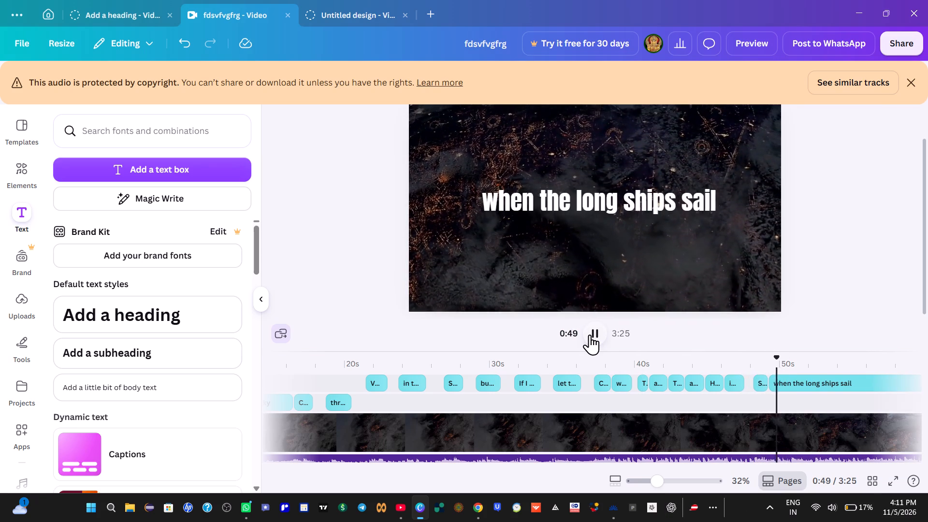
# Replay from about 0:49 and split the "when the long ships sail" clip at about 0:50, leaving a 1.4 s first part.
pyautogui.click(600, 333)
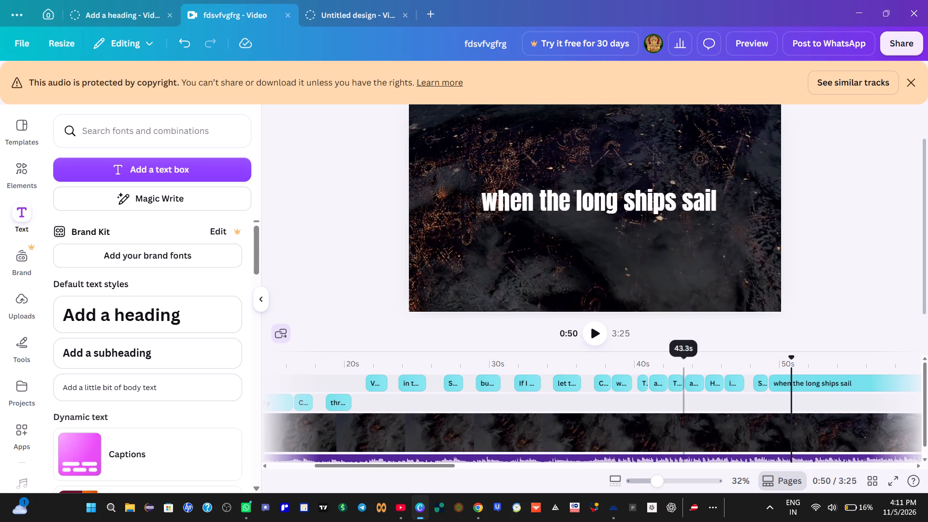
pyautogui.click(595, 332)
pyautogui.click(595, 332)
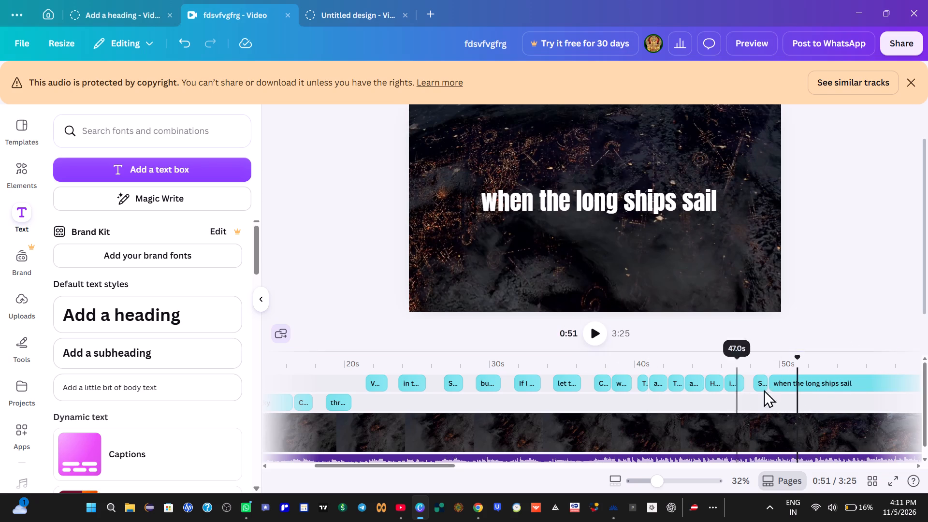
pyautogui.click(774, 378)
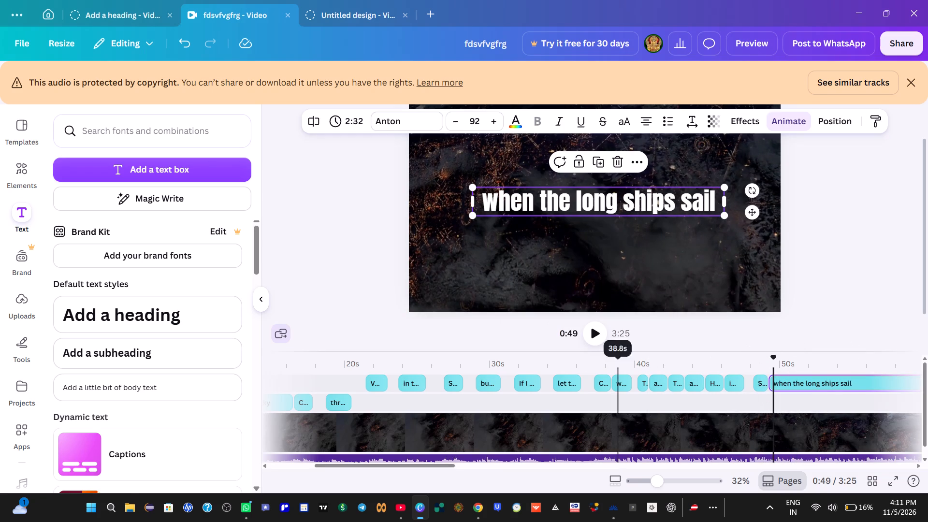
pyautogui.click(594, 337)
pyautogui.click(594, 339)
pyautogui.click(594, 340)
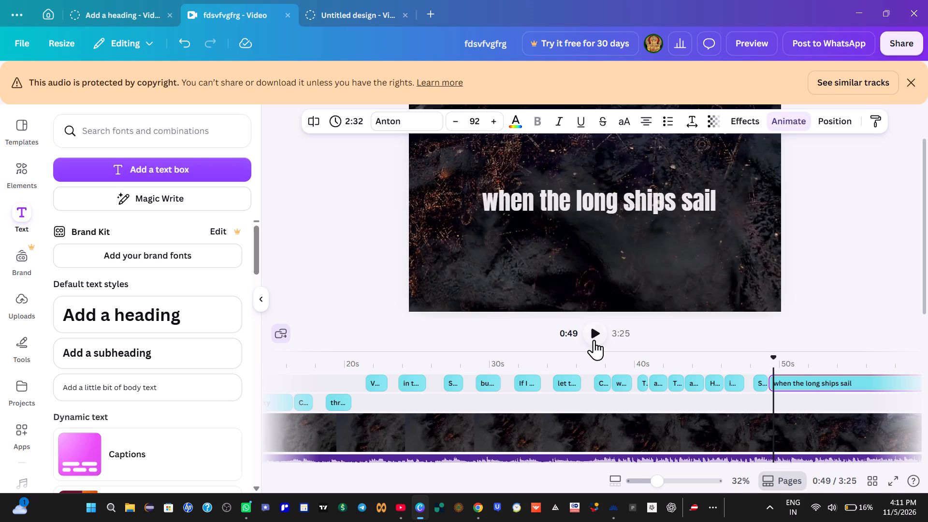
pyautogui.click(595, 331)
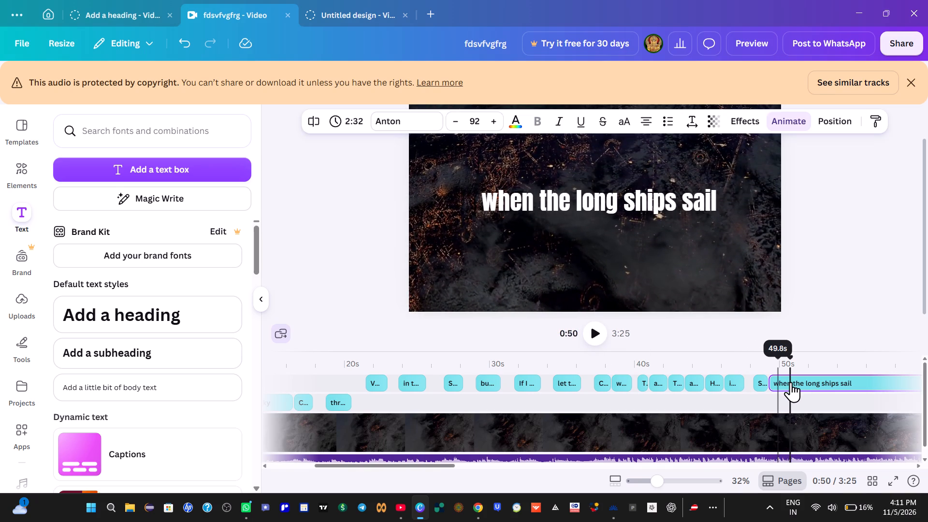
pyautogui.rightClick(790, 382)
pyautogui.click(787, 332)
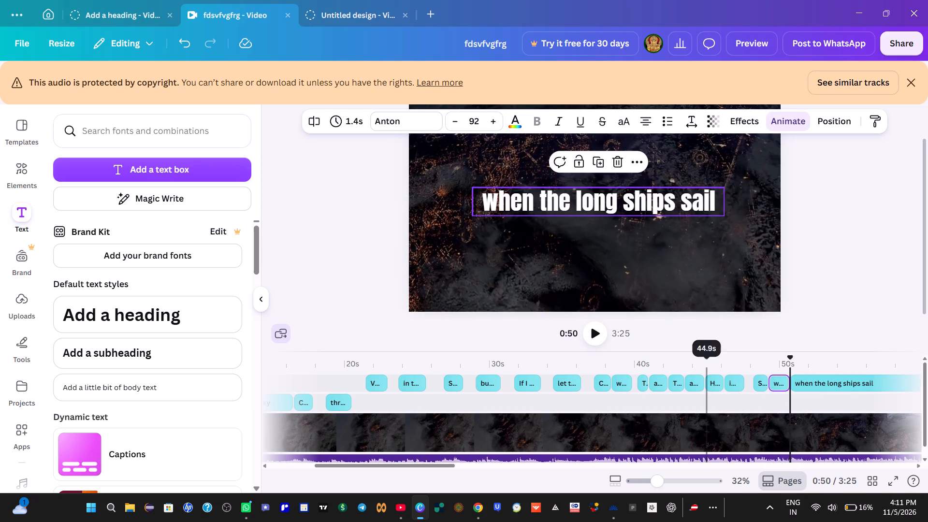
# Play on past the split, and check the phrase after it in the YouTube lyric video from about 0:51.
pyautogui.click(595, 335)
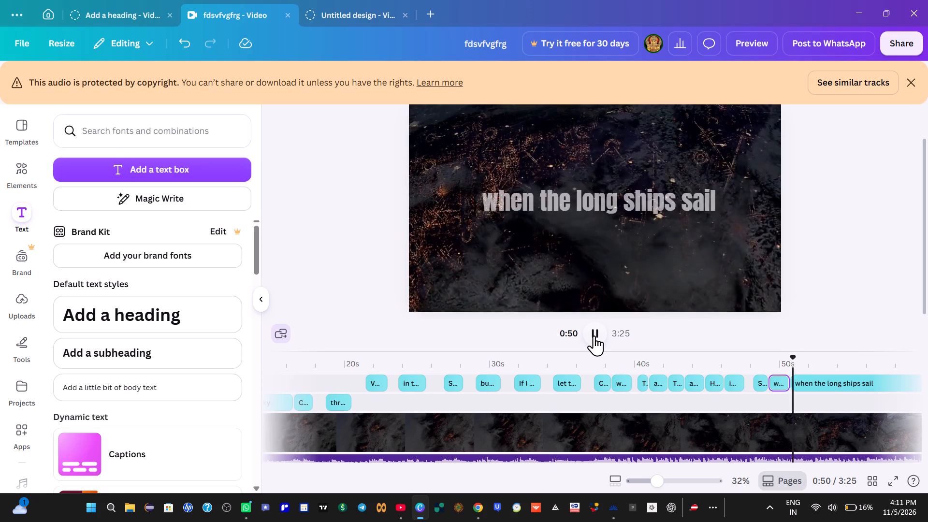
pyautogui.click(594, 335)
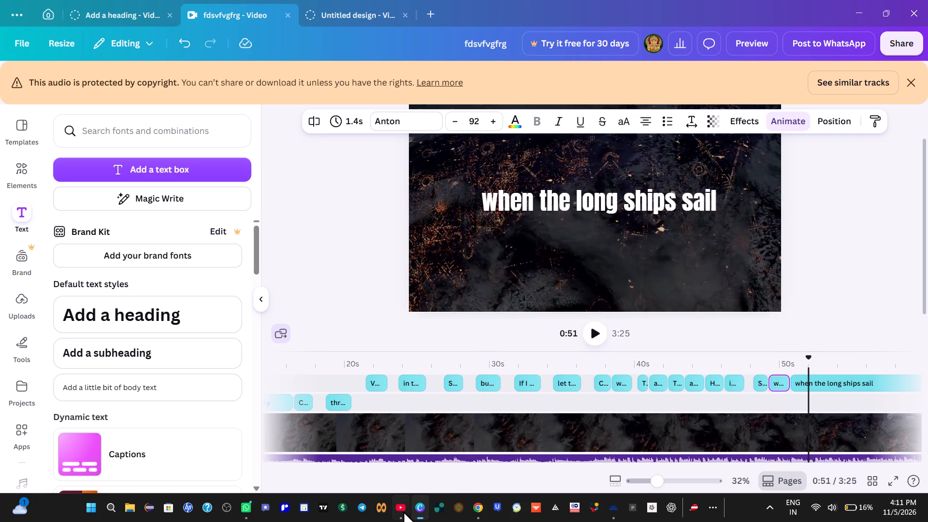
pyautogui.click(399, 506)
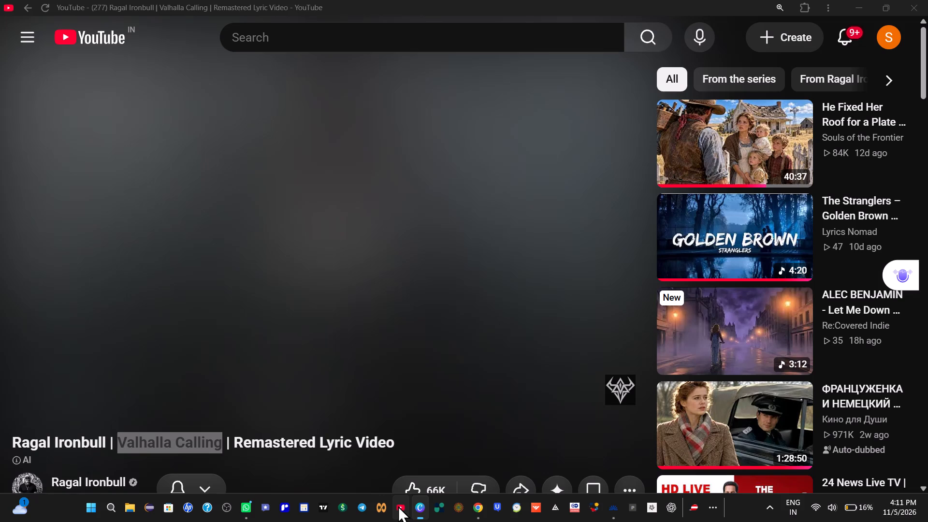
pyautogui.click(383, 277)
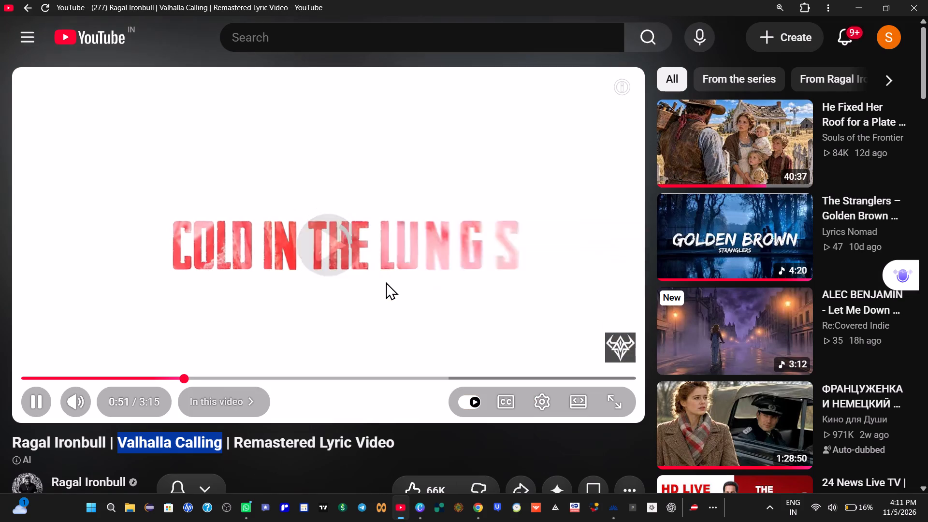
pyautogui.click(387, 282)
pyautogui.scroll(-3, 269, 380)
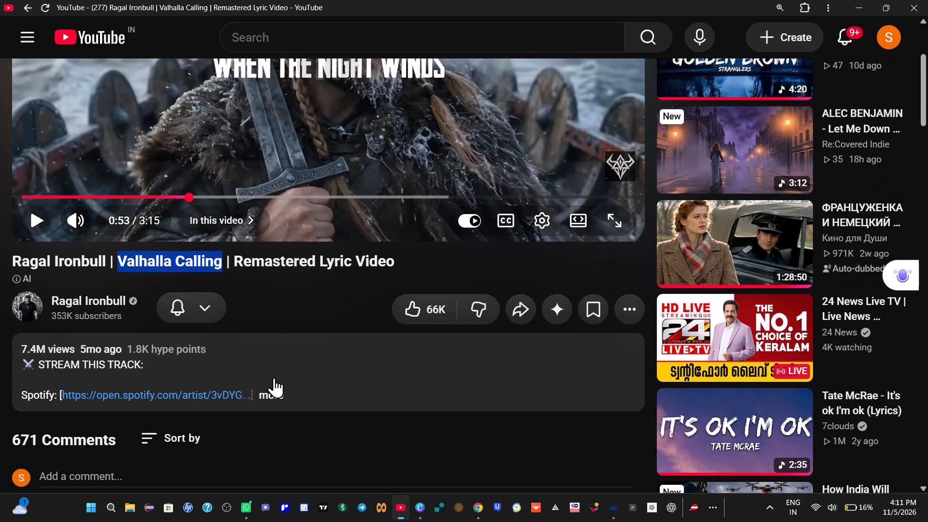
pyautogui.scroll(-2, 274, 377)
pyautogui.scroll(7, 274, 378)
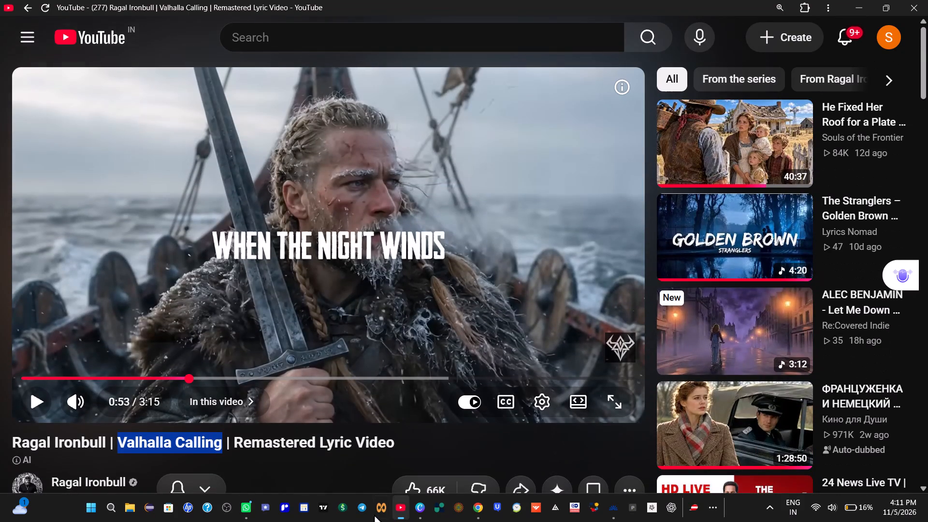
# Copy "Cold in the lungs" from the Google lyrics page and replace the trailing "when the long ships sail" clip's text with it in Canva.
pyautogui.click(477, 512)
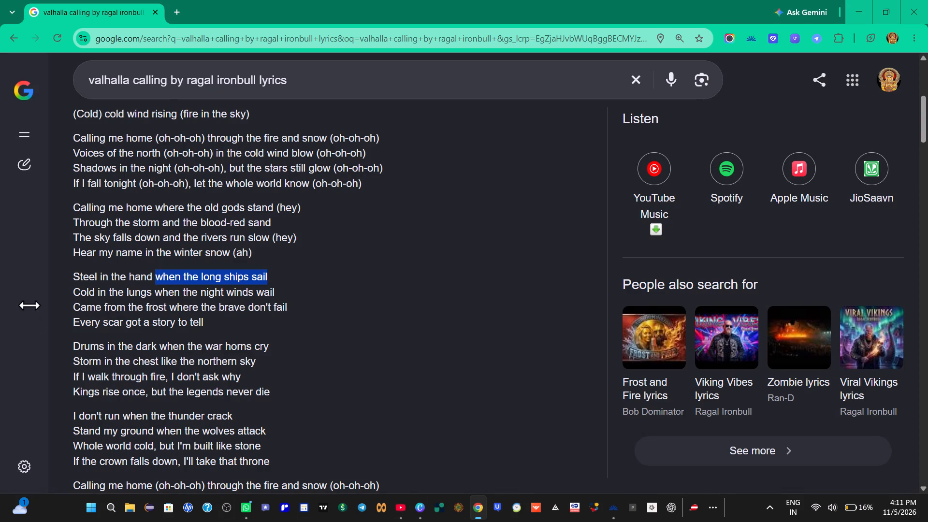
pyautogui.moveTo(69, 288); pyautogui.dragTo(154, 293)
pyautogui.rightClick(132, 291)
pyautogui.click(174, 306)
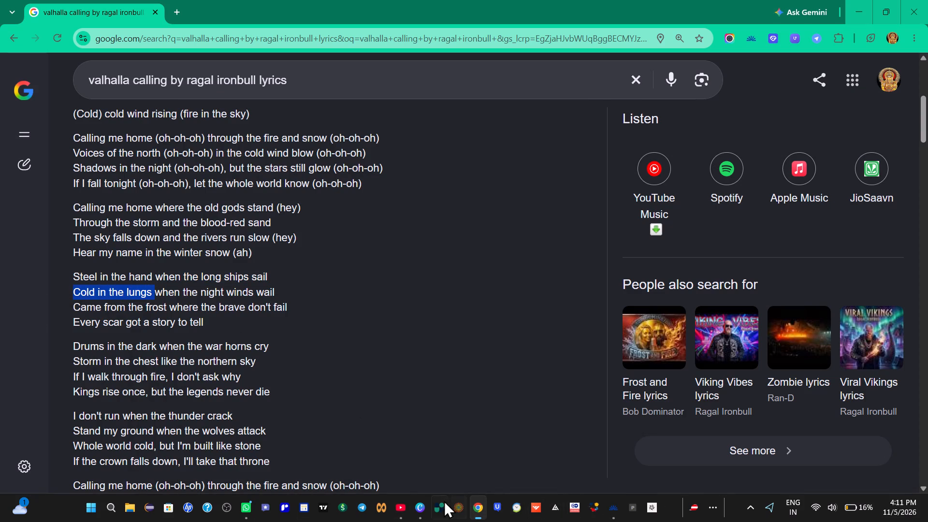
pyautogui.click(420, 506)
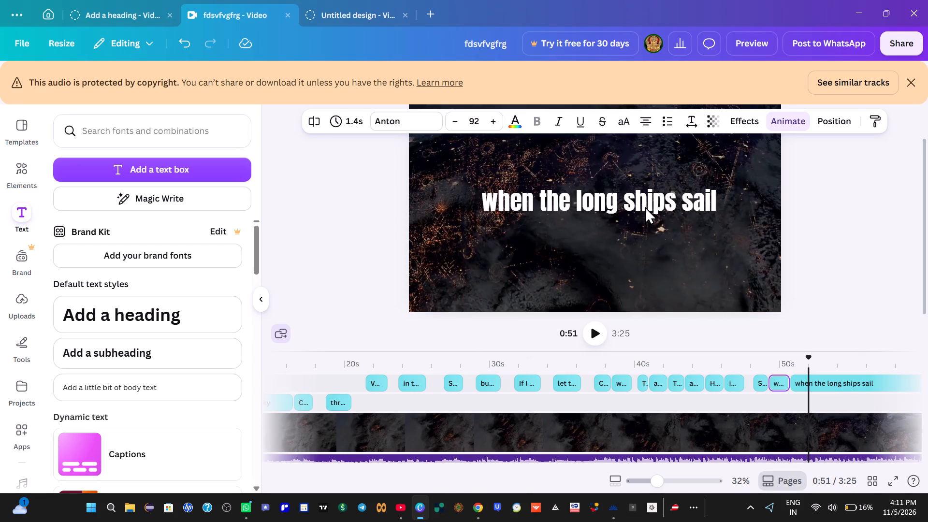
pyautogui.click(645, 206)
pyautogui.click(657, 206)
pyautogui.press('BackSpace')
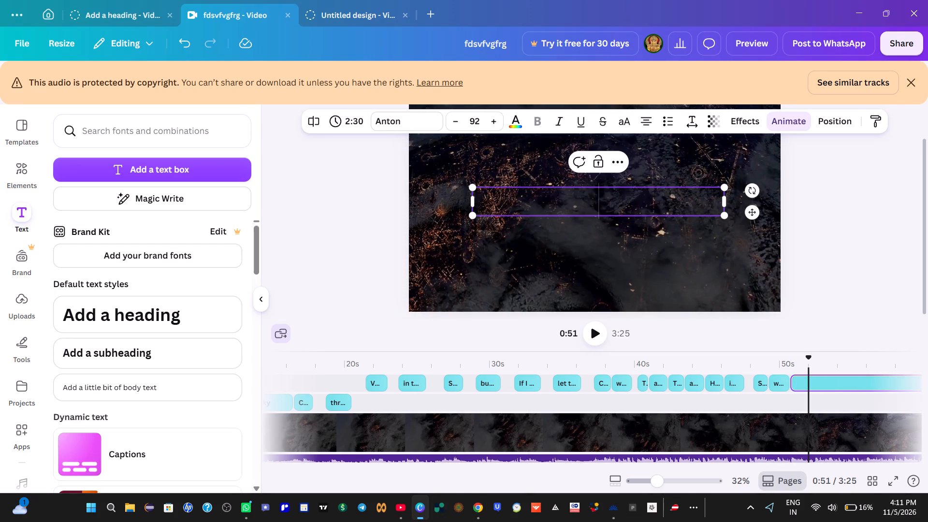
pyautogui.hotkey('ctrl', 'v')
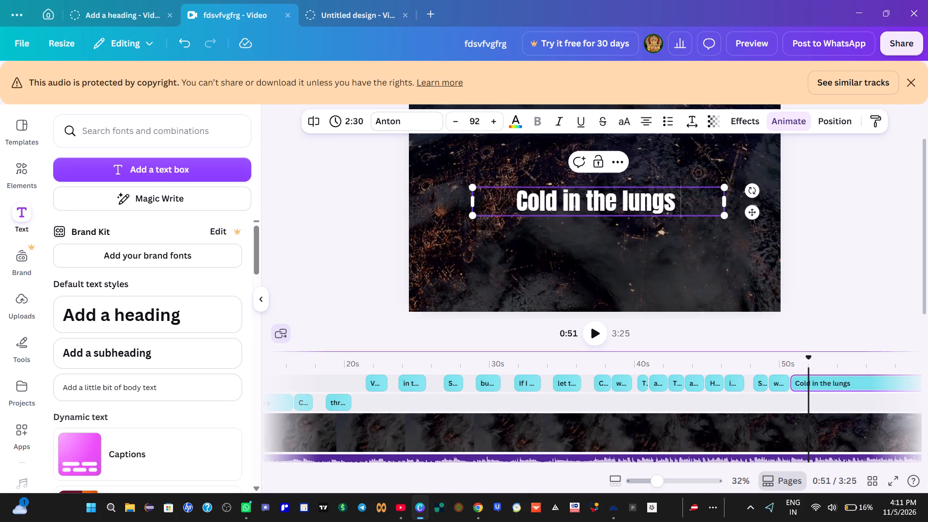
# Replay from about 0:49 and split the "Cold in the lungs" clip at about 0:51, leaving a 1.0 s first part.
pyautogui.click(777, 377)
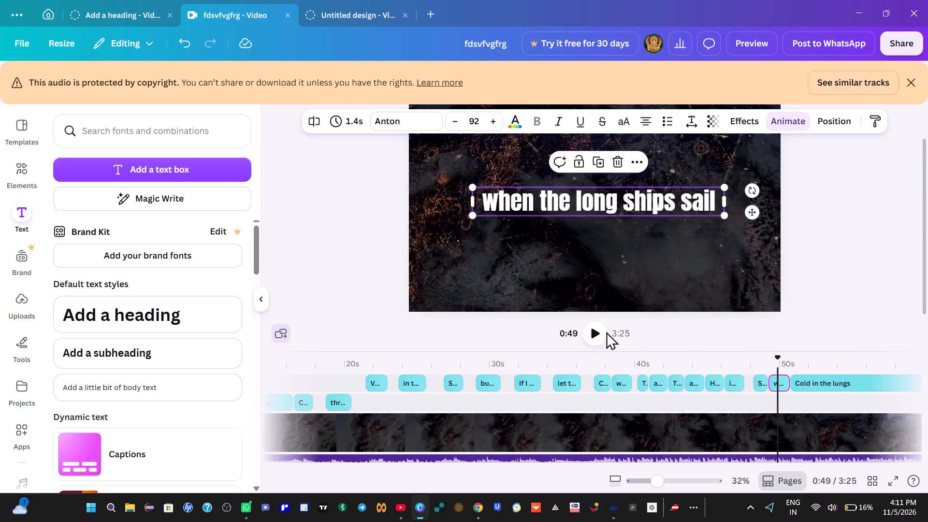
pyautogui.click(598, 331)
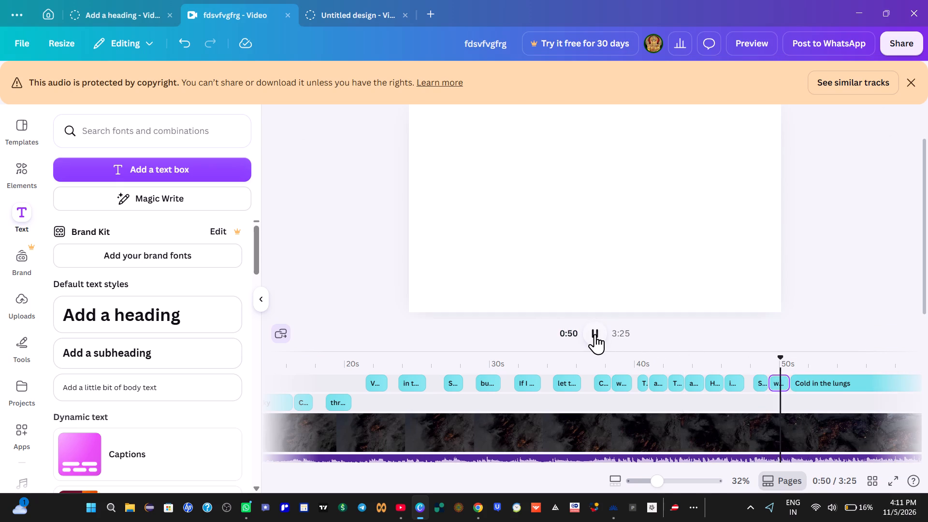
pyautogui.click(595, 334)
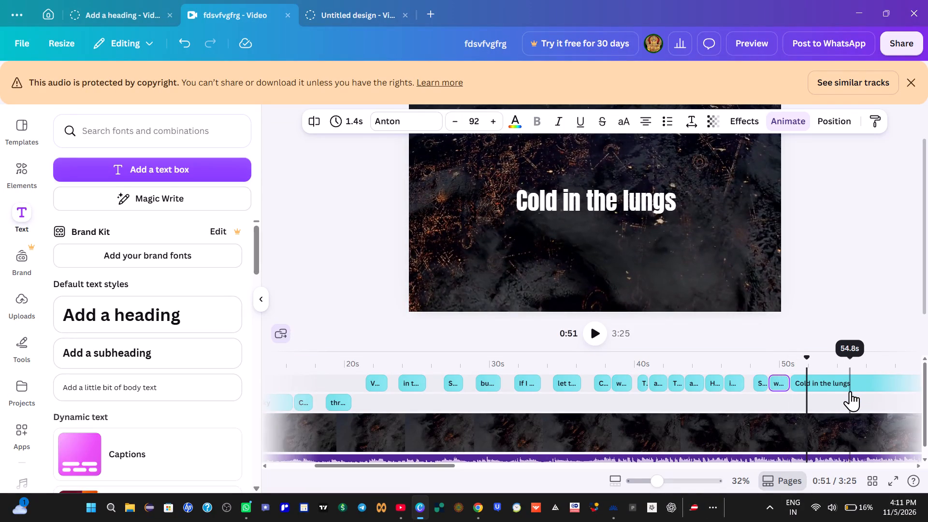
pyautogui.press('Left')
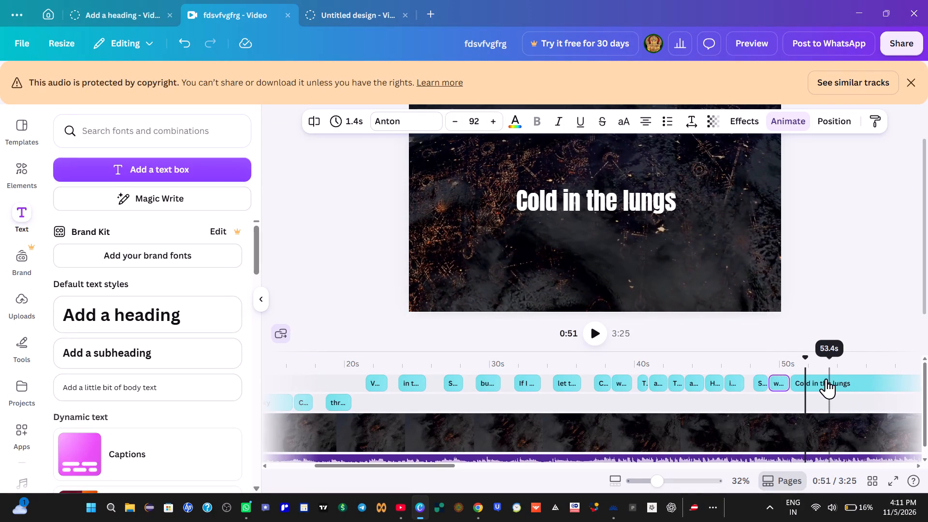
pyautogui.rightClick(806, 383)
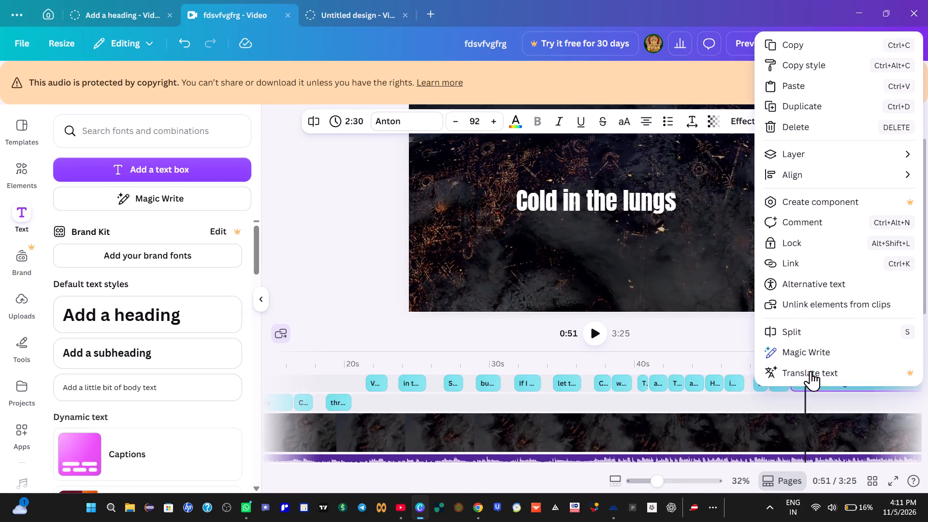
pyautogui.click(799, 337)
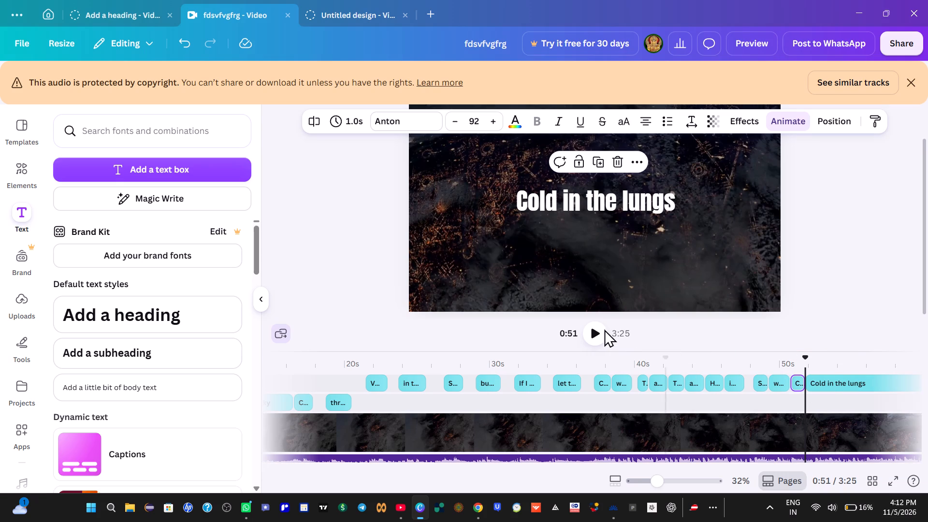
# Play into the trailing "Cold in the lungs" clip and replace its text in Canva with "when the night winds wail" copied from the Google lyrics page.
pyautogui.click(594, 333)
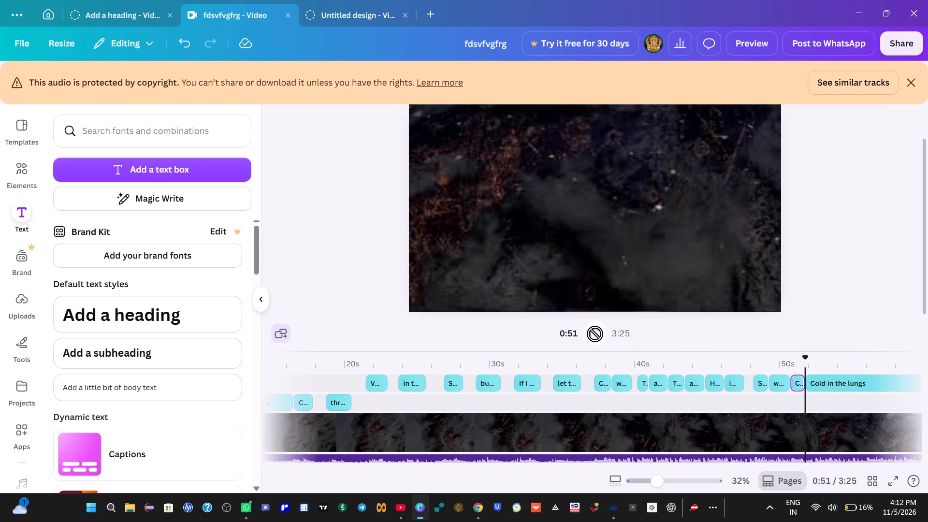
pyautogui.click(595, 333)
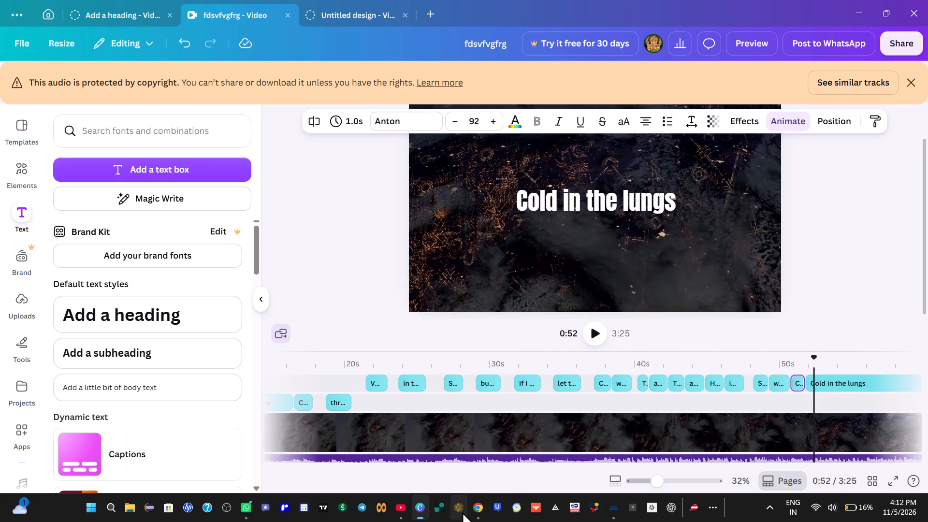
pyautogui.click(482, 510)
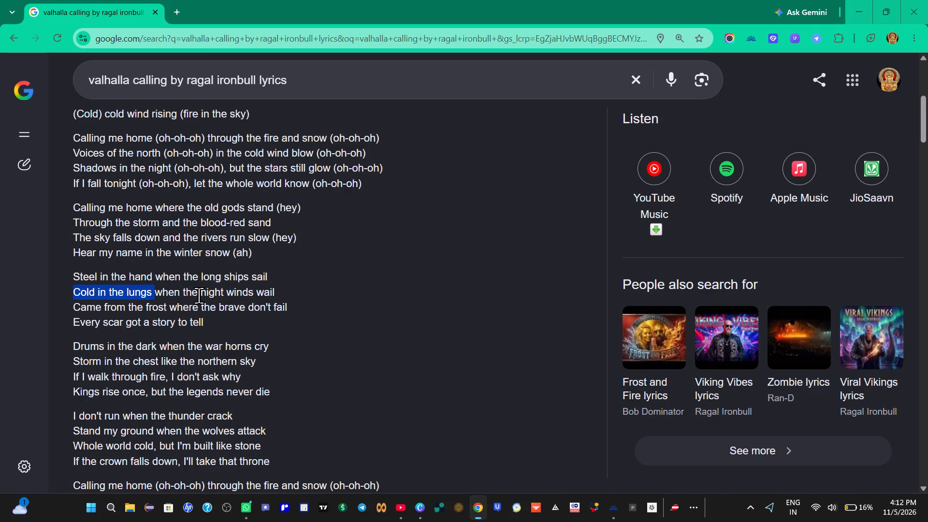
pyautogui.moveTo(155, 293); pyautogui.dragTo(199, 294)
pyautogui.moveTo(199, 294); pyautogui.dragTo(160, 289)
pyautogui.click(159, 292)
pyautogui.moveTo(155, 292); pyautogui.dragTo(264, 294)
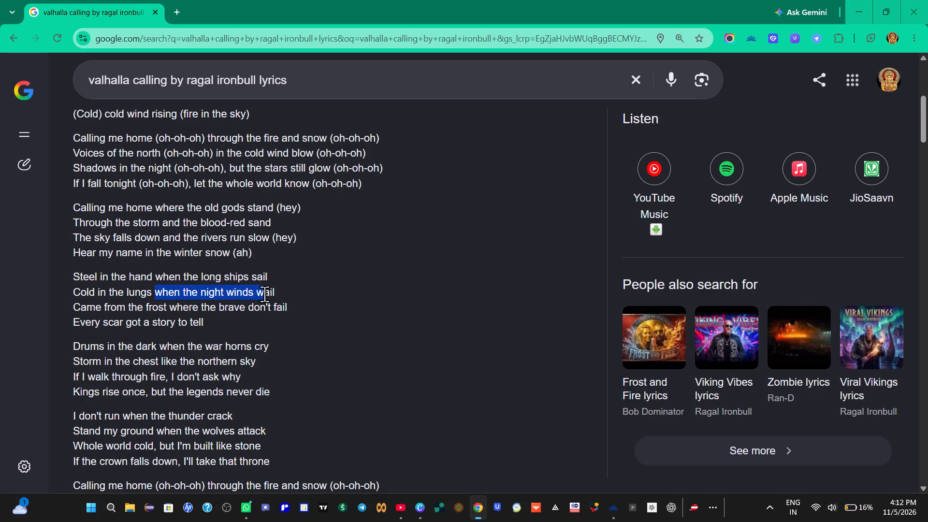
pyautogui.moveTo(264, 294); pyautogui.dragTo(276, 293)
pyautogui.rightClick(256, 294)
pyautogui.click(291, 309)
pyautogui.click(421, 507)
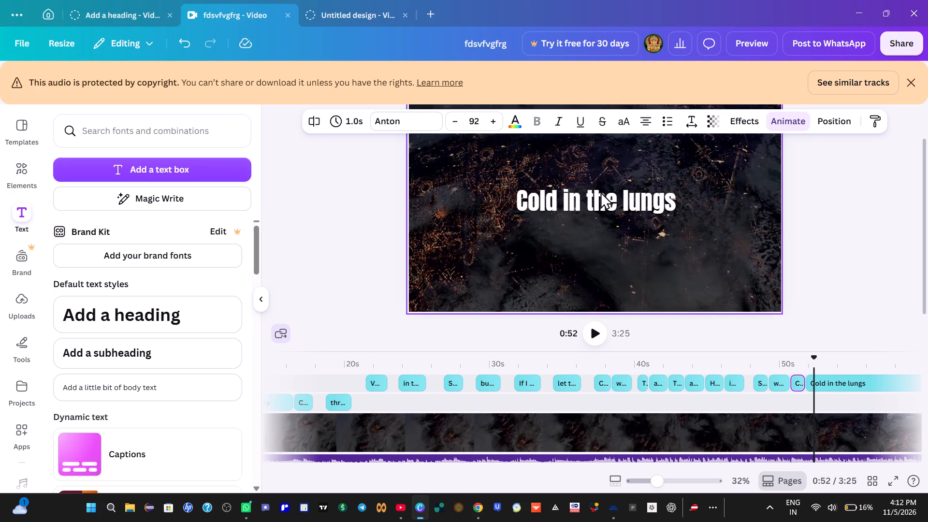
pyautogui.click(596, 200)
pyautogui.click(598, 204)
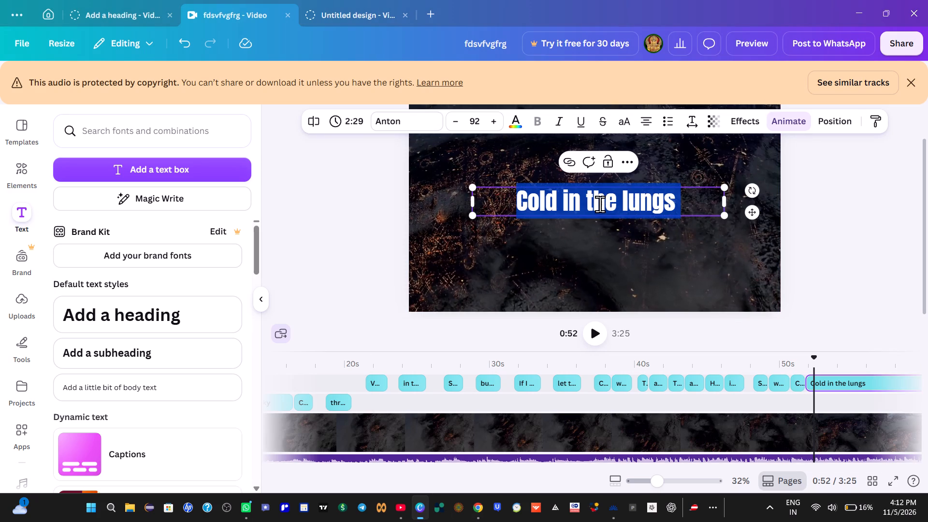
pyautogui.press('BackSpace')
pyautogui.hotkey('ctrl', 'v')
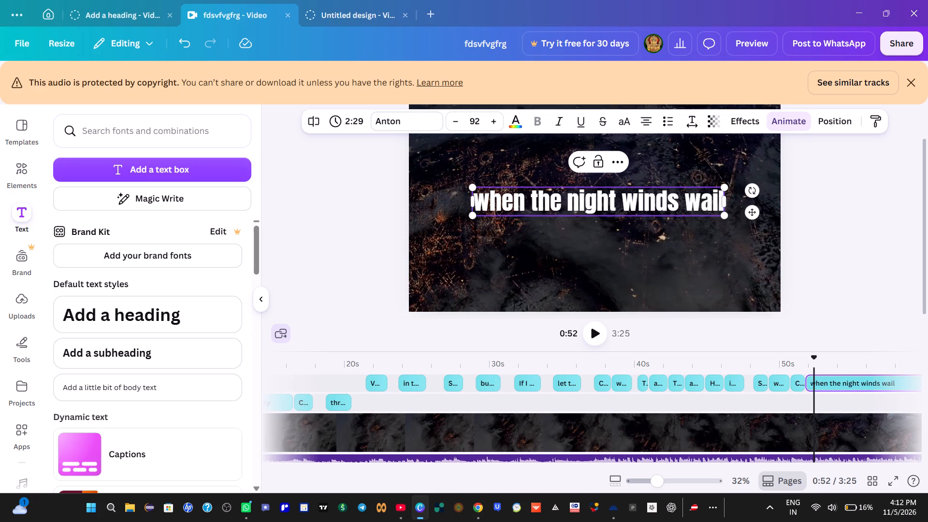
# Replay from about 0:49 to 0:53 to check "Cold in the lungs" and "when the night winds wail" against the vocals.
pyautogui.click(774, 373)
pyautogui.click(594, 333)
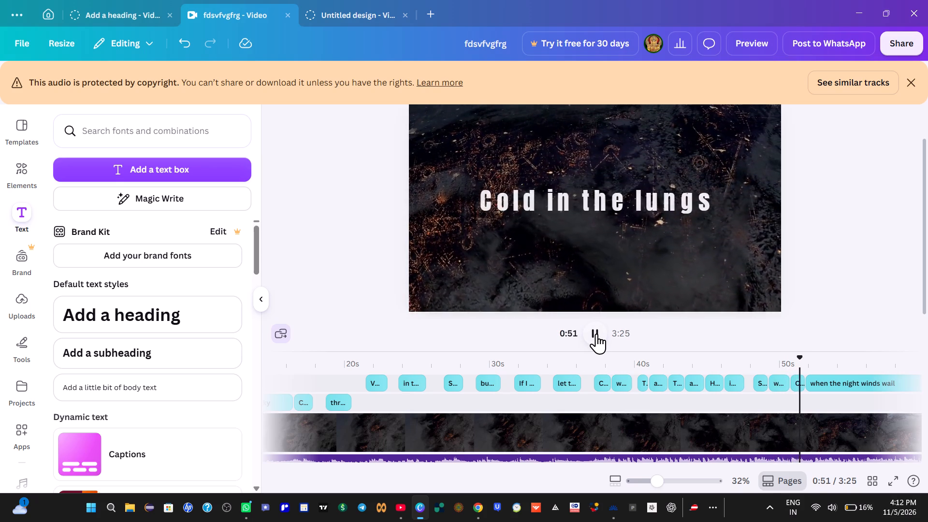
pyautogui.click(596, 333)
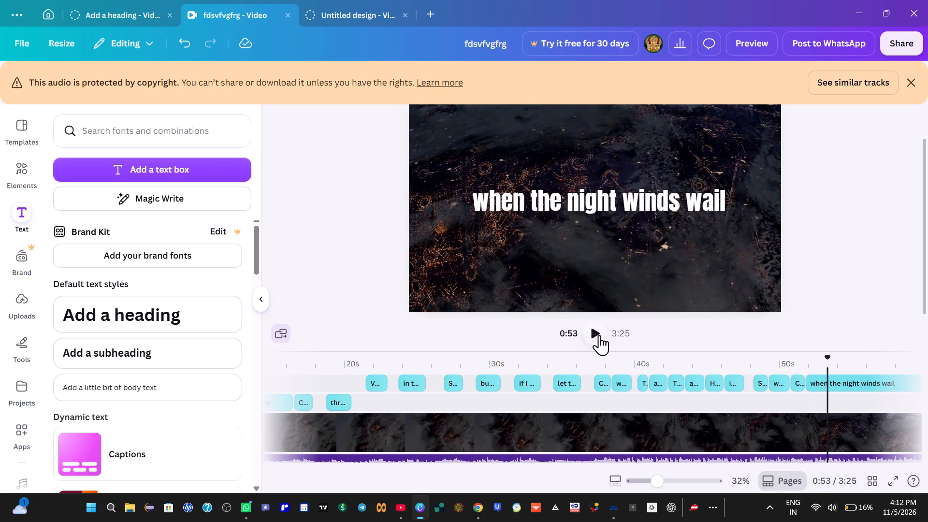
# Split the "when the night winds wail" clip at about 0:53, leaving a 1.5 s first part.
pyautogui.rightClick(827, 379)
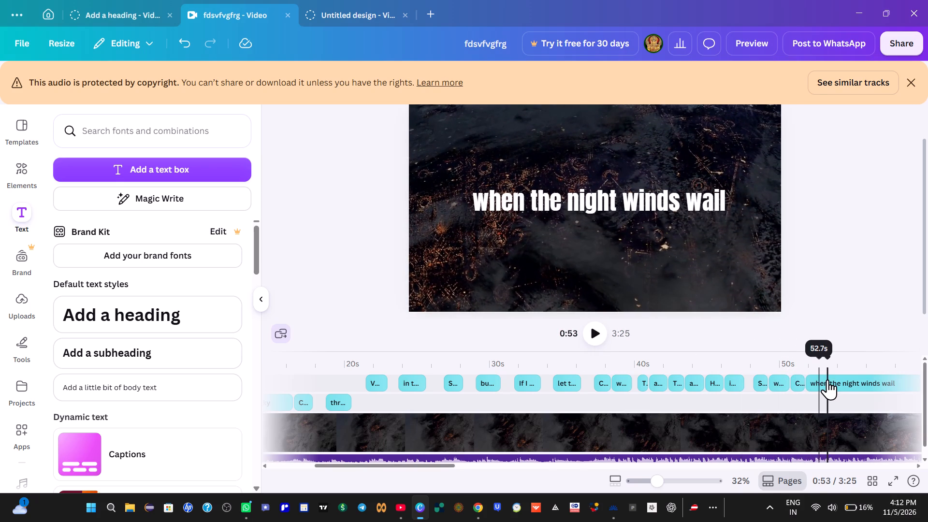
pyautogui.click(800, 333)
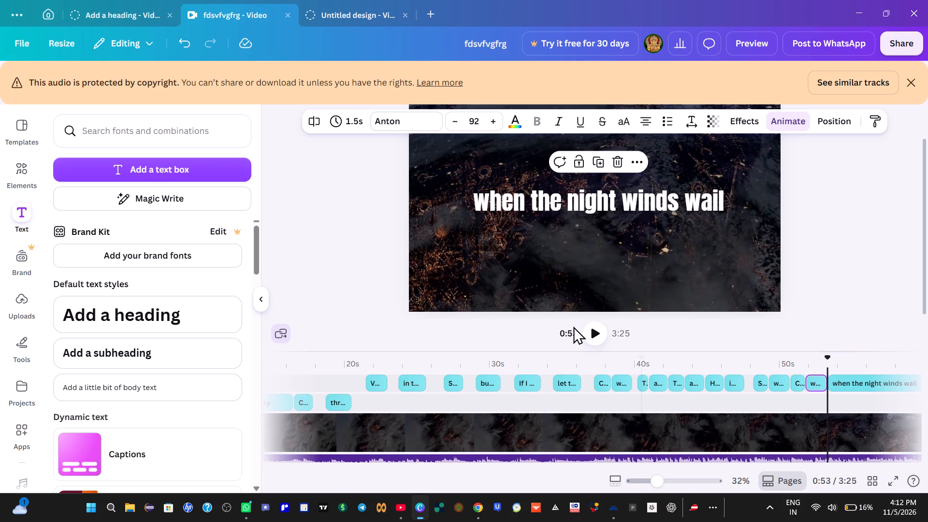
# Replay around 0:52 to 0:53 to check where the "when the night winds wail" vocal ends against the split.
pyautogui.click(591, 332)
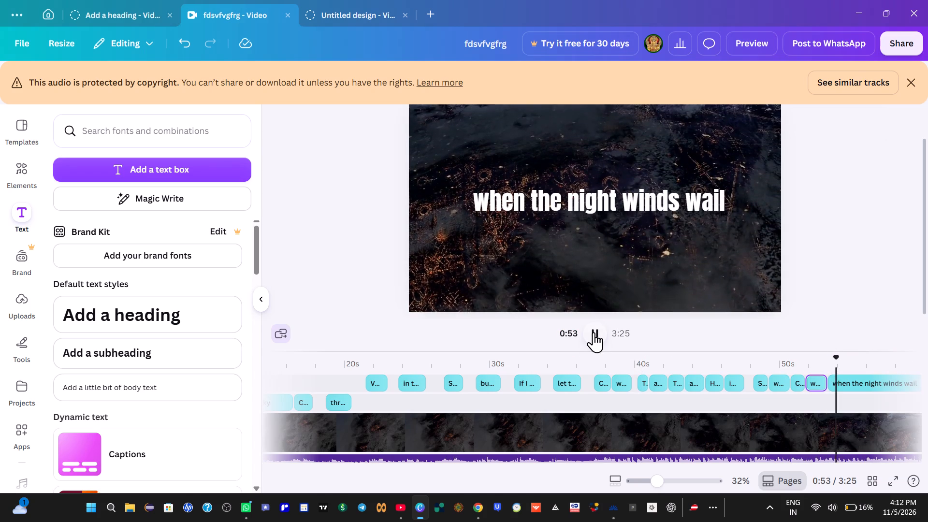
pyautogui.click(594, 332)
pyautogui.click(810, 373)
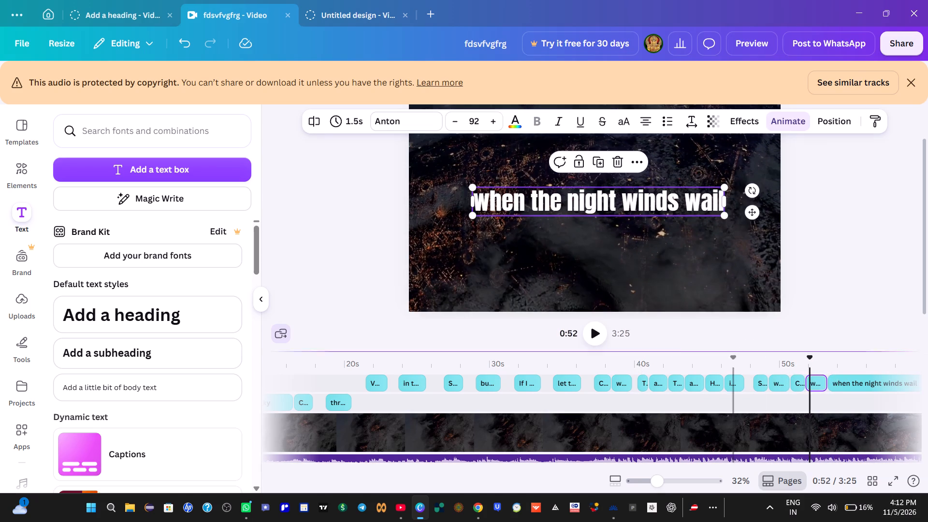
pyautogui.click(589, 333)
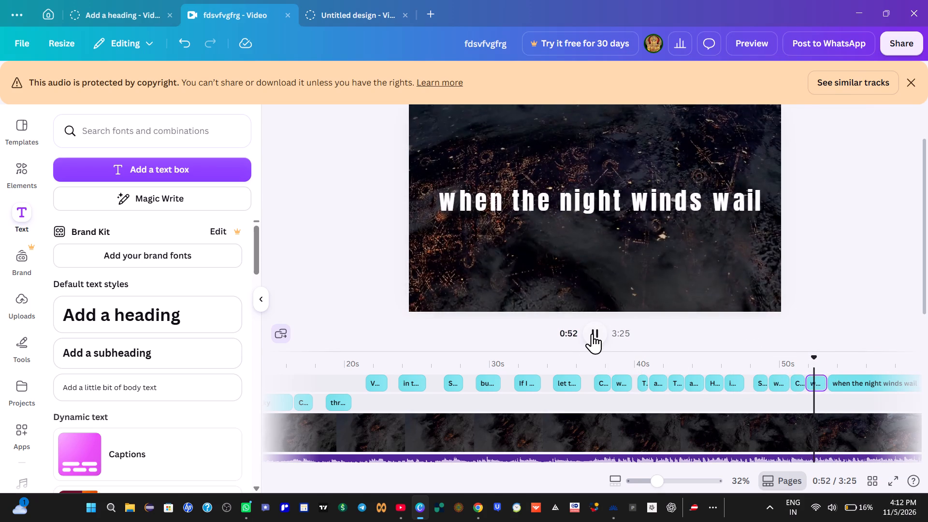
pyautogui.click(593, 334)
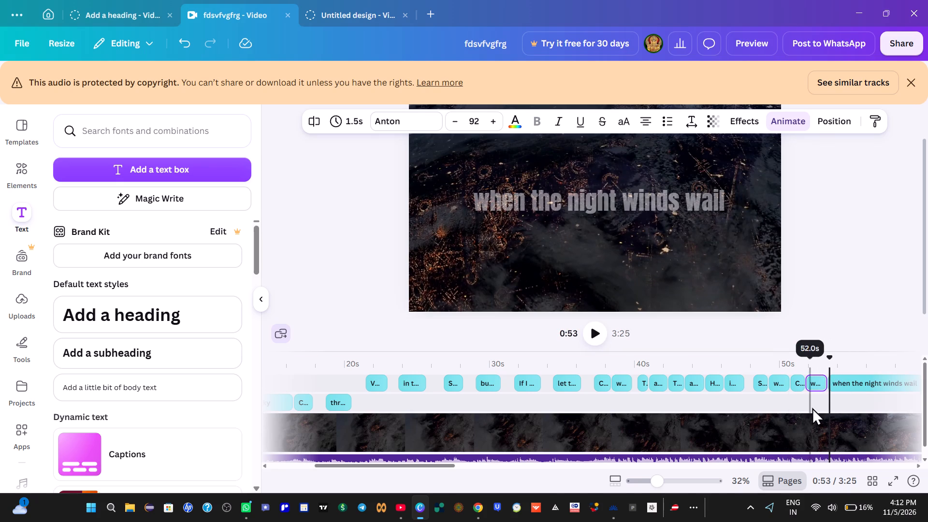
# Trim the start of the trailing "when the night winds wail" clip to the playhead at 0:53, giving it a 2:28 duration.
pyautogui.click(617, 488)
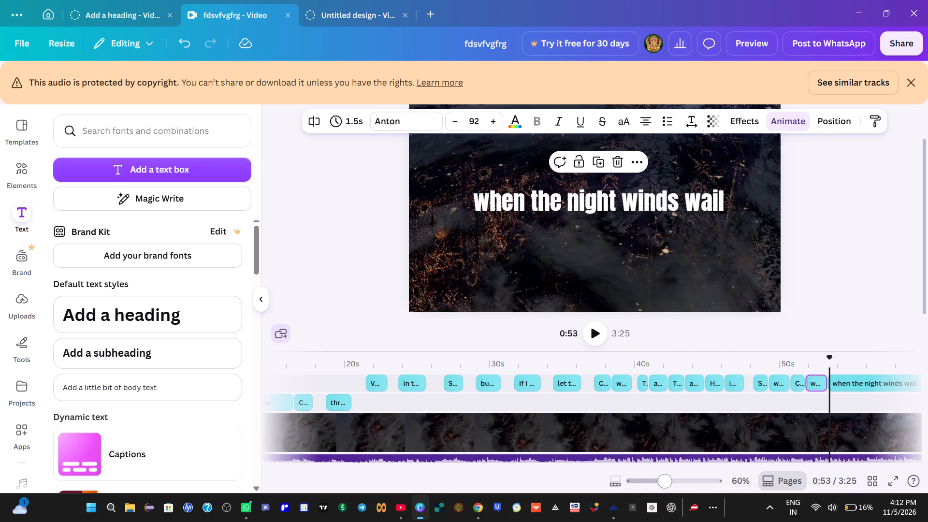
pyautogui.click(665, 490)
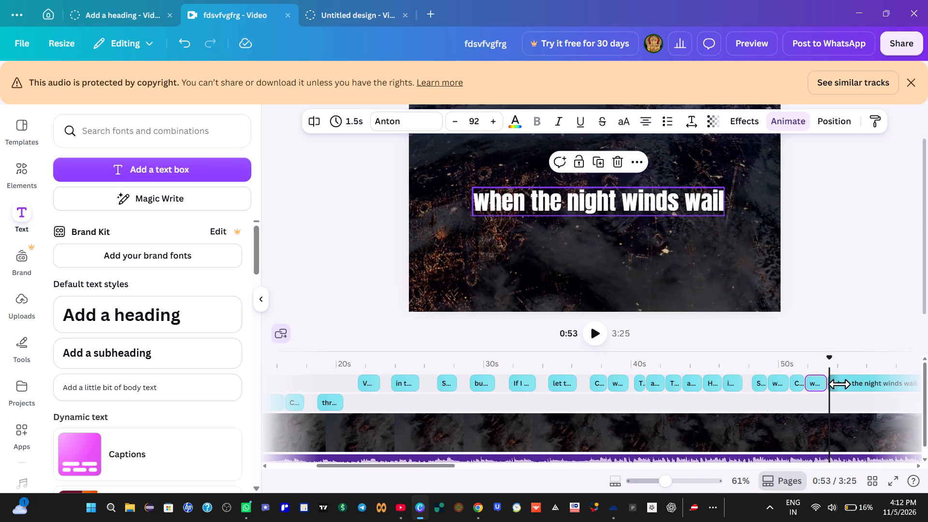
pyautogui.moveTo(833, 384); pyautogui.dragTo(834, 384)
pyautogui.moveTo(834, 384); pyautogui.dragTo(784, 381)
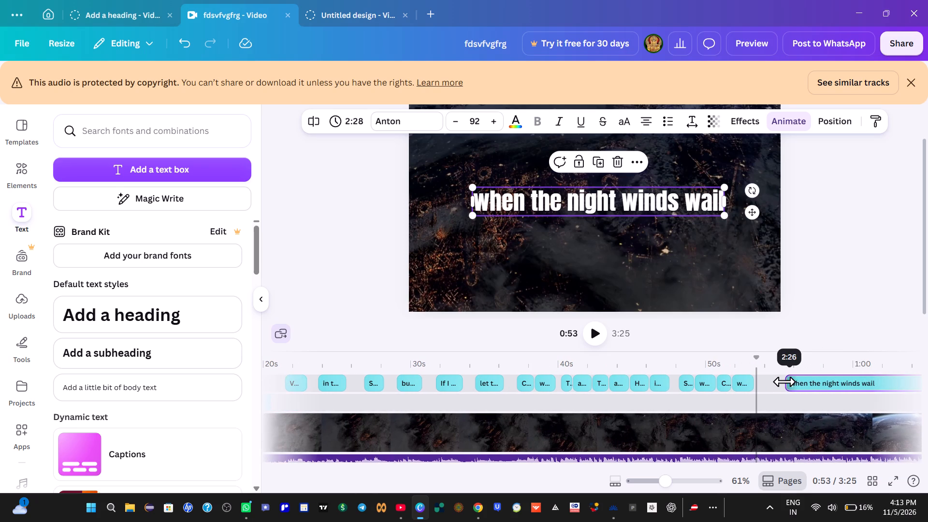
pyautogui.moveTo(784, 381); pyautogui.dragTo(768, 383)
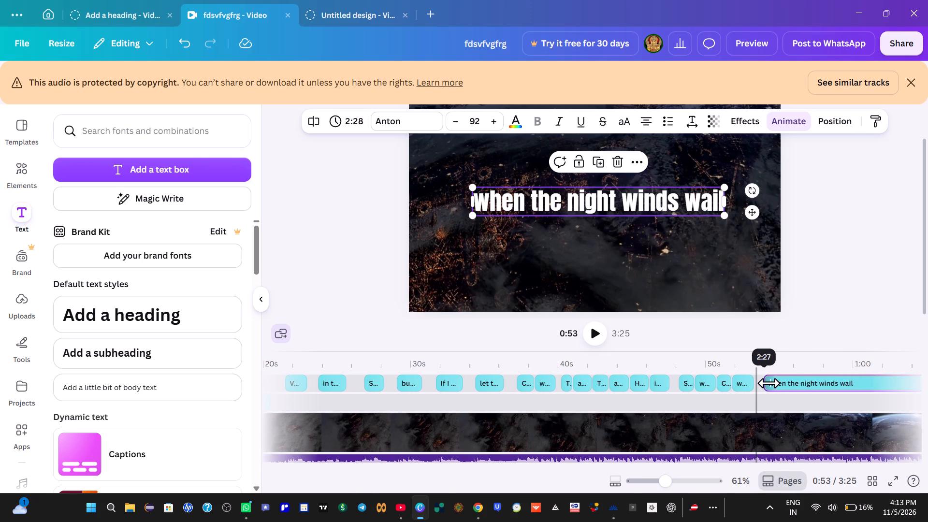
pyautogui.moveTo(768, 383); pyautogui.dragTo(765, 382)
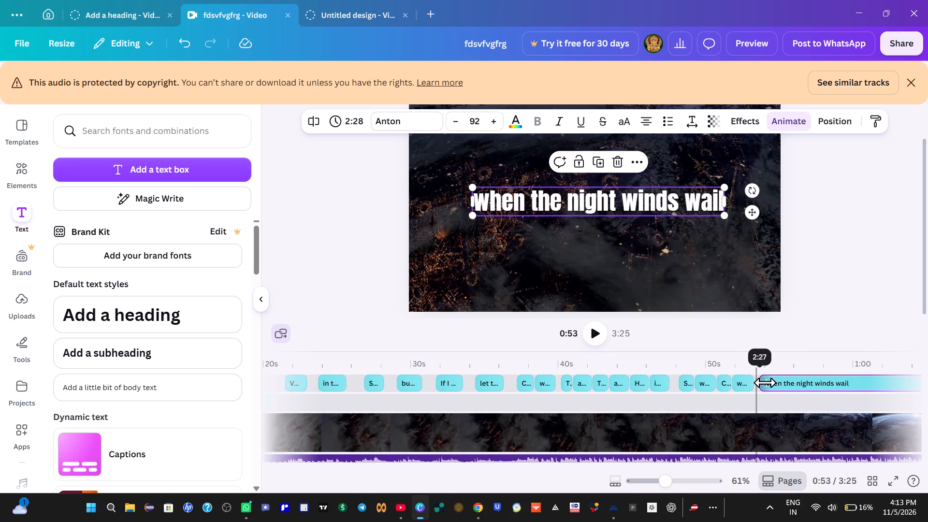
pyautogui.moveTo(765, 382); pyautogui.dragTo(761, 382)
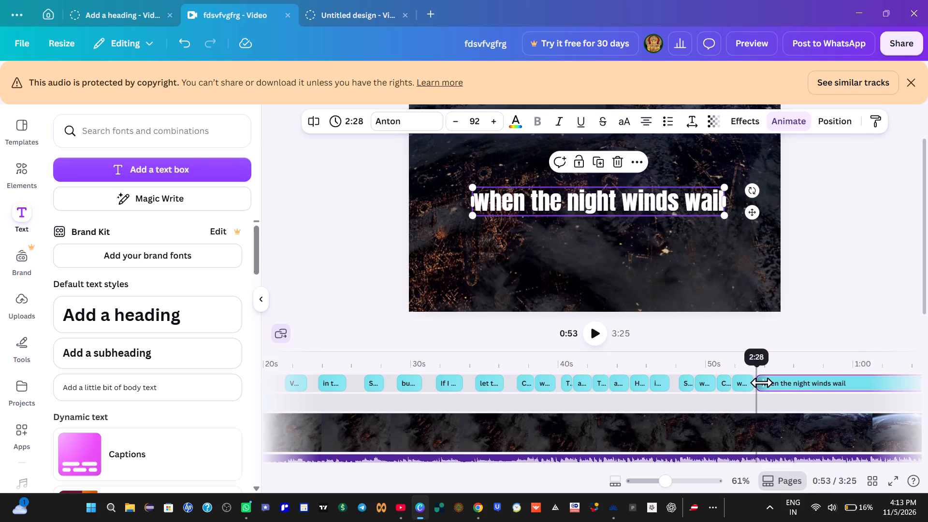
pyautogui.moveTo(761, 382); pyautogui.dragTo(763, 383)
pyautogui.click(767, 380)
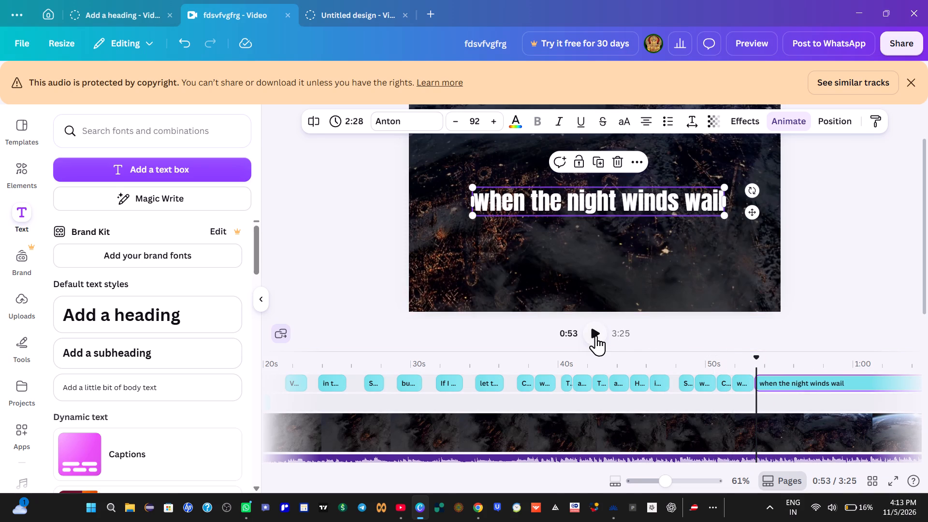
# Replay from about 0:51 to 0:54 to check the 1.5 s "when the night winds wail" clip and the trailing clip's start.
pyautogui.click(732, 376)
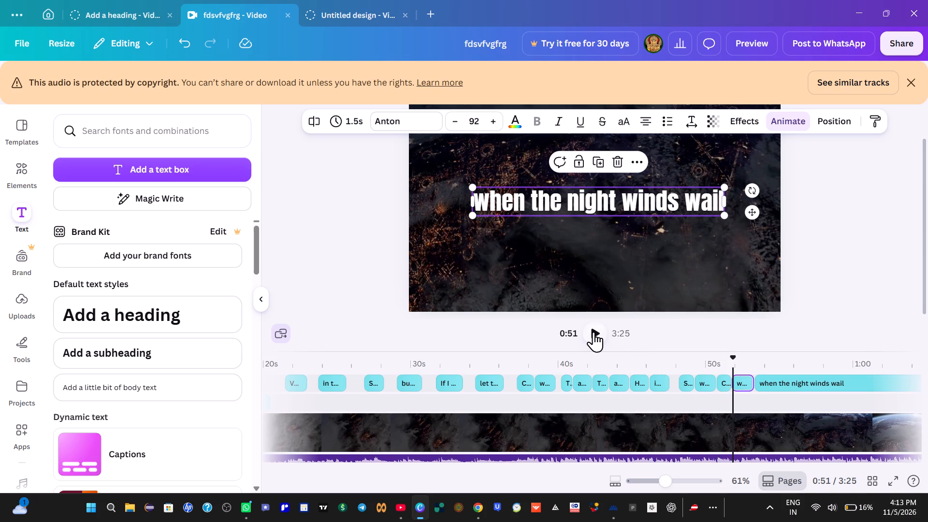
pyautogui.click(593, 331)
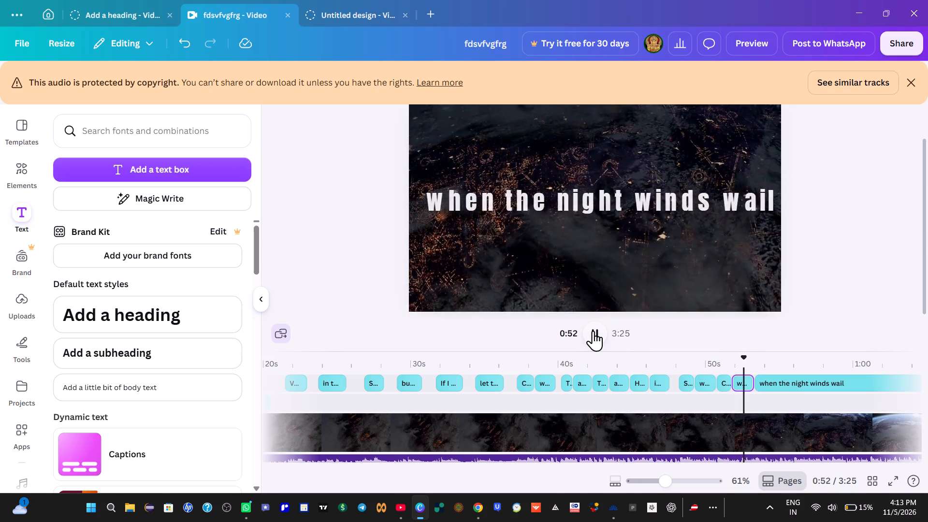
pyautogui.click(594, 331)
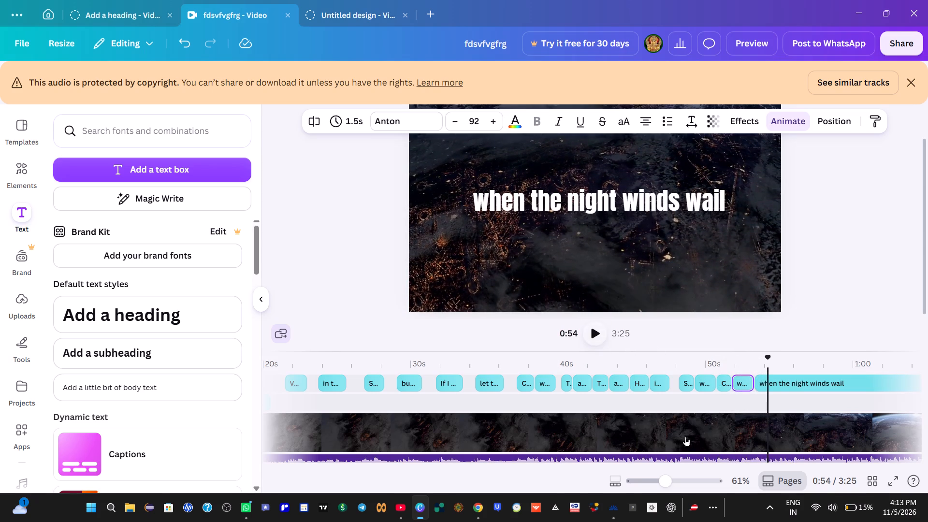
# Switch to the Google lyrics page in Chrome for the lyric following "when the night winds wail".
pyautogui.click(479, 507)
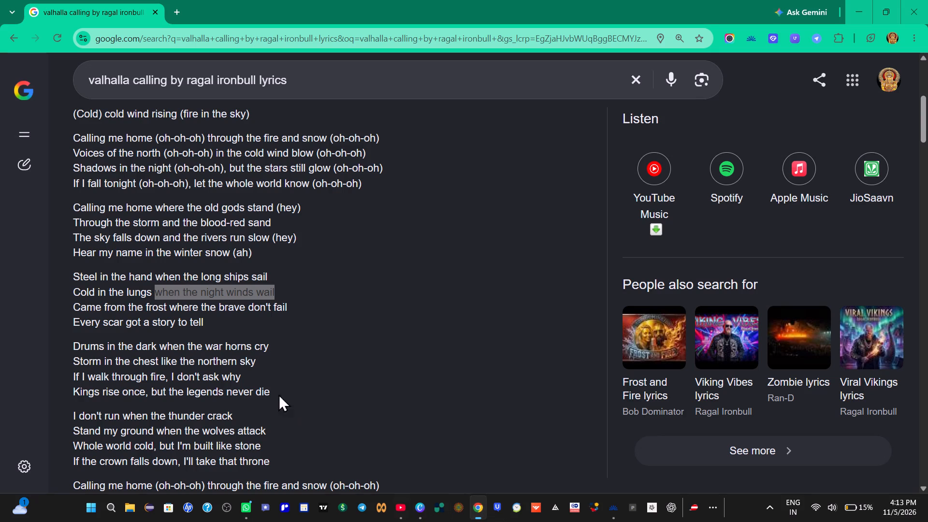
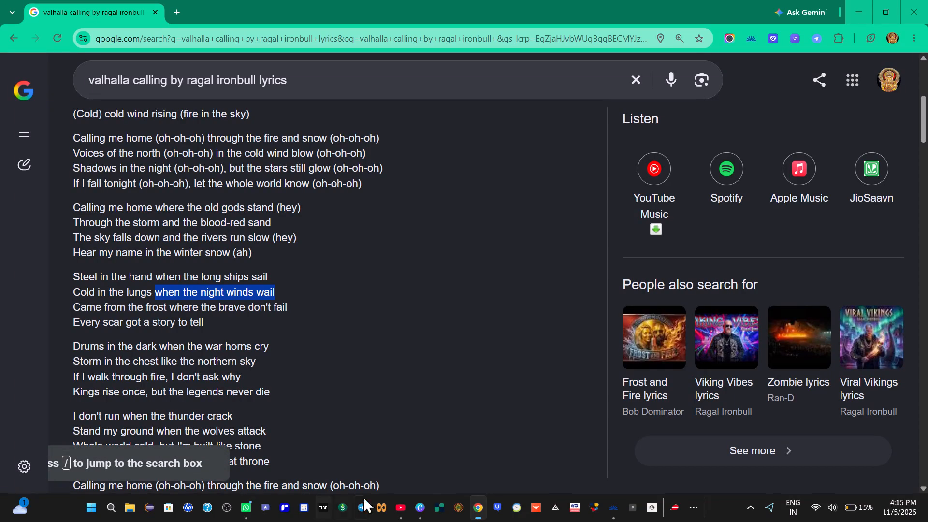
# Switch back to the Canva design and play the lyric video in full-screen preview from the start.
pyautogui.click(413, 510)
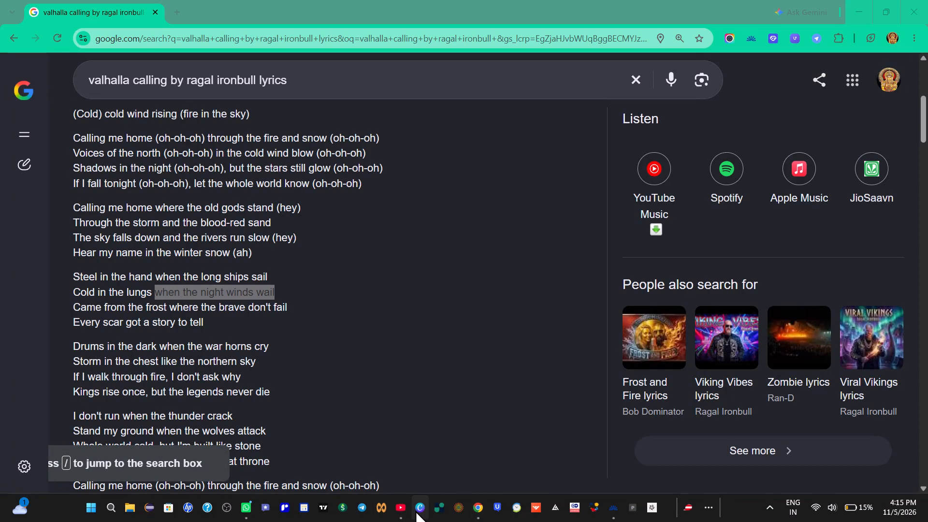
pyautogui.click(412, 502)
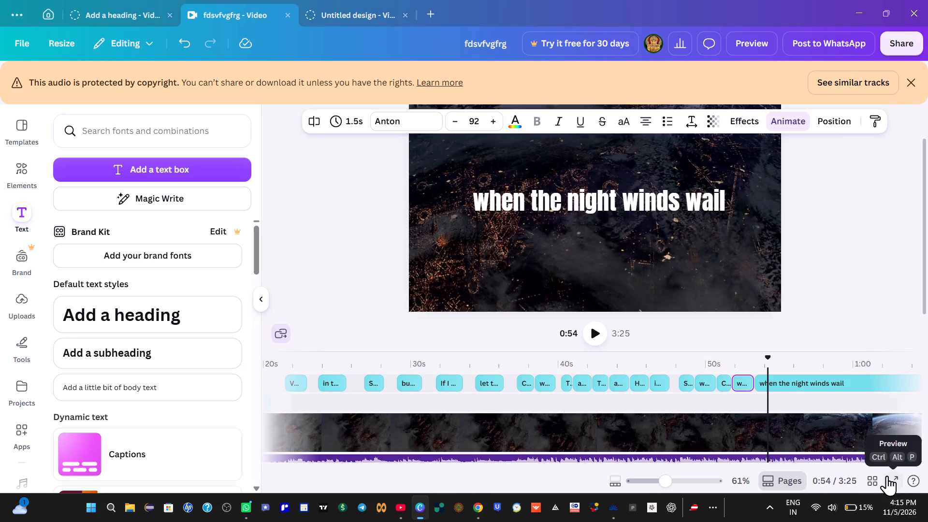
pyautogui.click(887, 476)
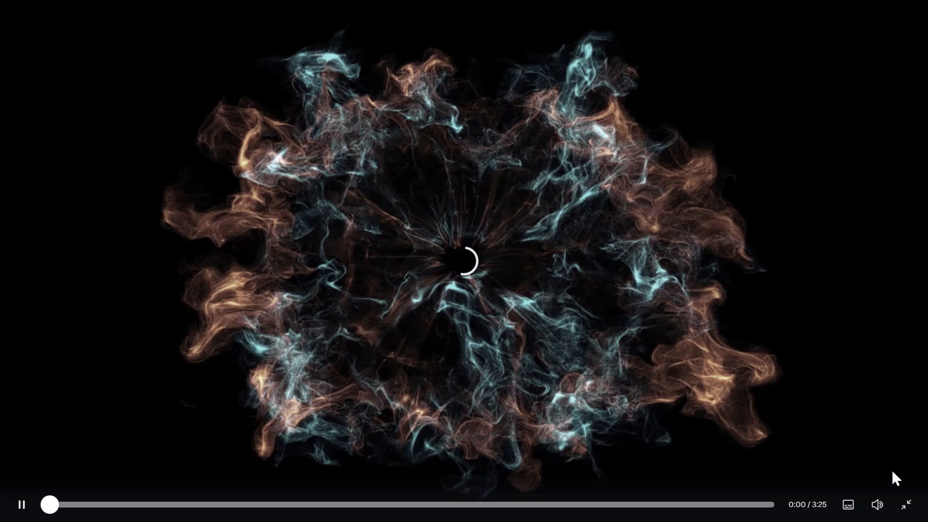
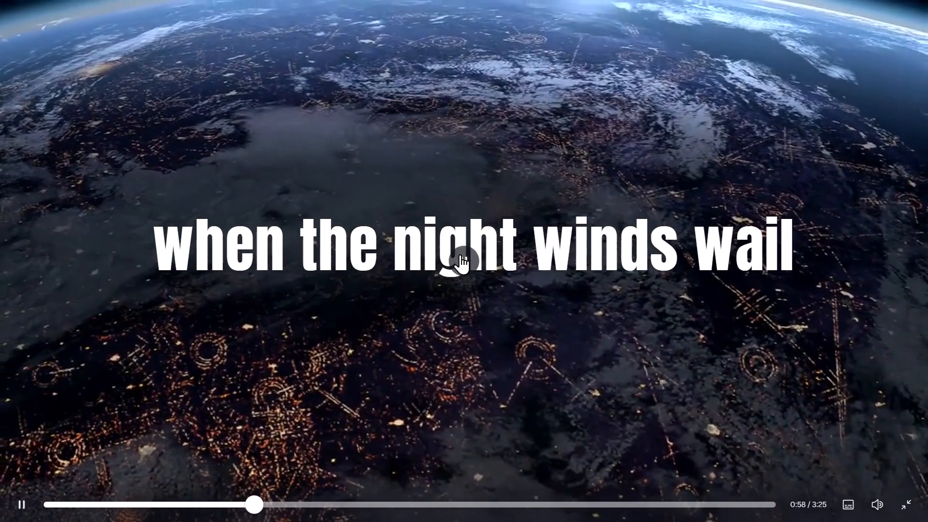
# Pause the full-screen preview at the lyric line "when the night winds wail".
pyautogui.click(464, 256)
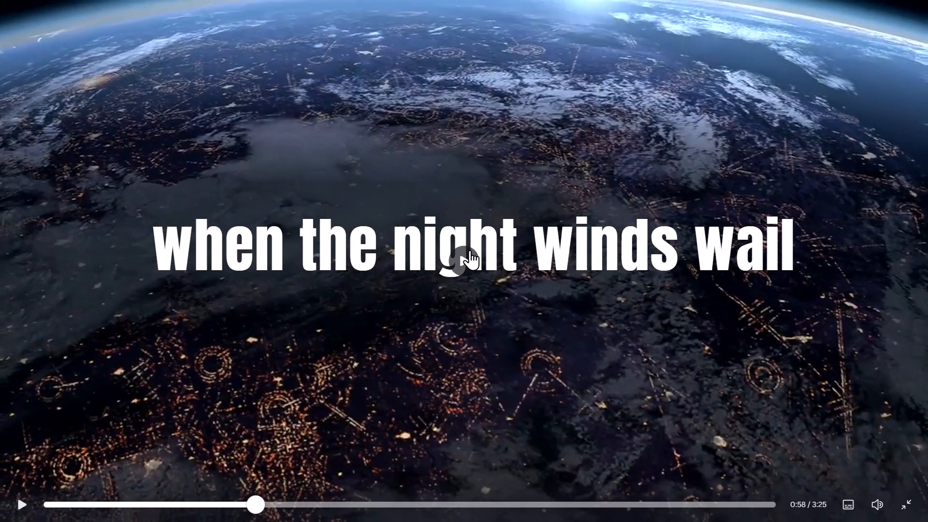
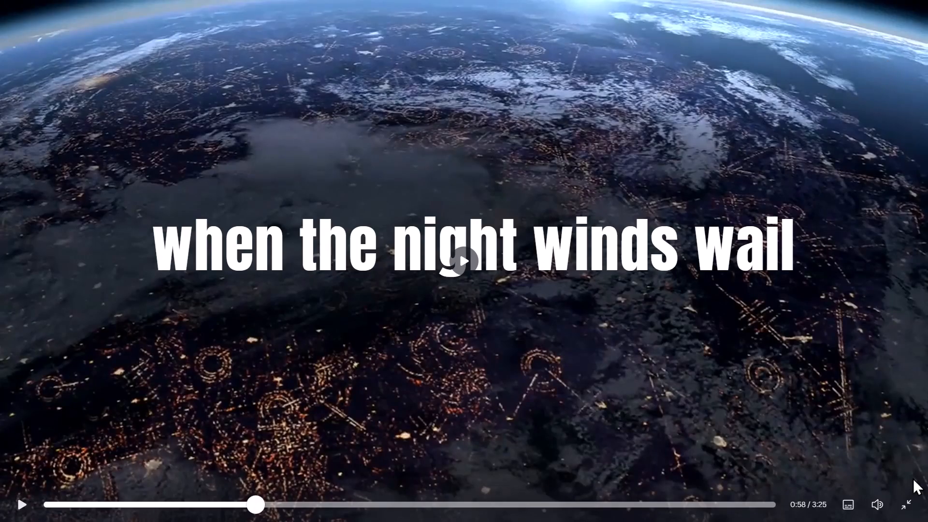
# Exit the full-screen preview and play the YouTube lyric video onward from about 0:53 to hear the next lyric lines.
pyautogui.click(904, 498)
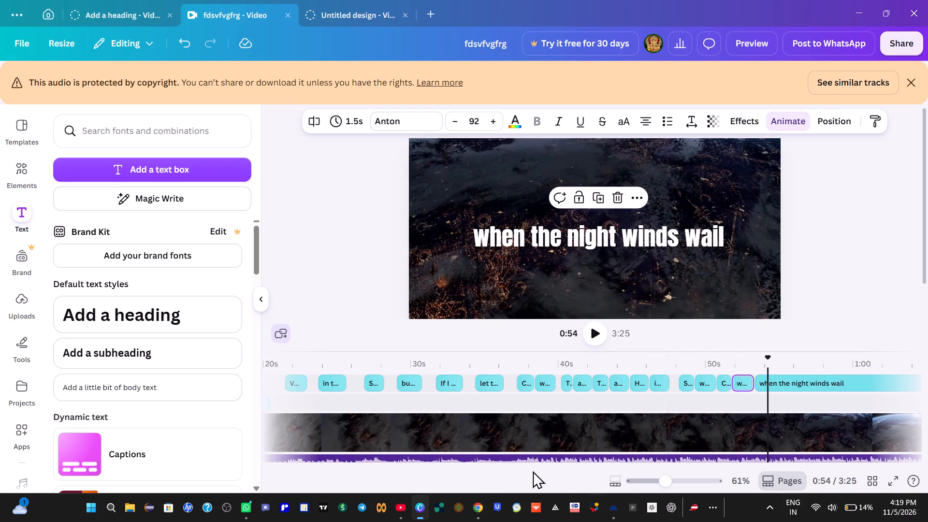
pyautogui.click(475, 507)
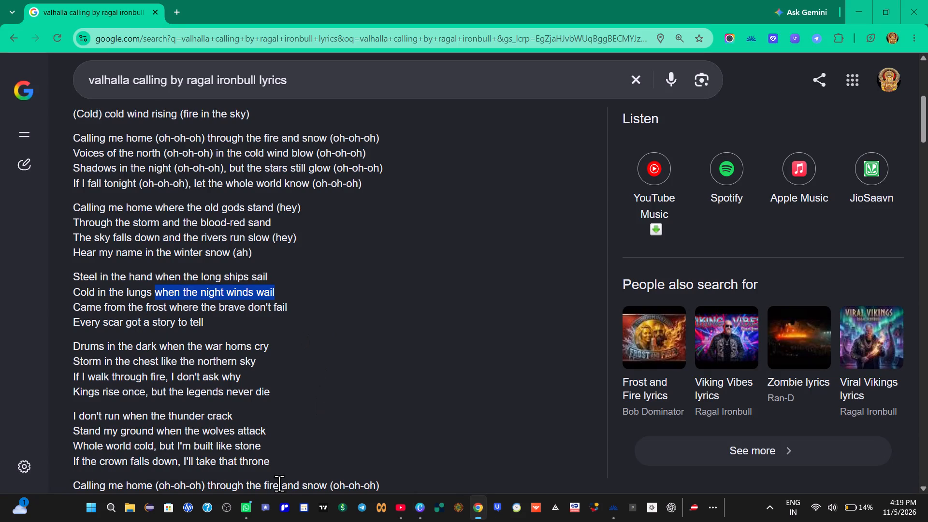
pyautogui.click(395, 508)
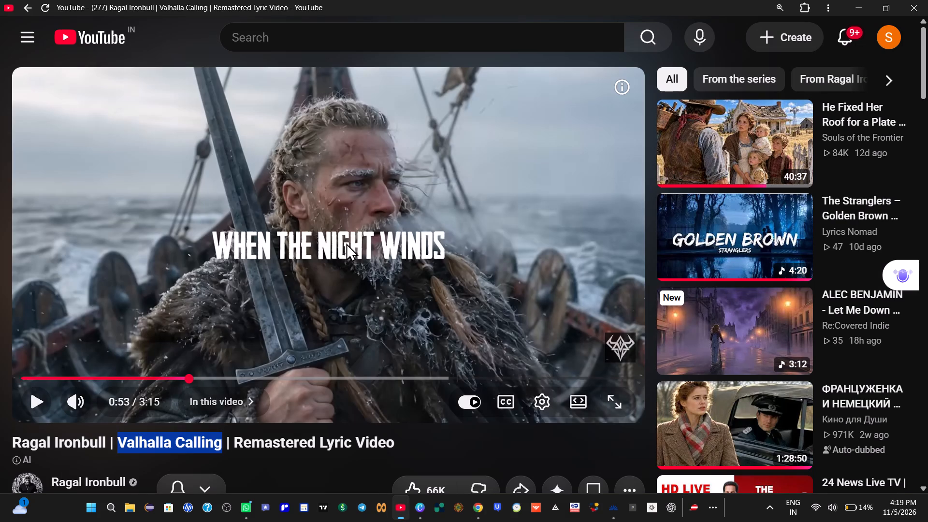
pyautogui.click(186, 376)
pyautogui.click(304, 269)
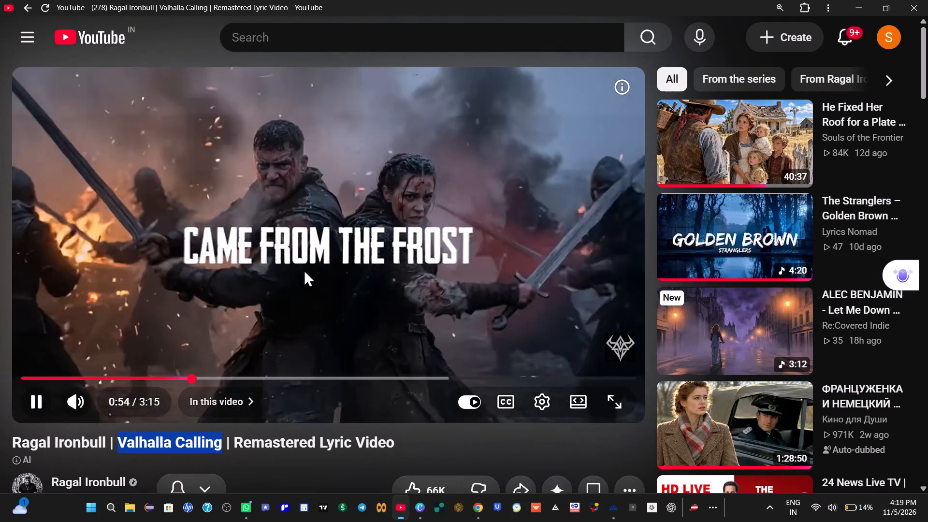
pyautogui.click(304, 269)
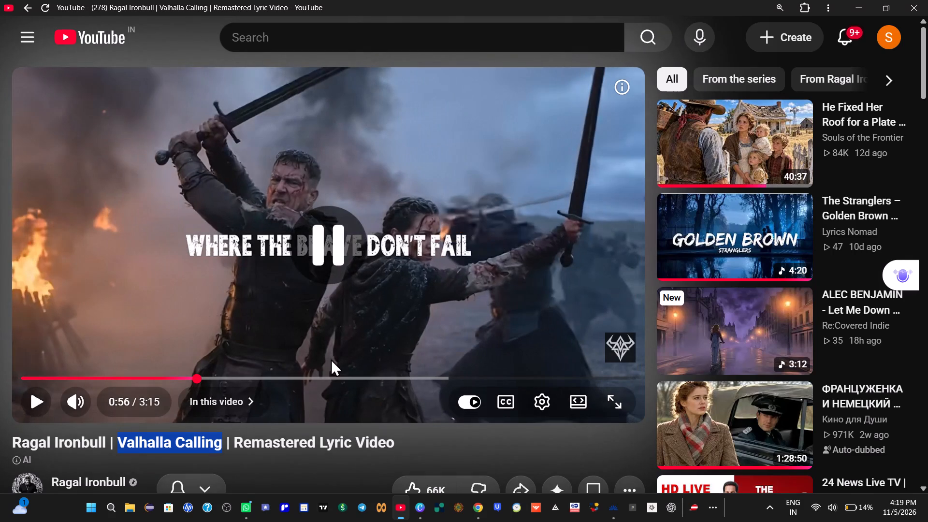
# Copy the lyric phrase "Came from the frost" from the Google lyrics page in Chrome.
pyautogui.click(475, 507)
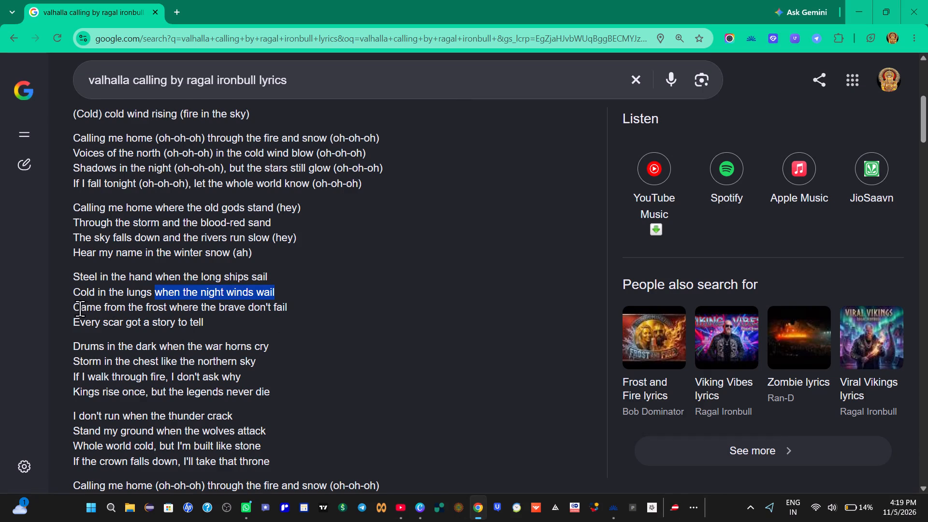
pyautogui.moveTo(70, 310); pyautogui.dragTo(164, 309)
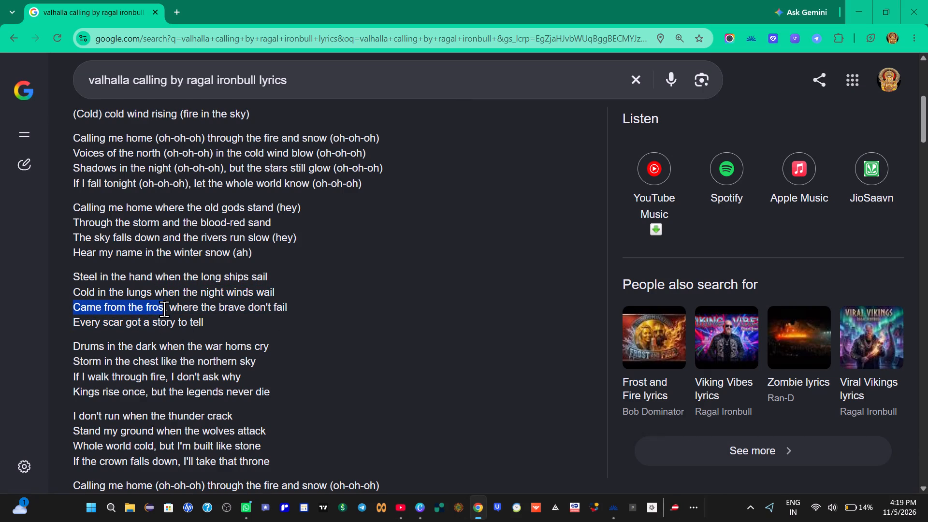
pyautogui.moveTo(164, 309); pyautogui.dragTo(166, 309)
pyautogui.rightClick(158, 305)
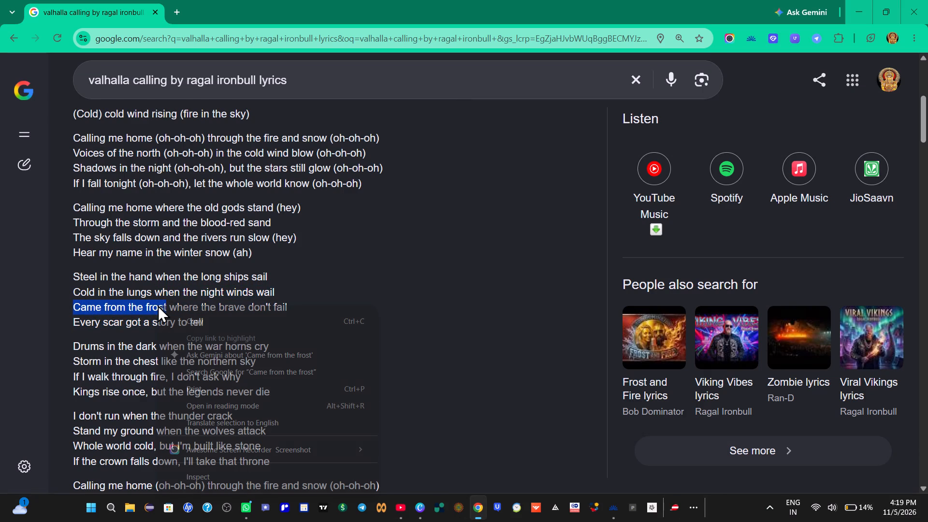
pyautogui.click(198, 322)
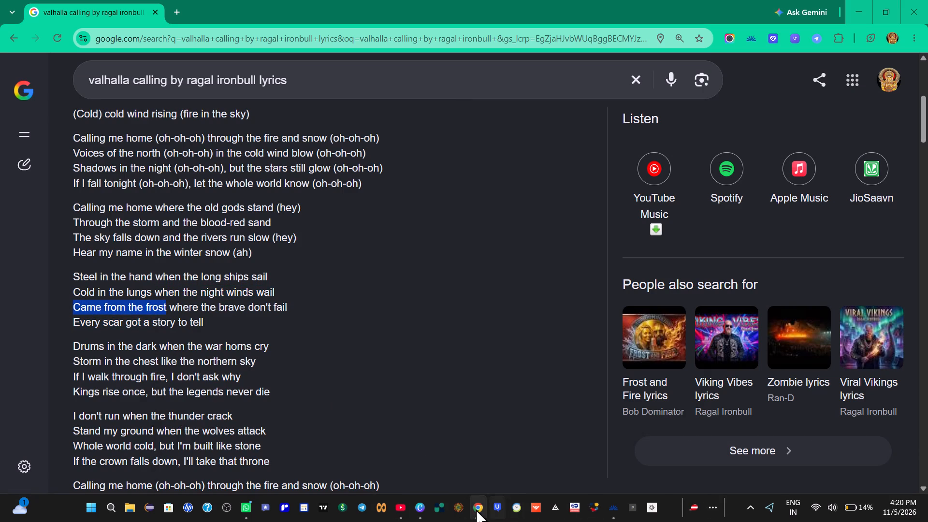
# Back in Canva, replace the text of the last lyric clip, at 0:54, with "Came from the frost".
pyautogui.click(419, 505)
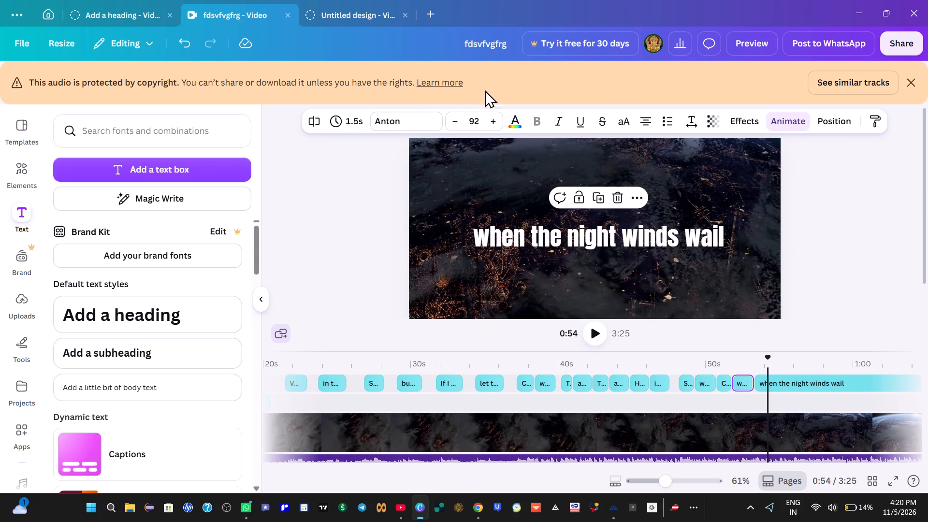
pyautogui.click(581, 242)
pyautogui.click(577, 239)
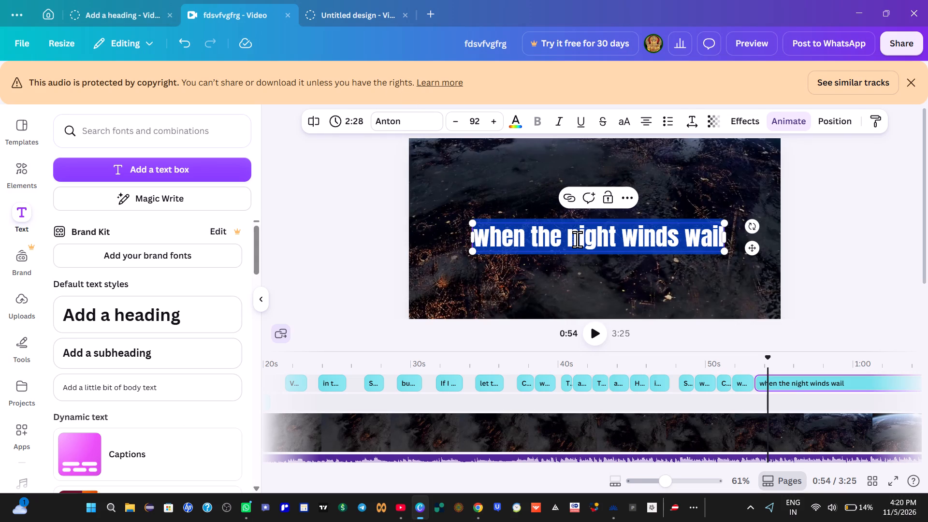
pyautogui.press('BackSpace')
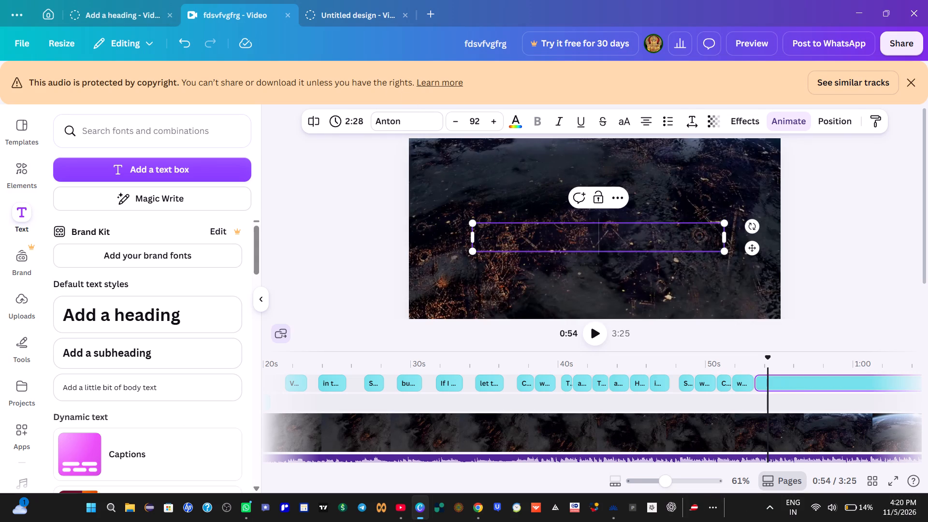
pyautogui.hotkey('ctrl', 'v')
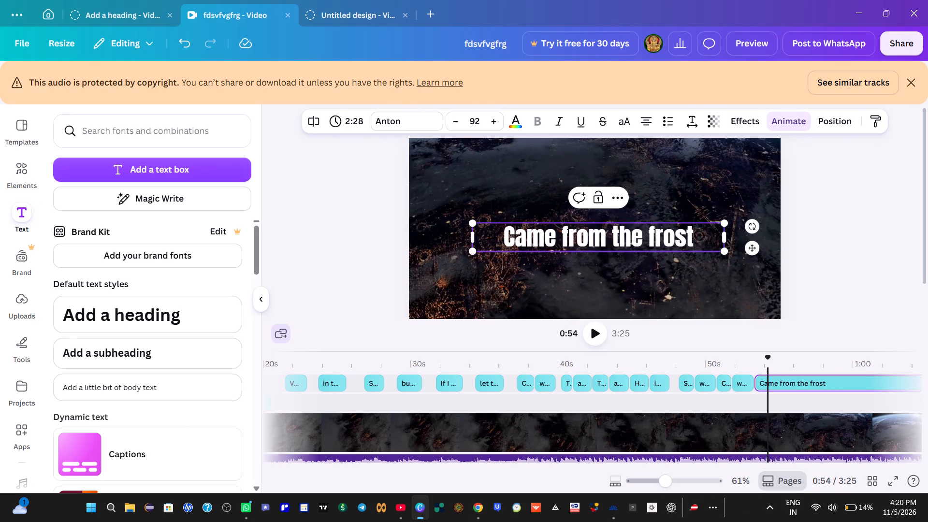
# Inspect the lyric clips between about 46 and 52 seconds on the timeline.
pyautogui.click(702, 376)
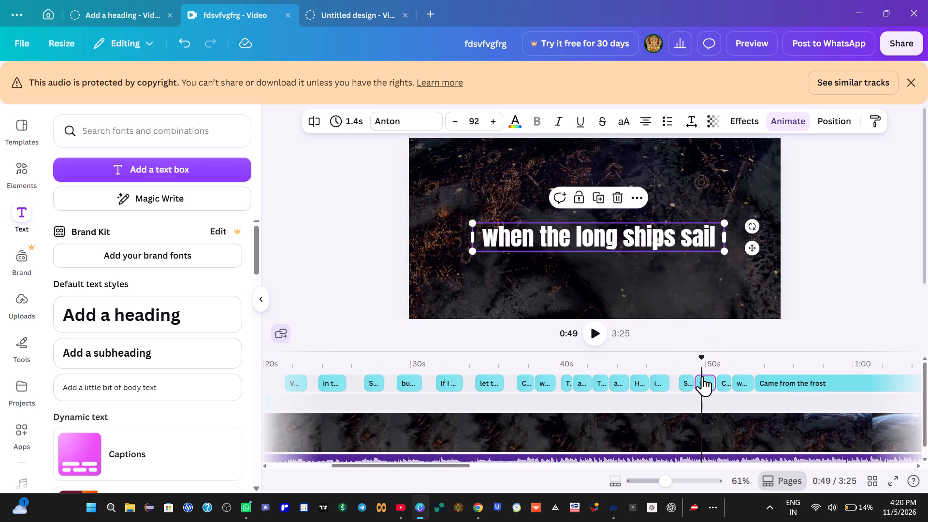
pyautogui.click(660, 374)
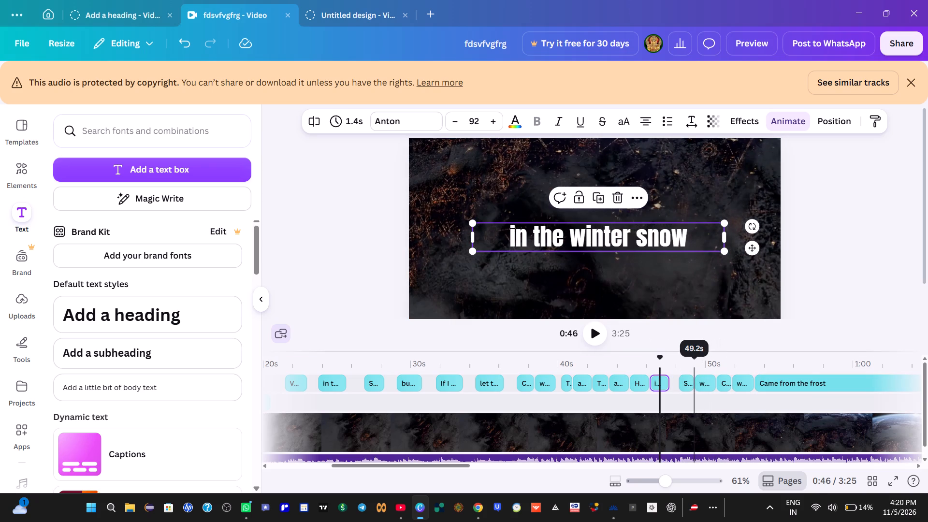
pyautogui.click(694, 369)
pyautogui.click(732, 367)
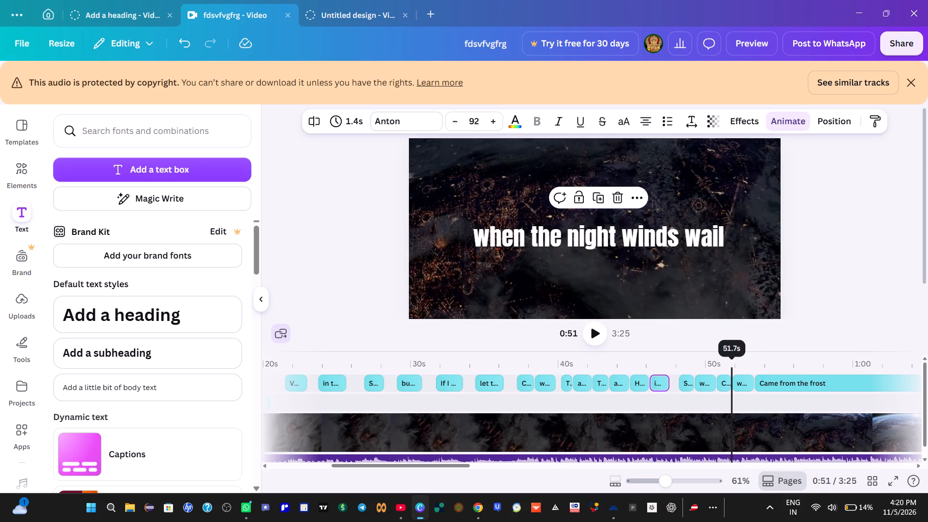
pyautogui.scroll(-5, 814, 204)
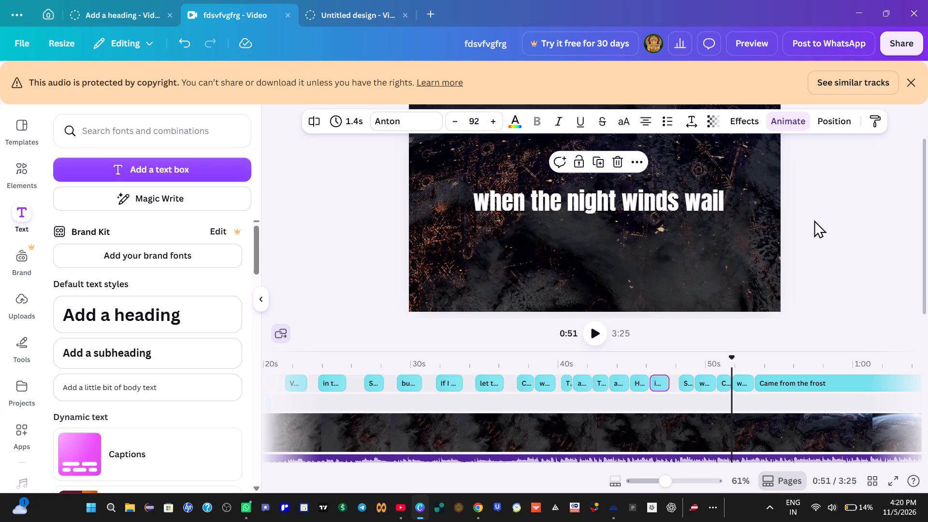
# Replay the stretch from about 0:51 to 0:54 repeatedly to check the change from "when the night winds wail" to "Came from the frost".
pyautogui.click(740, 367)
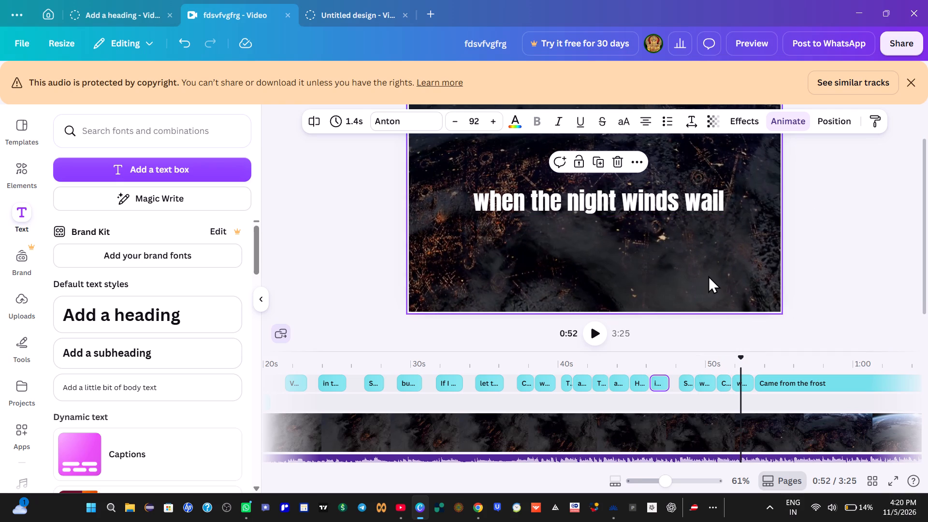
pyautogui.click(596, 334)
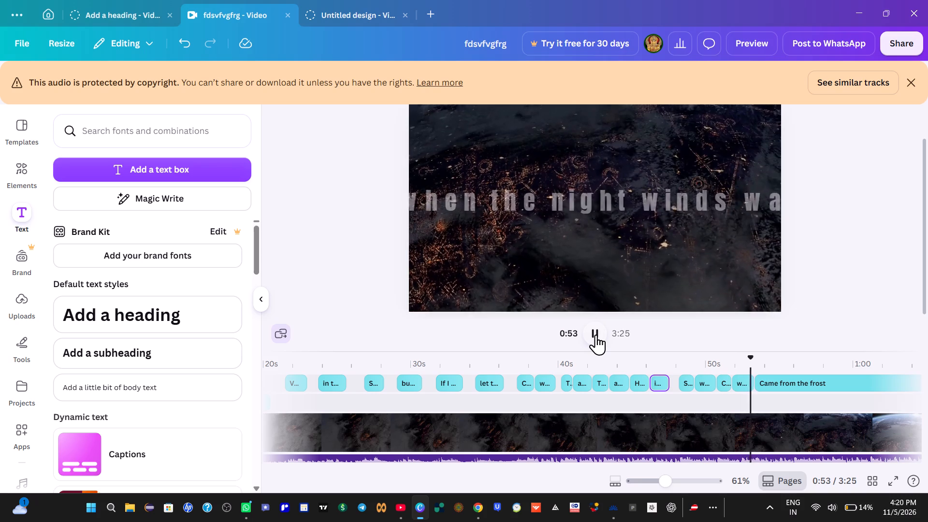
pyautogui.click(596, 334)
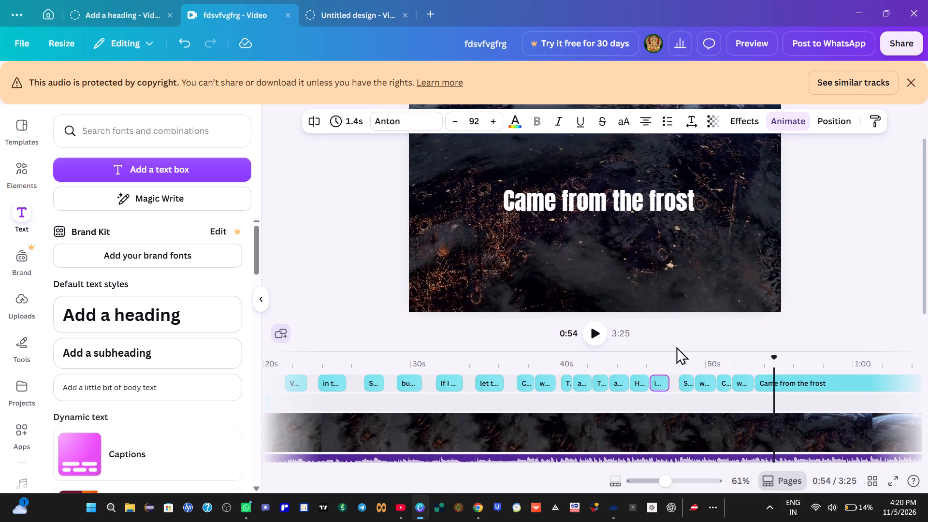
pyautogui.click(740, 362)
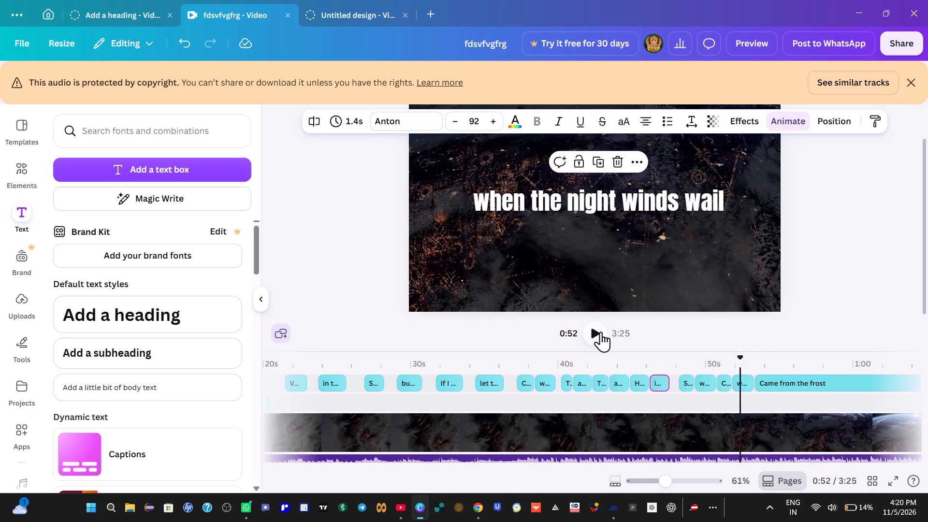
pyautogui.click(598, 333)
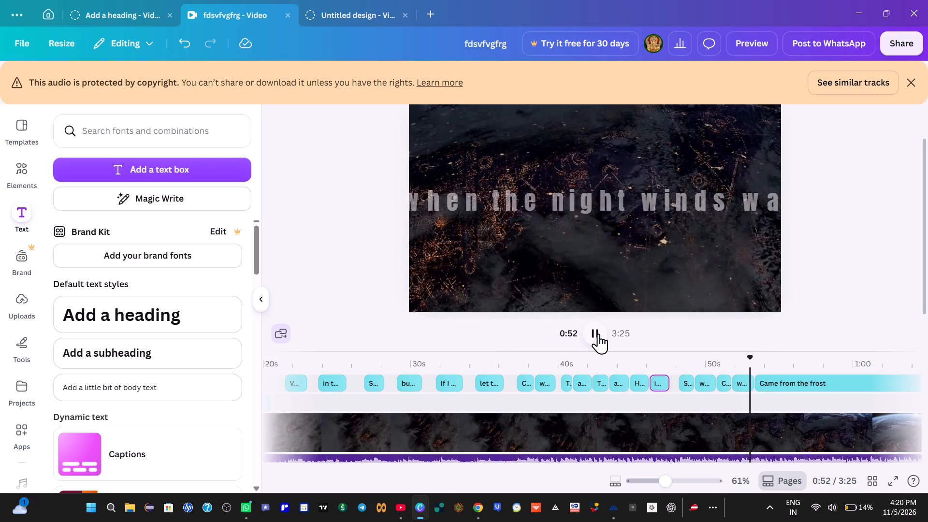
pyautogui.click(598, 333)
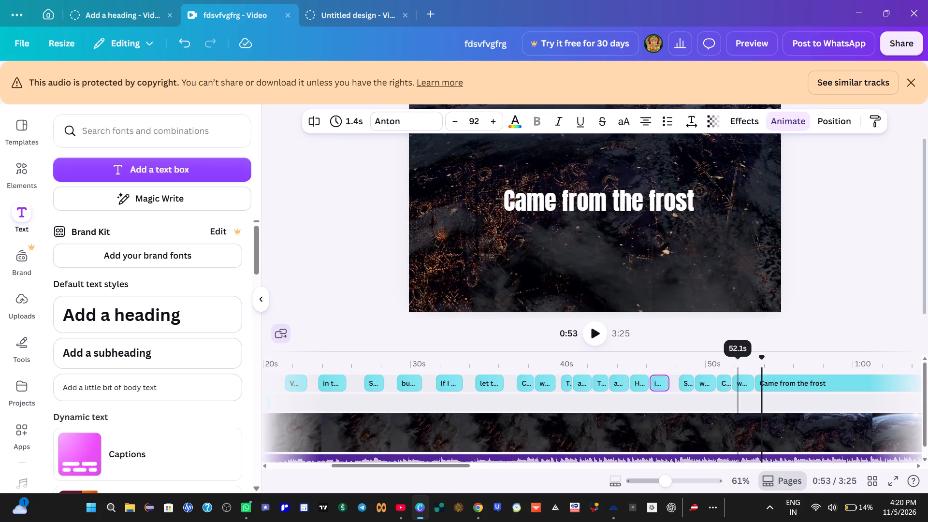
pyautogui.click(734, 374)
pyautogui.click(597, 335)
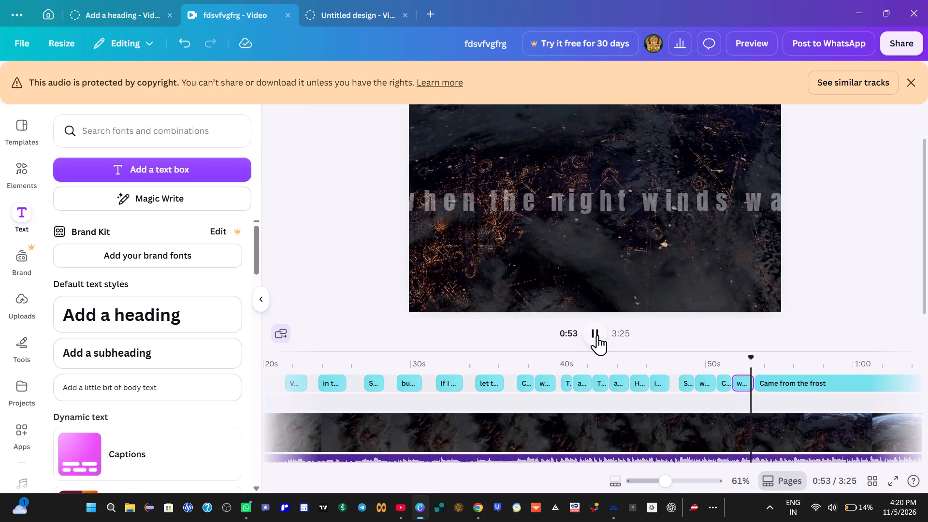
pyautogui.click(597, 335)
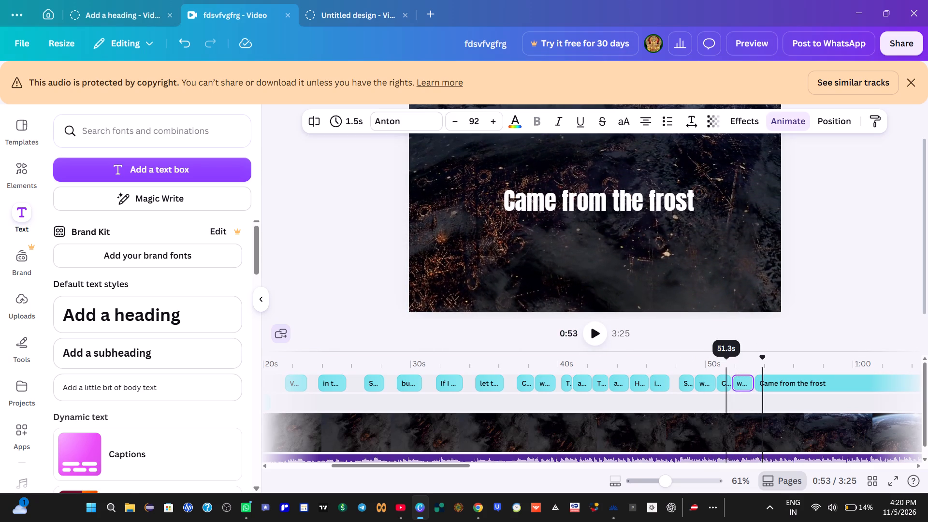
pyautogui.click(734, 362)
pyautogui.click(600, 333)
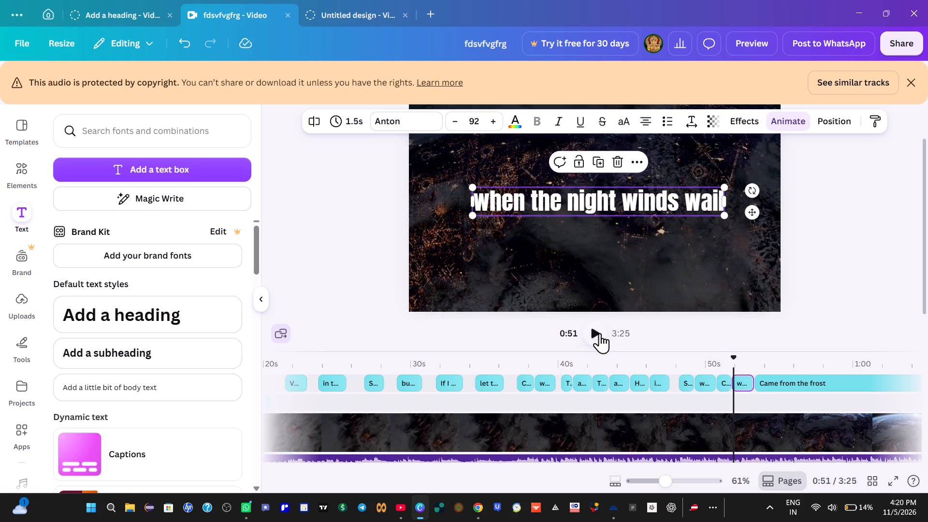
pyautogui.click(600, 333)
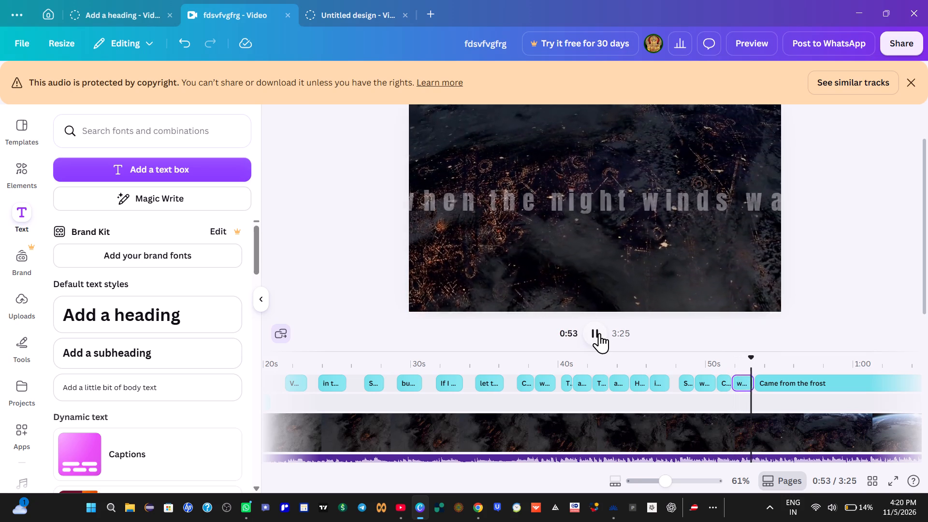
pyautogui.click(599, 333)
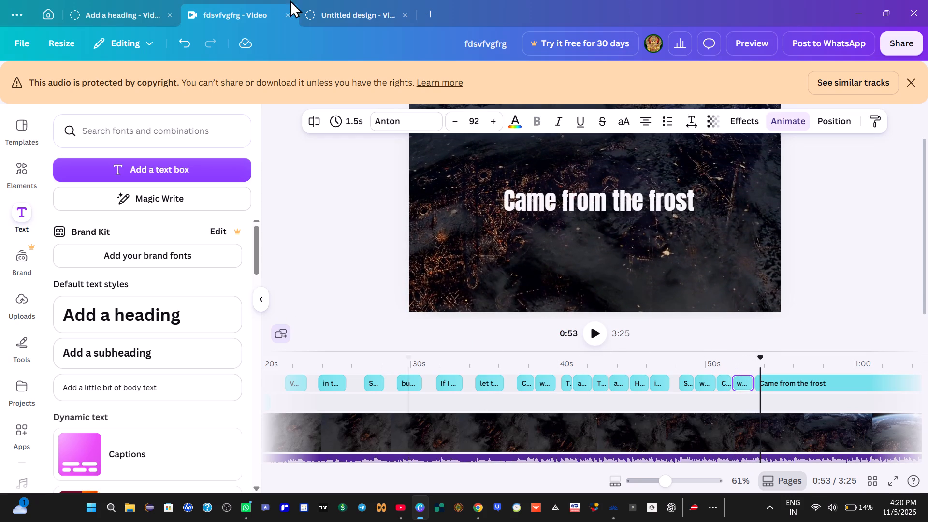
pyautogui.click(725, 366)
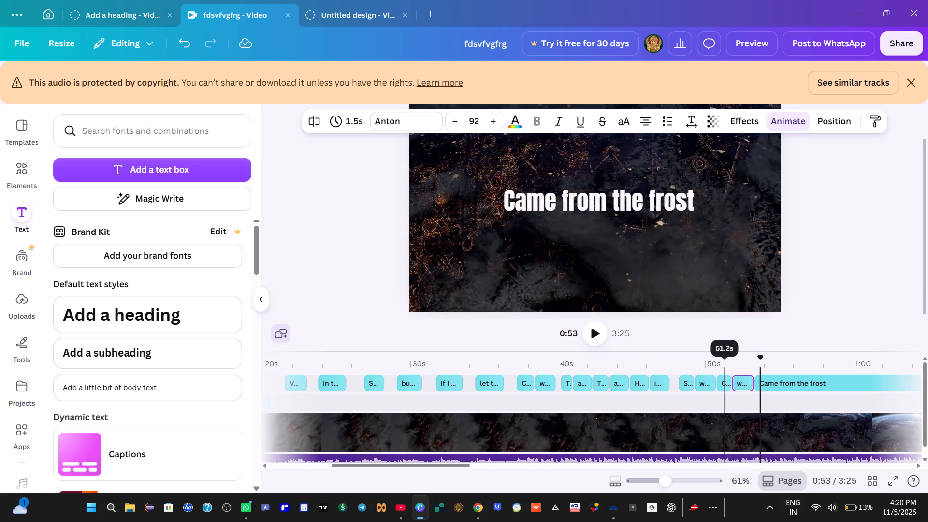
pyautogui.click(599, 334)
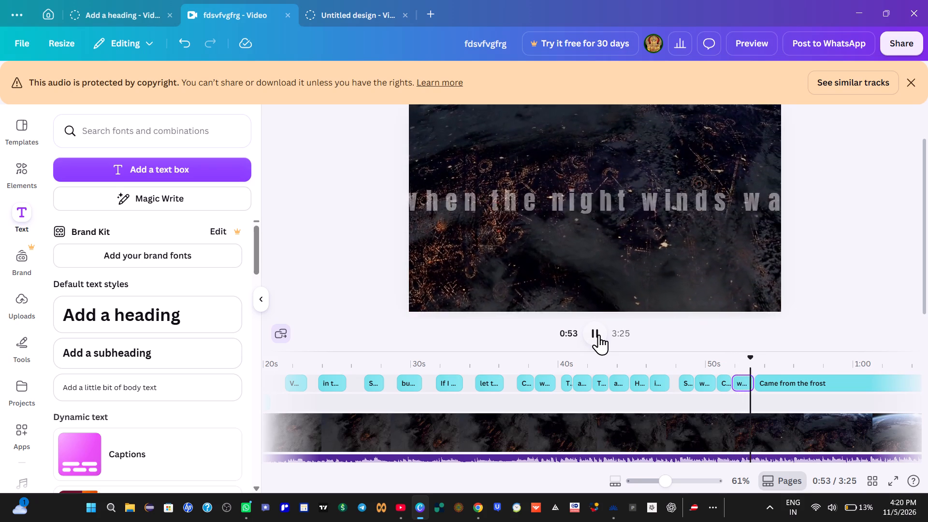
pyautogui.click(599, 334)
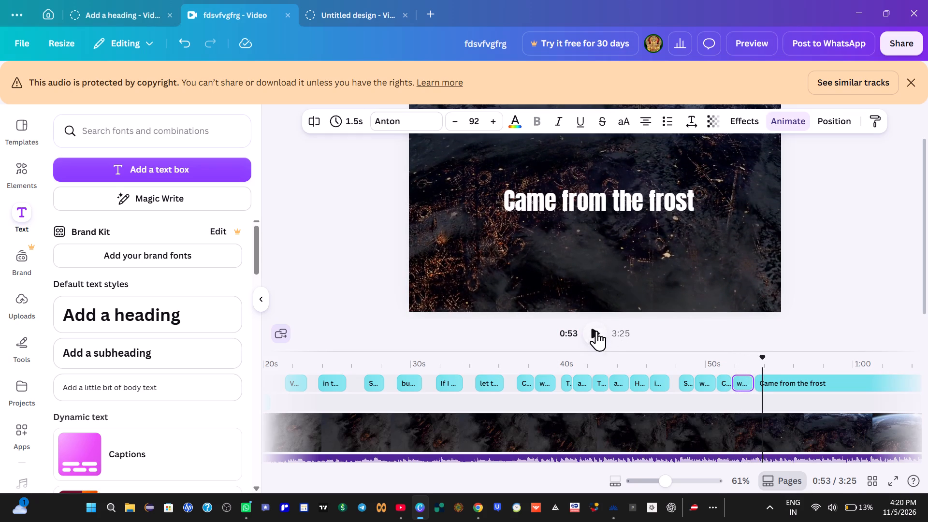
# Split the "Came from the frost" text clip at about 0:54, where the phrase ends, and briefly play past the cut.
pyautogui.click(595, 333)
pyautogui.click(595, 333)
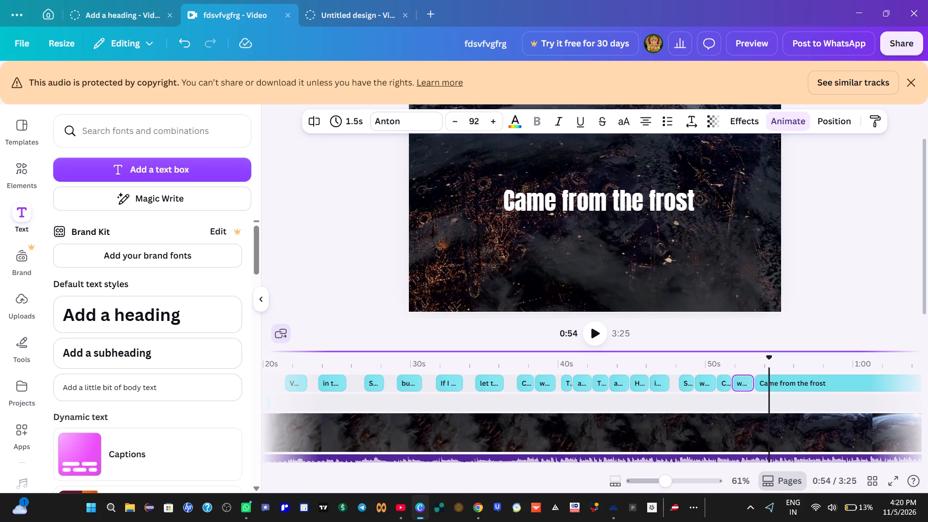
pyautogui.rightClick(769, 384)
pyautogui.click(784, 334)
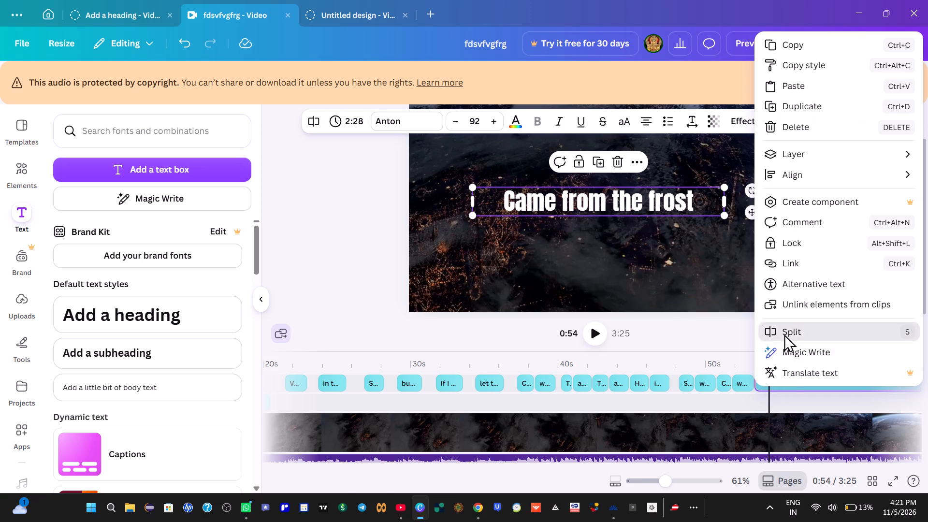
pyautogui.click(595, 331)
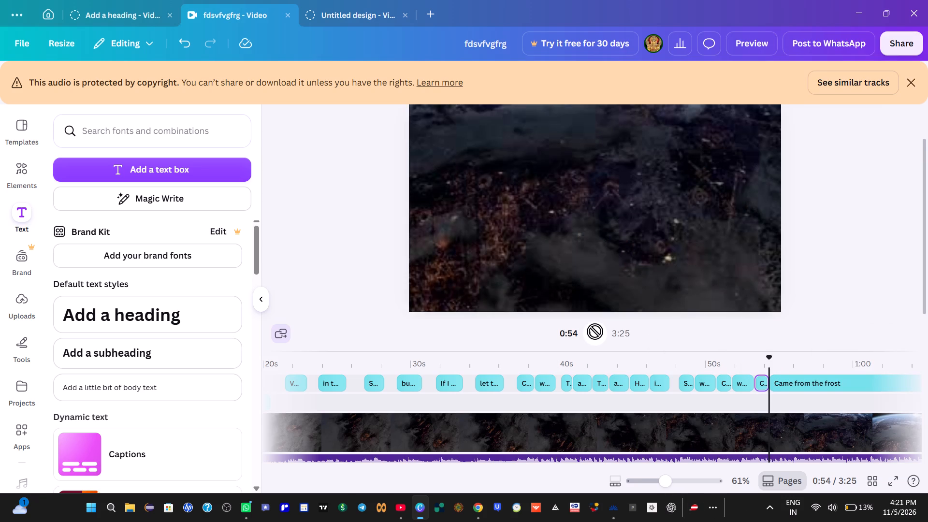
pyautogui.click(595, 331)
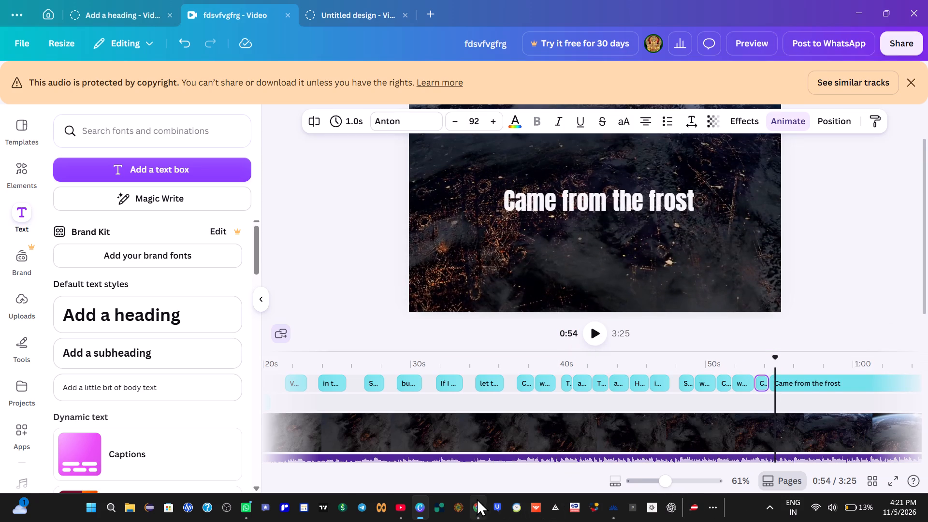
# Switch to the lyrics page in Chrome and copy the phrase "where the brave don't fail".
pyautogui.click(475, 505)
pyautogui.click(303, 333)
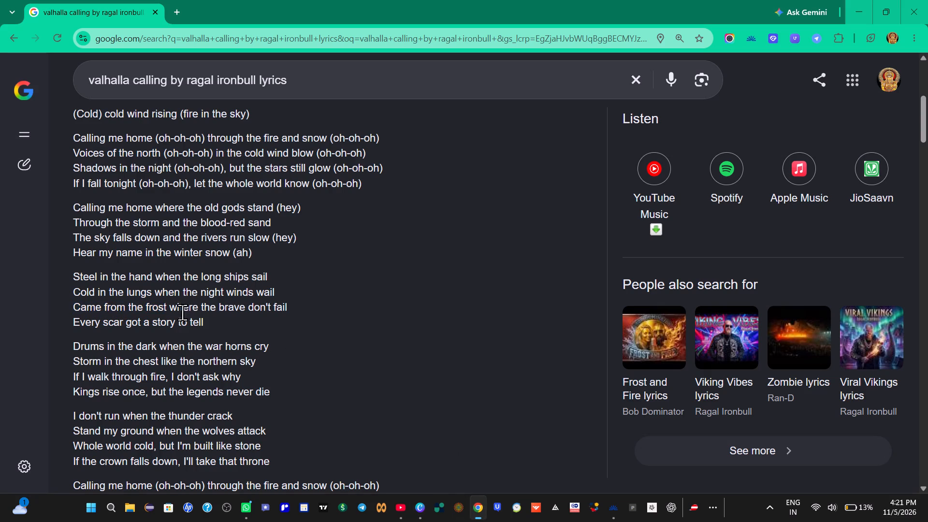
pyautogui.moveTo(171, 307); pyautogui.dragTo(312, 315)
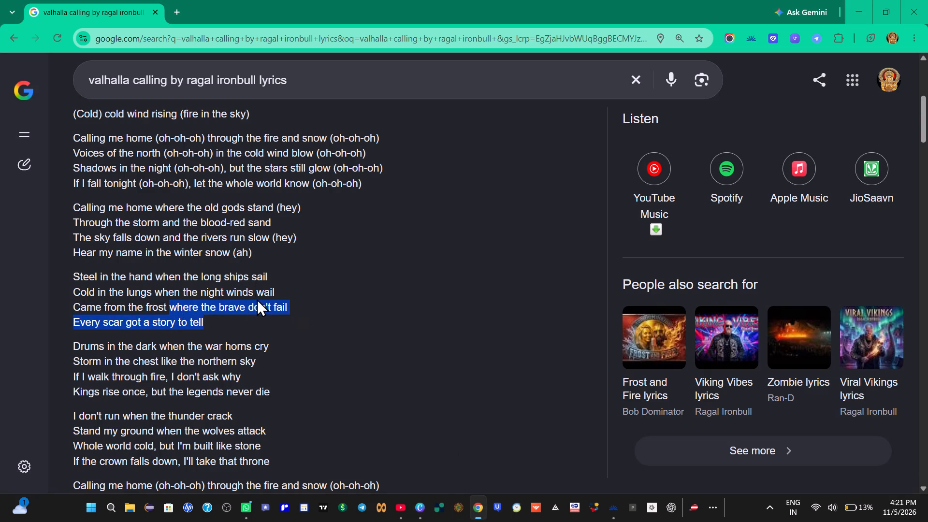
pyautogui.click(302, 332)
pyautogui.moveTo(169, 306); pyautogui.dragTo(213, 311)
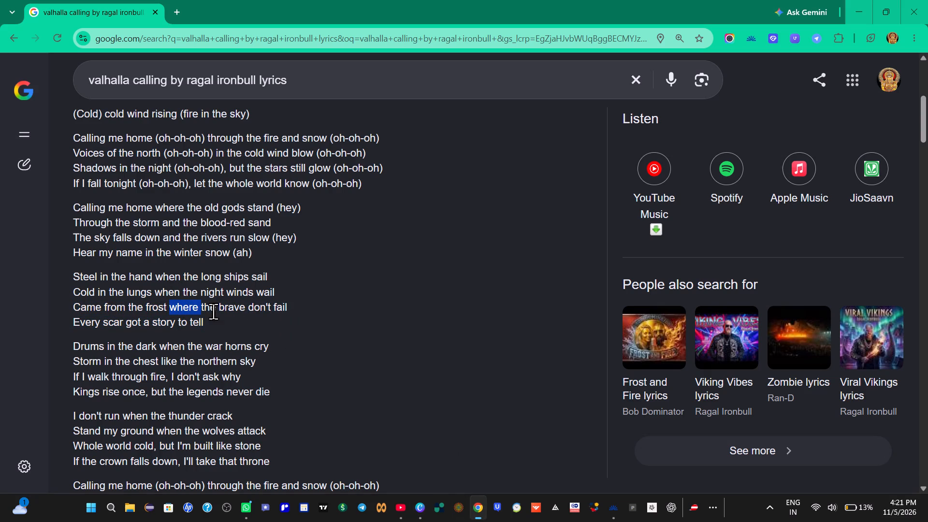
pyautogui.moveTo(213, 311); pyautogui.dragTo(290, 313)
pyautogui.rightClick(277, 307)
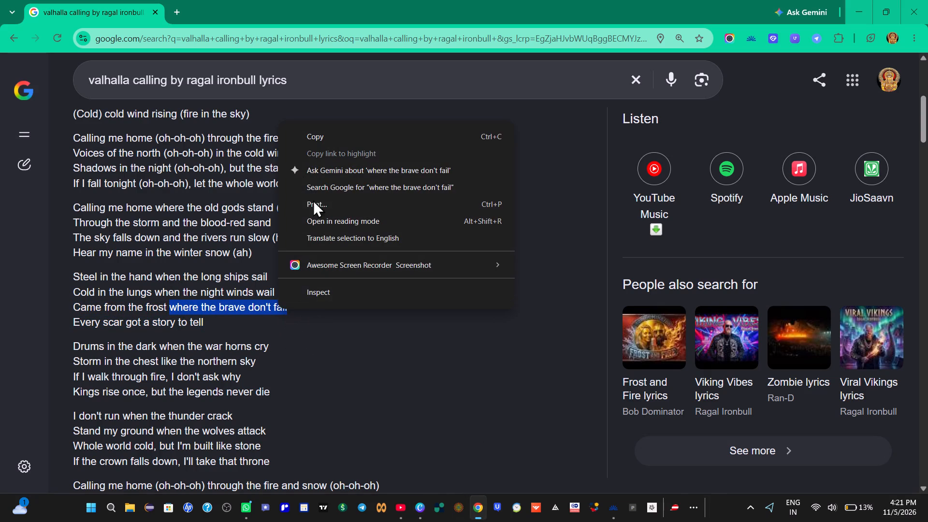
pyautogui.click(323, 139)
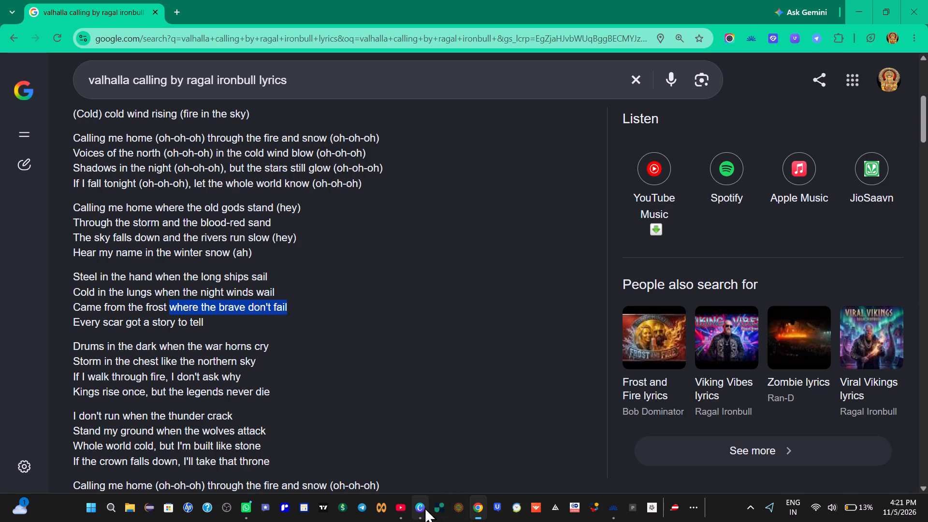
# Back in Canva, replace the text of the last lyric clip, at 0:54, with "where the brave don't fail".
pyautogui.click(421, 507)
pyautogui.click(611, 203)
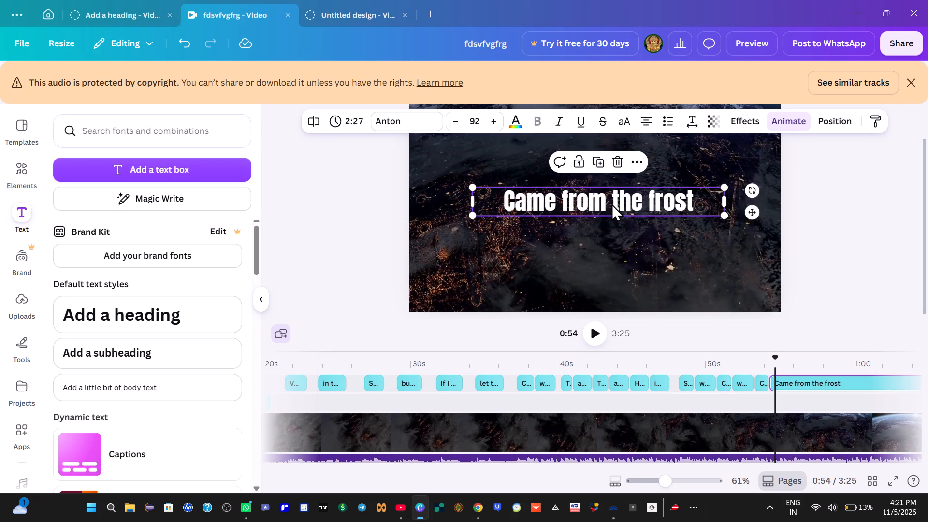
pyautogui.click(611, 203)
pyautogui.press('BackSpace')
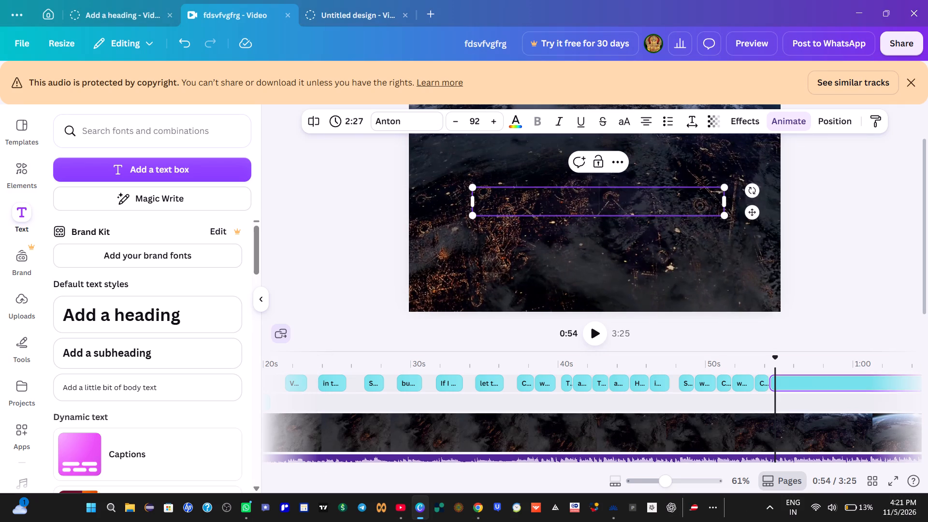
pyautogui.hotkey('ctrl', 'v')
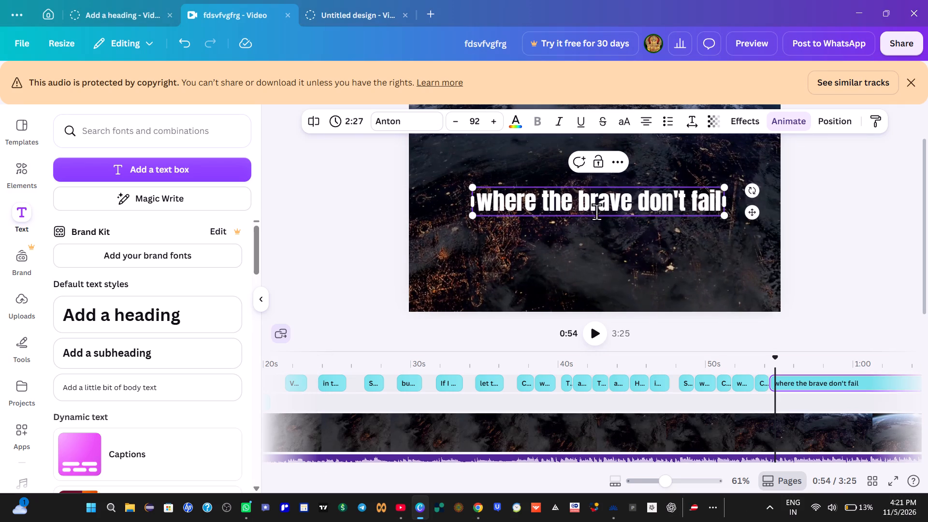
# Replay from about 0:52 to find the phrase's end, split the "where the brave don't fail" clip at about 0:55, and briefly play past the cut.
pyautogui.click(599, 332)
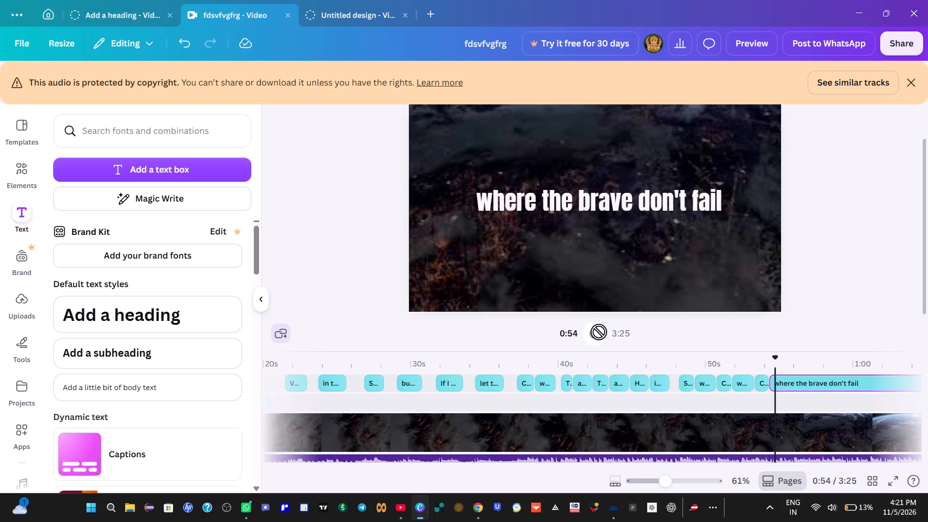
pyautogui.click(599, 332)
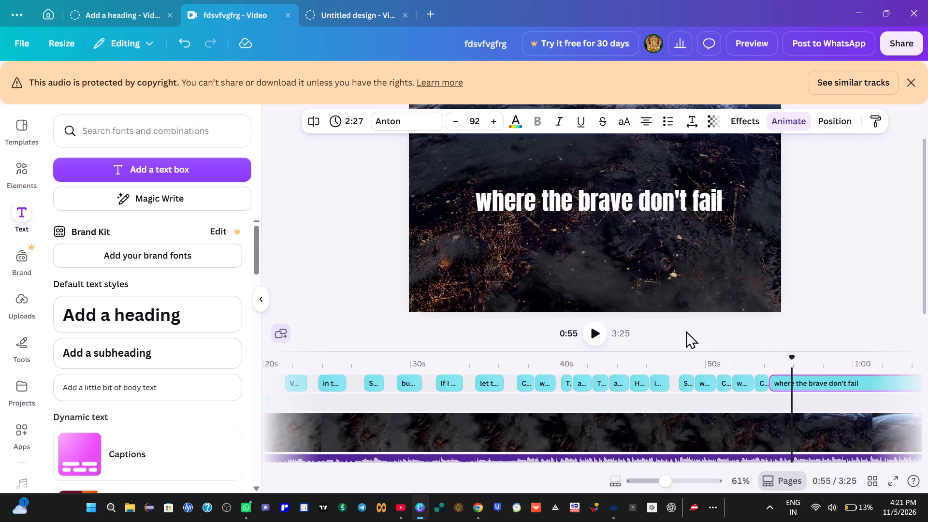
pyautogui.click(749, 371)
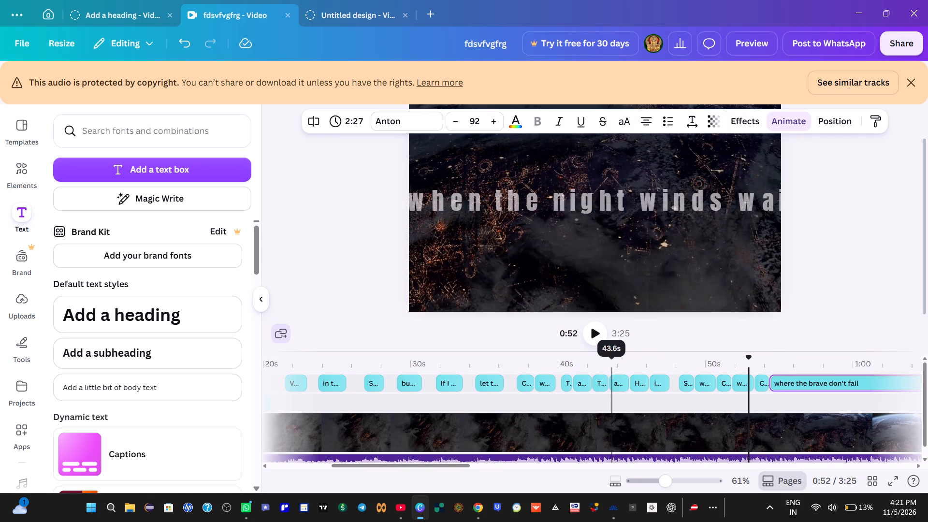
pyautogui.click(593, 337)
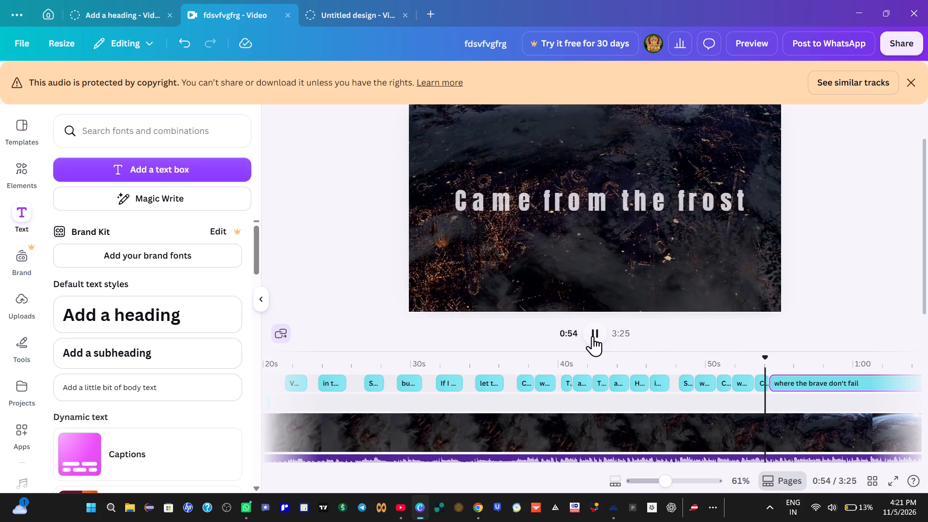
pyautogui.click(593, 336)
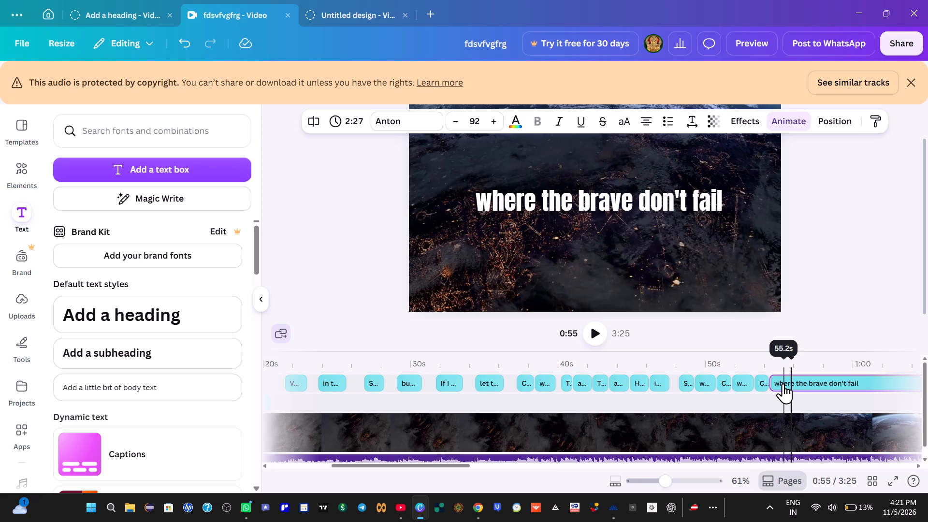
pyautogui.press('Left')
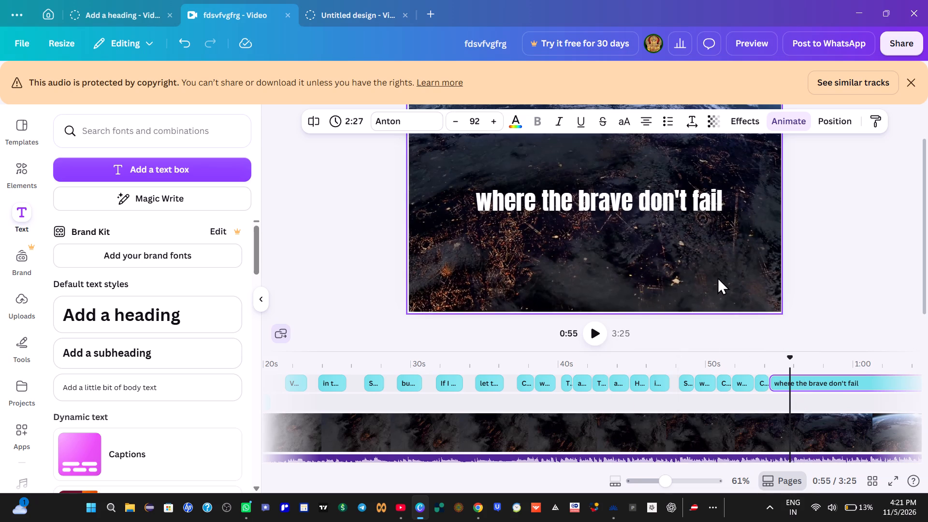
pyautogui.click(763, 360)
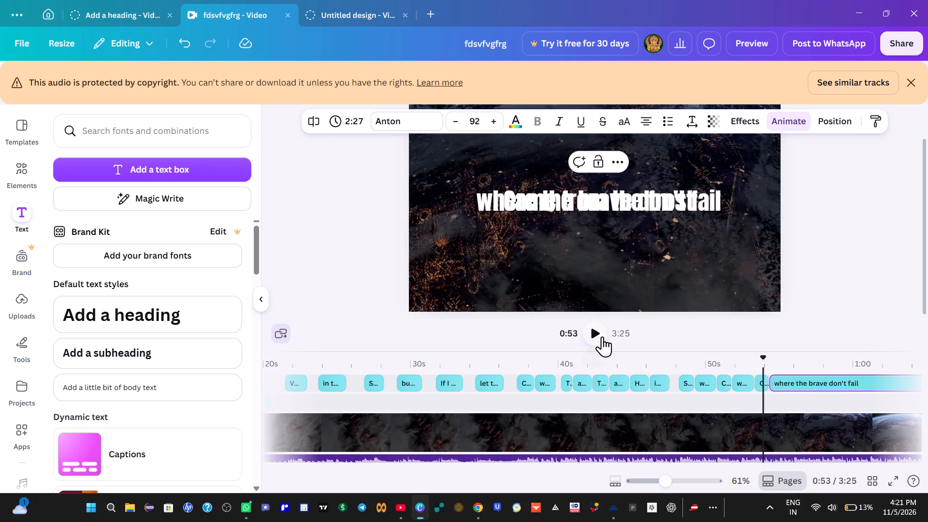
pyautogui.click(596, 336)
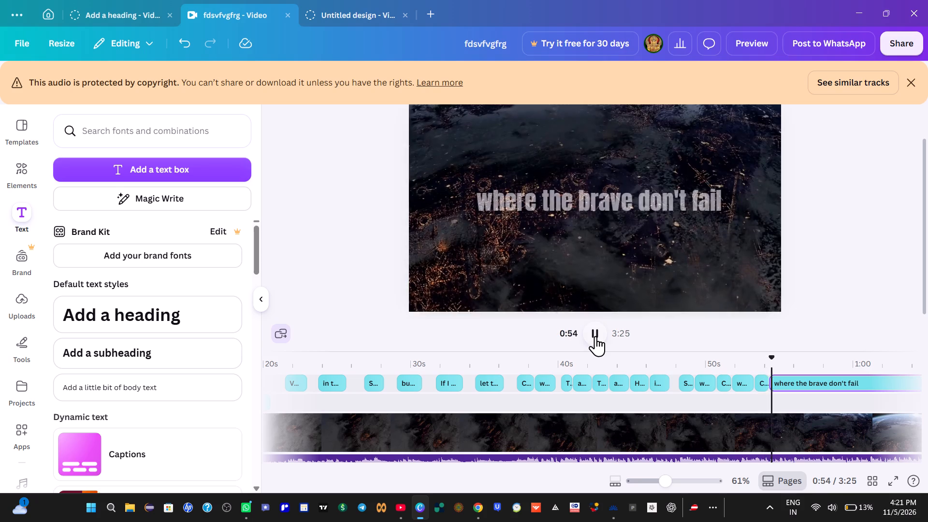
pyautogui.click(595, 336)
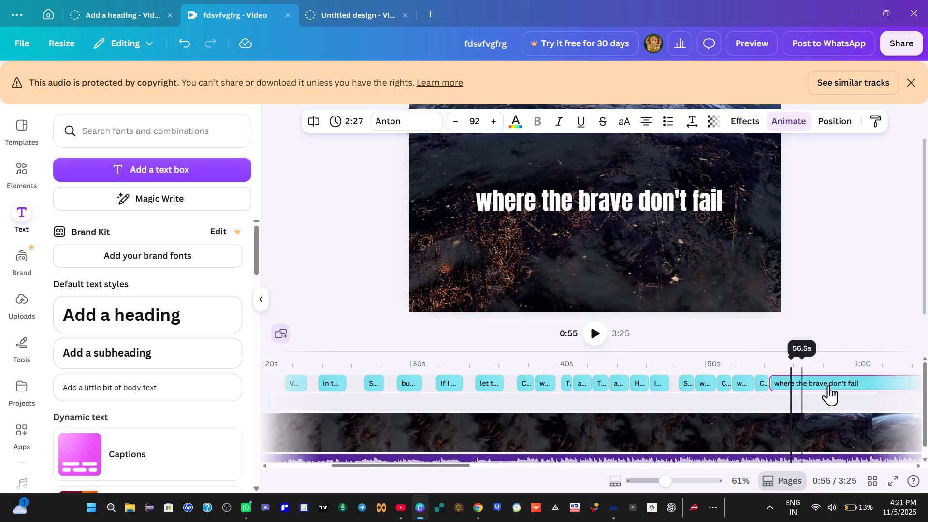
pyautogui.rightClick(793, 381)
pyautogui.click(786, 328)
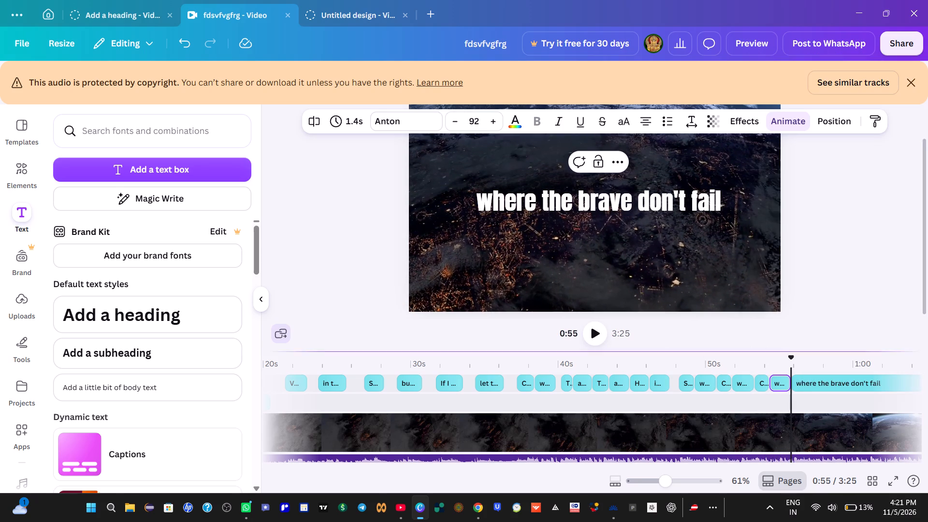
pyautogui.click(594, 334)
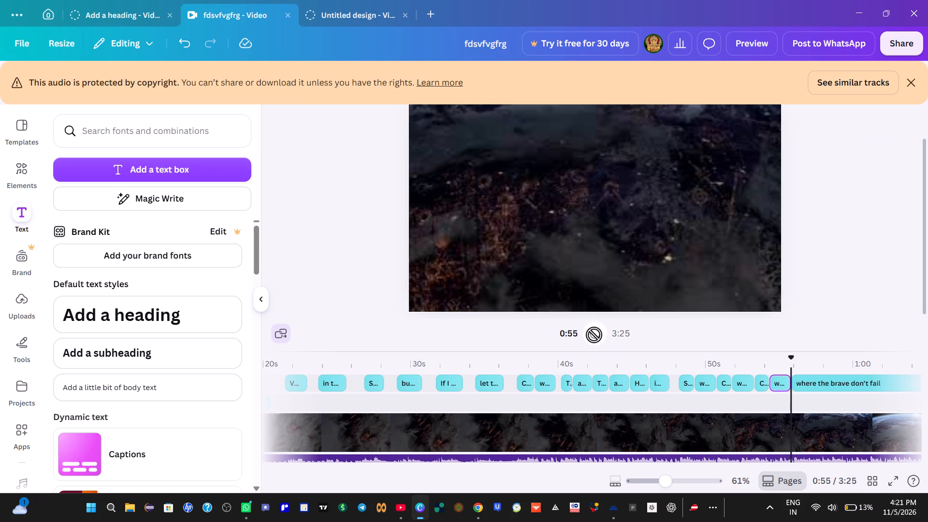
pyautogui.click(594, 334)
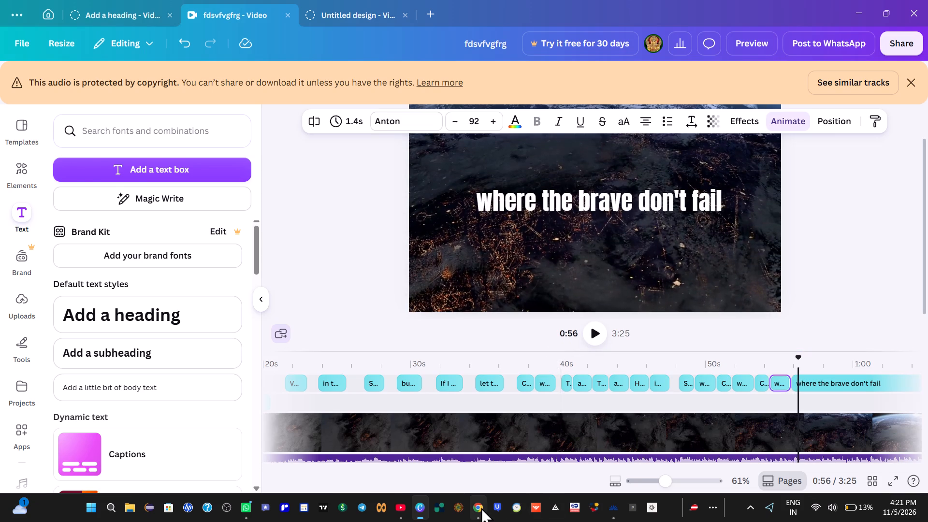
# Check the lyric that follows "where the brave don't fail" on the lyrics page and in the YouTube reference at about 0:58.
pyautogui.click(481, 507)
pyautogui.click(342, 310)
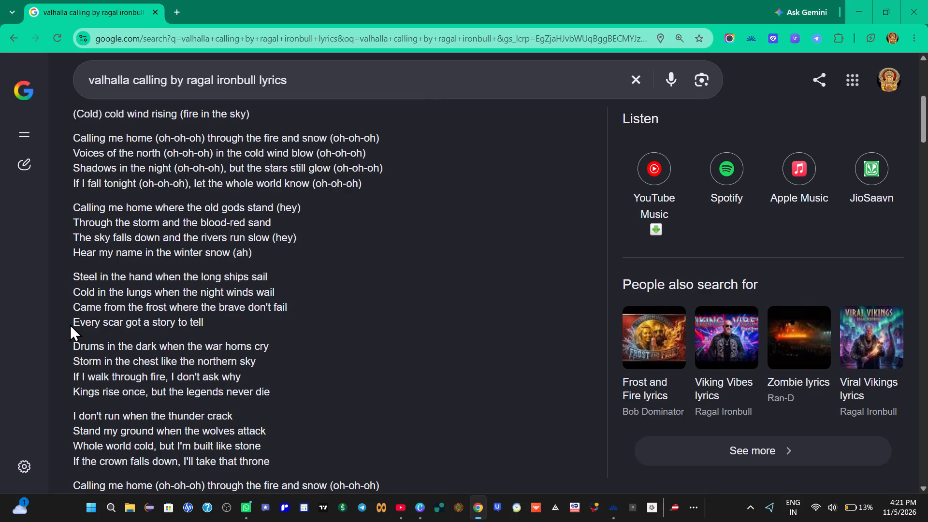
pyautogui.click(401, 511)
pyautogui.click(386, 275)
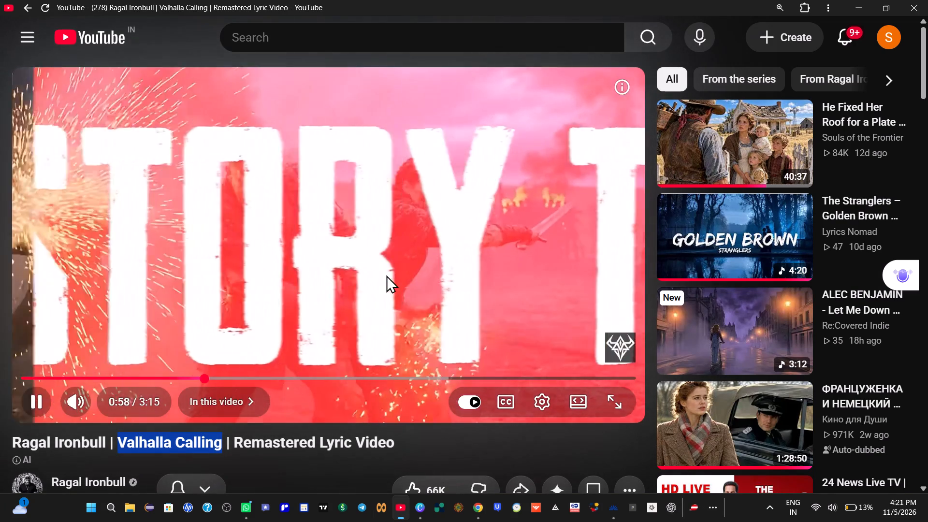
pyautogui.click(386, 275)
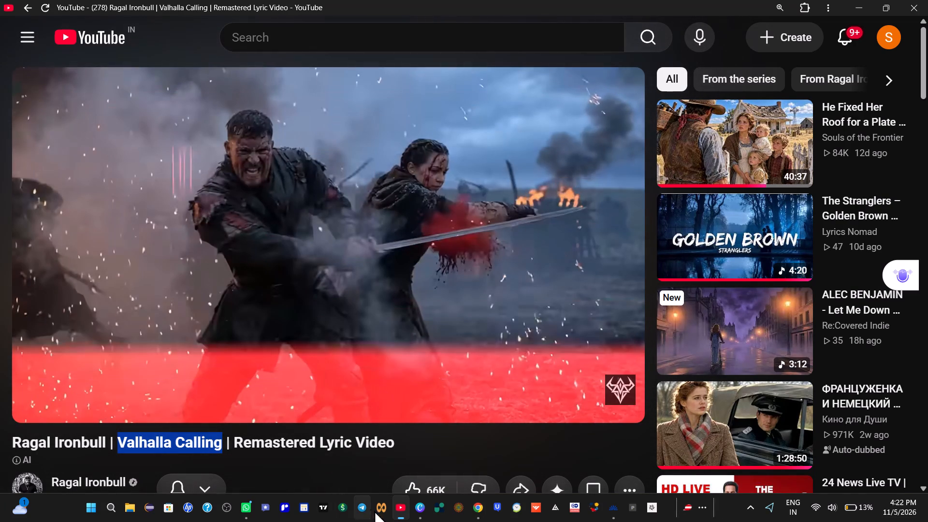
pyautogui.click(418, 503)
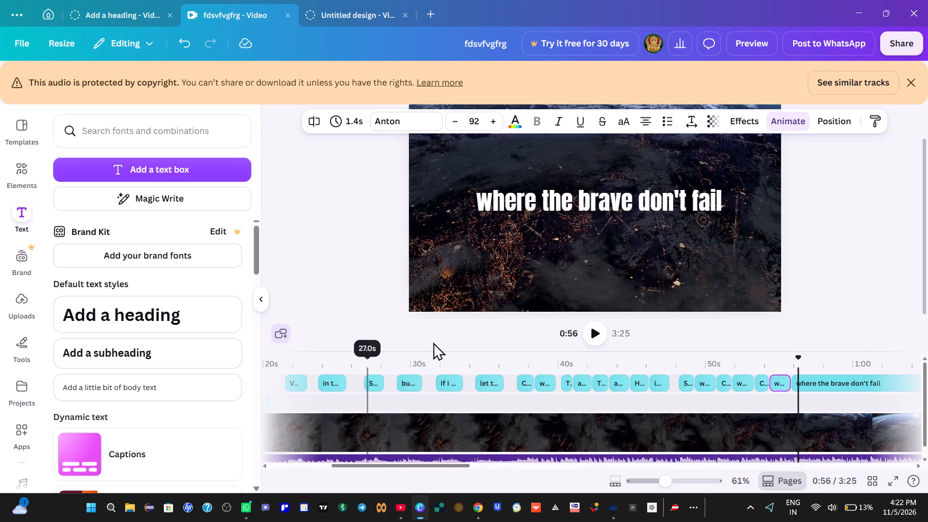
# Copy the line "Every scar got a story to tell" from the lyrics page in Chrome.
pyautogui.click(474, 507)
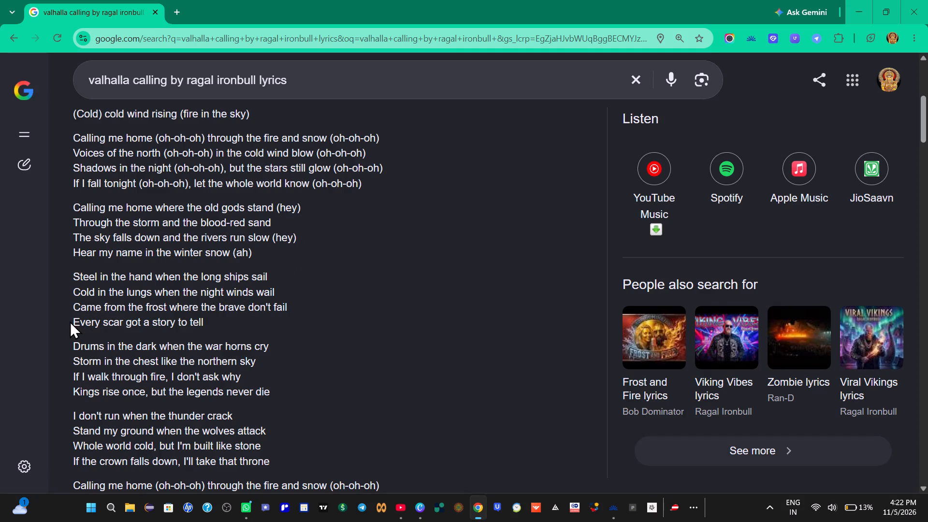
pyautogui.moveTo(70, 321); pyautogui.dragTo(205, 326)
pyautogui.rightClick(195, 323)
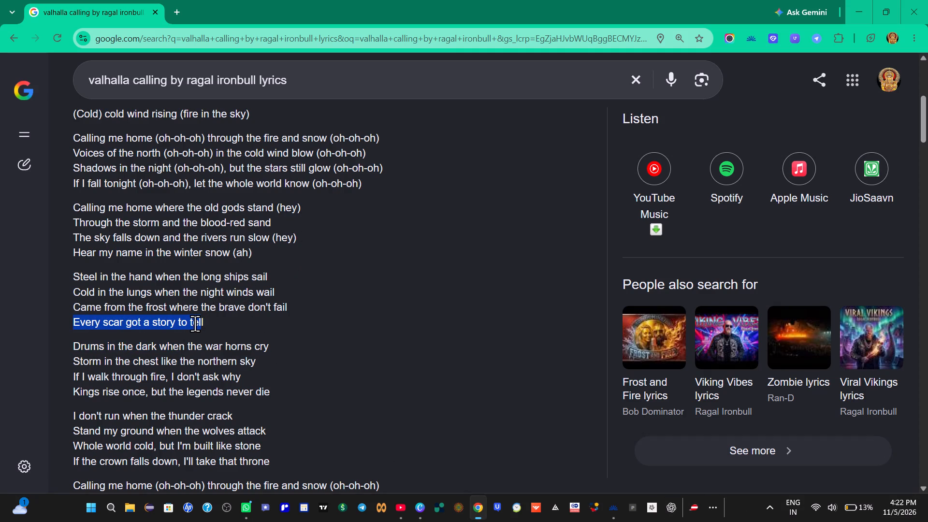
pyautogui.click(247, 151)
# Back in Canva, replace the text of the last lyric clip, at 0:56, with "Every scar got a story to tell".
pyautogui.click(420, 509)
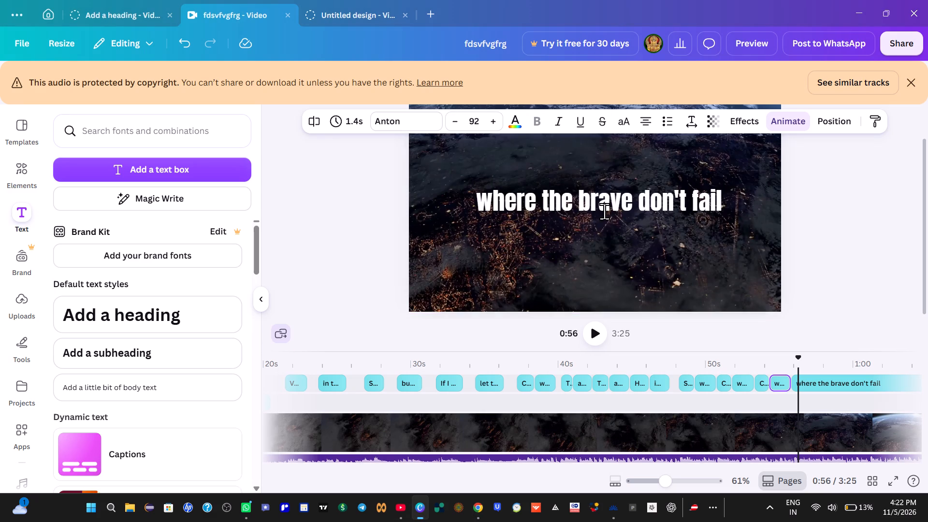
pyautogui.click(604, 210)
pyautogui.click(573, 235)
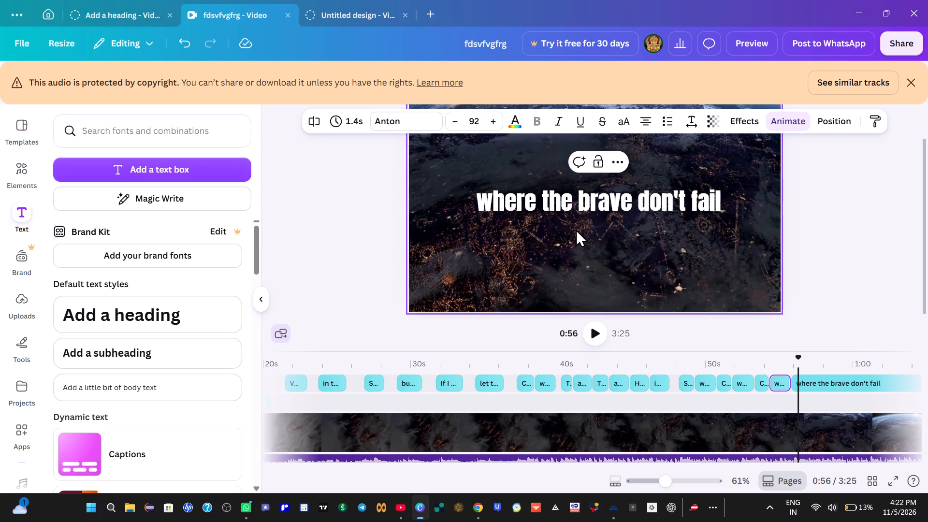
pyautogui.click(580, 208)
pyautogui.click(580, 208)
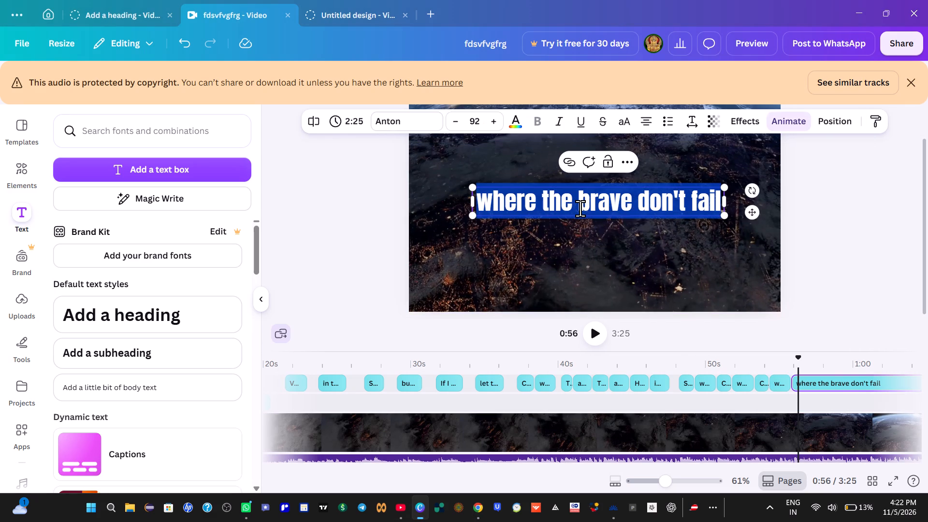
pyautogui.press('BackSpace')
pyautogui.hotkey('ctrl', 'v')
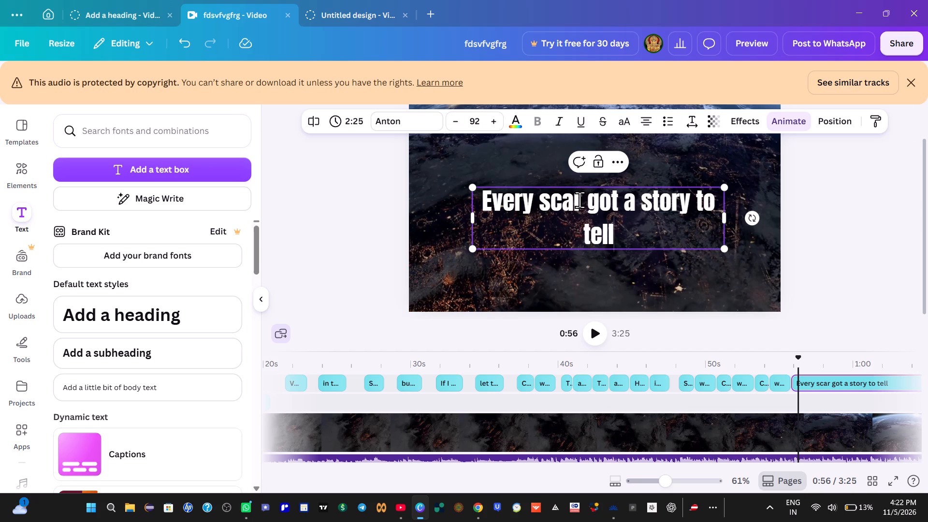
# Widen the "Every scar got a story to tell" text box to fit one line and recentre it on the frame.
pyautogui.click(476, 221)
pyautogui.moveTo(471, 220); pyautogui.dragTo(443, 218)
pyautogui.click(627, 241)
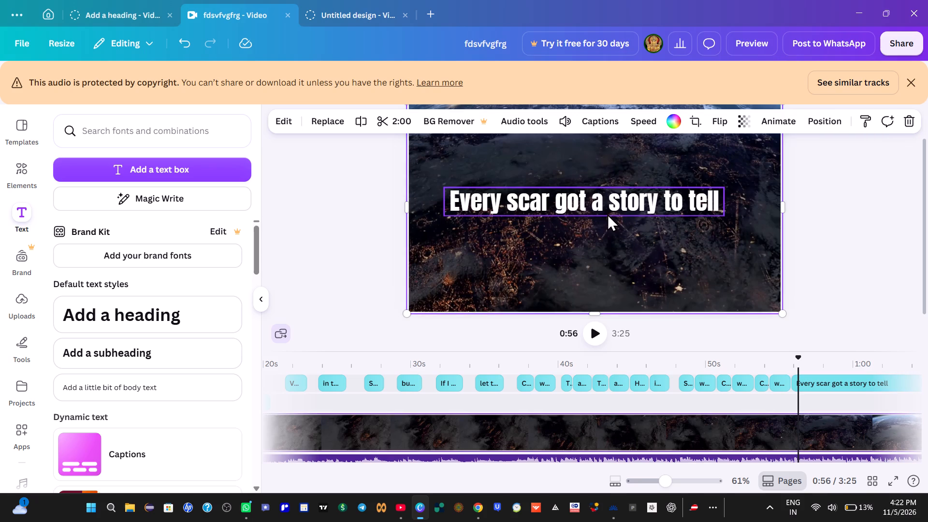
pyautogui.moveTo(606, 211); pyautogui.dragTo(618, 207)
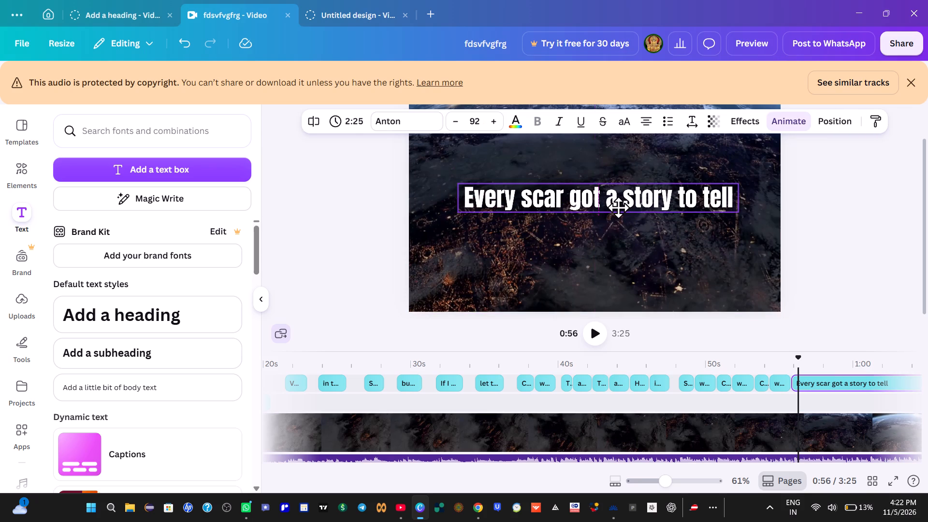
pyautogui.moveTo(618, 207); pyautogui.dragTo(616, 208)
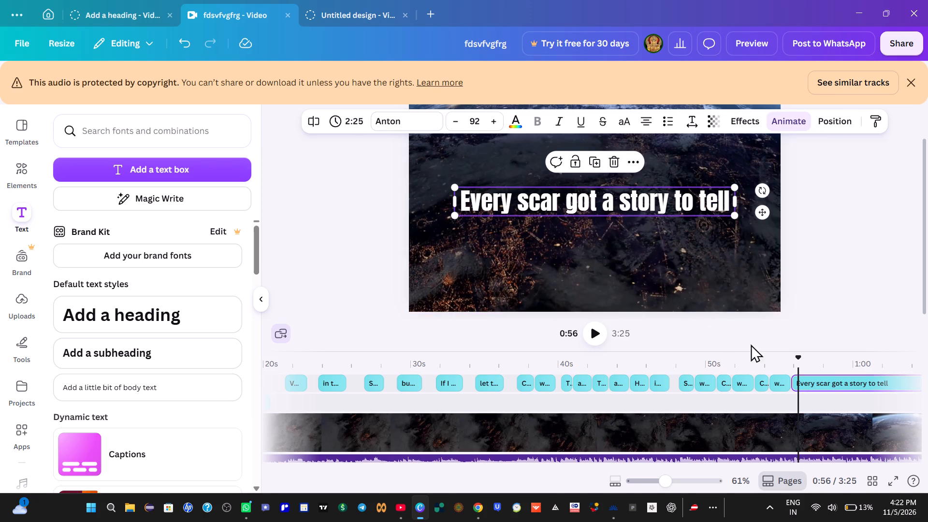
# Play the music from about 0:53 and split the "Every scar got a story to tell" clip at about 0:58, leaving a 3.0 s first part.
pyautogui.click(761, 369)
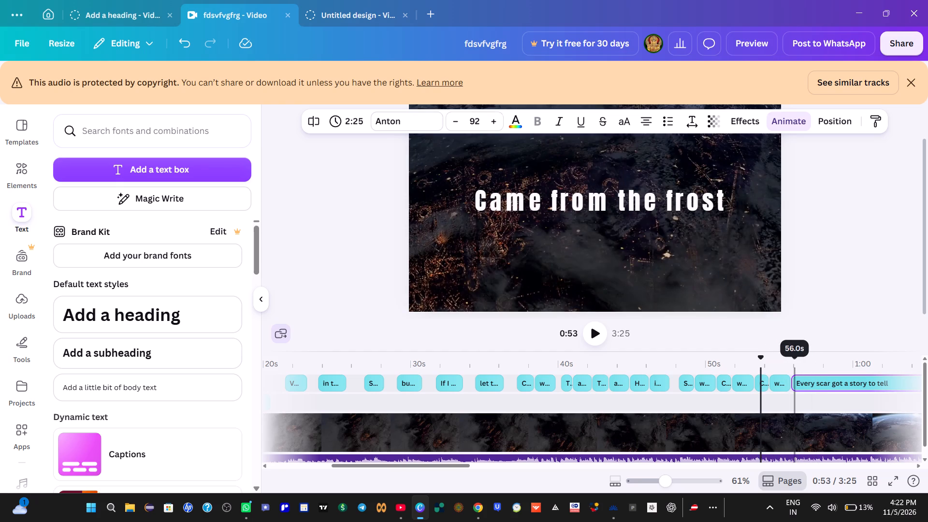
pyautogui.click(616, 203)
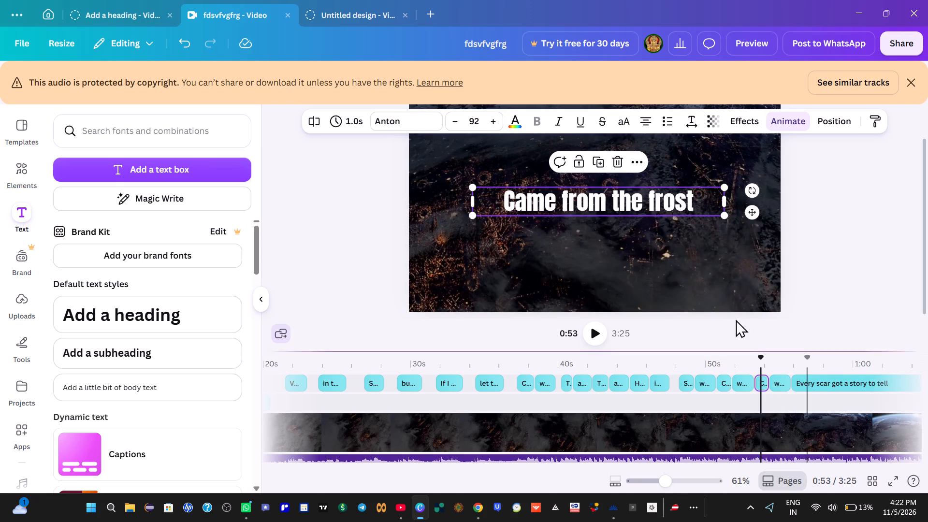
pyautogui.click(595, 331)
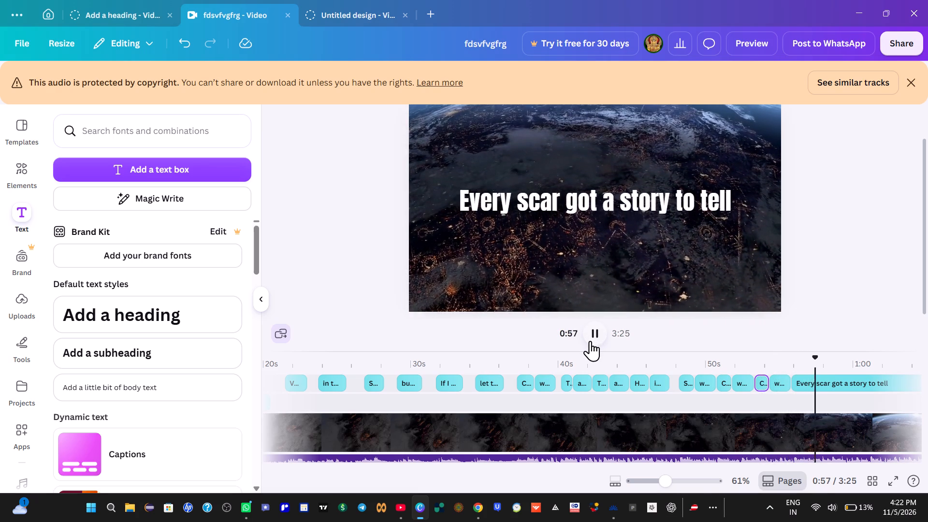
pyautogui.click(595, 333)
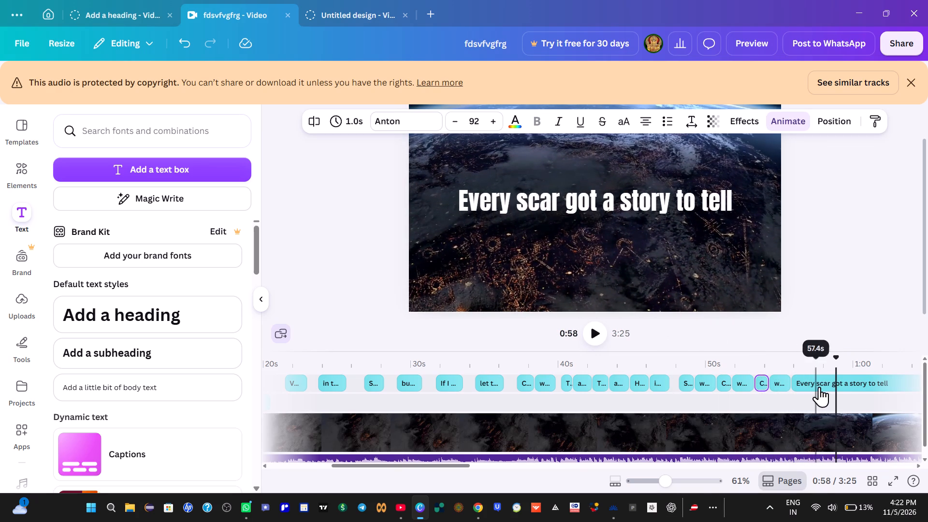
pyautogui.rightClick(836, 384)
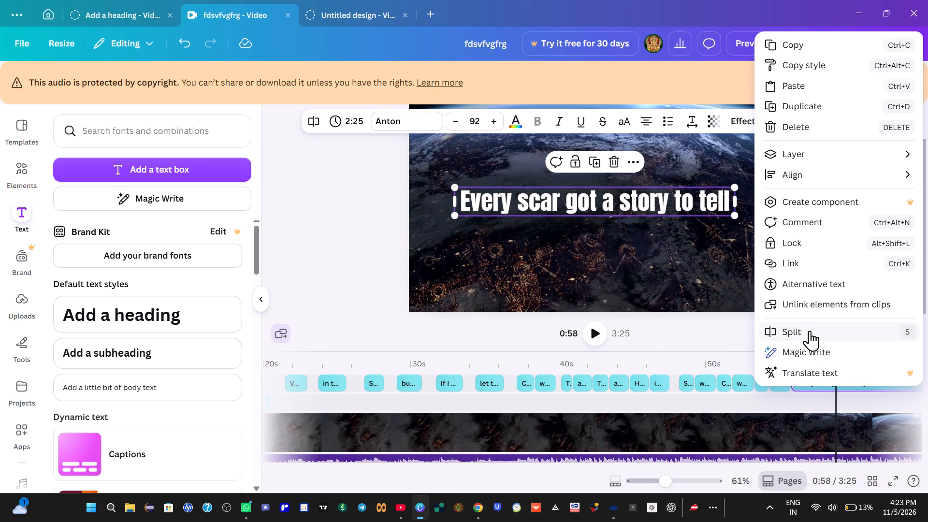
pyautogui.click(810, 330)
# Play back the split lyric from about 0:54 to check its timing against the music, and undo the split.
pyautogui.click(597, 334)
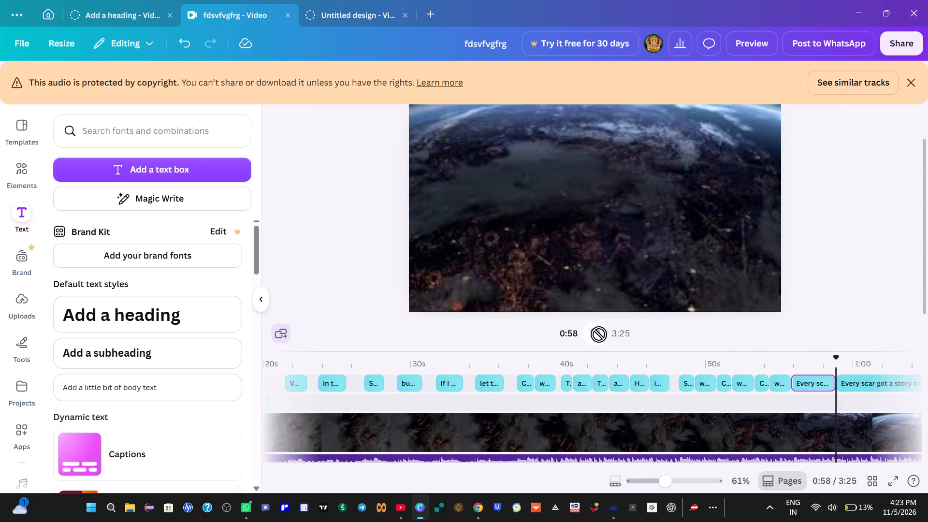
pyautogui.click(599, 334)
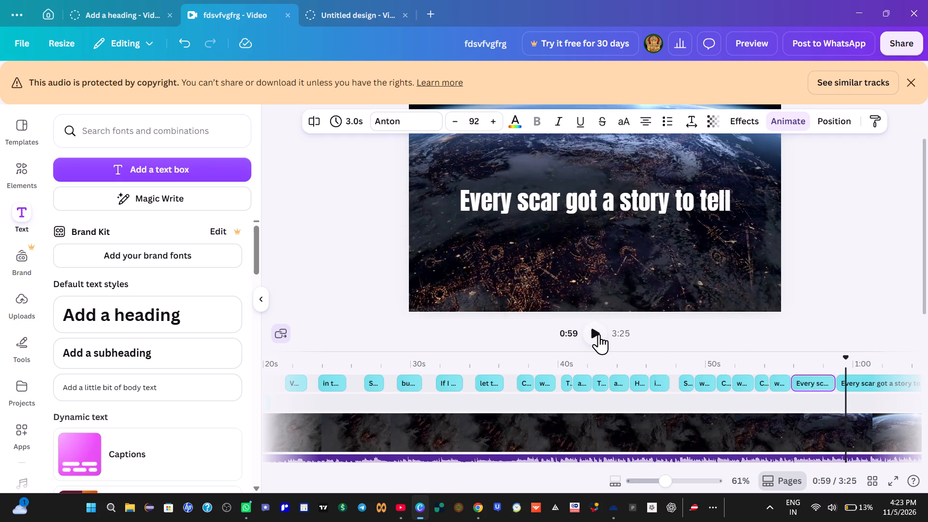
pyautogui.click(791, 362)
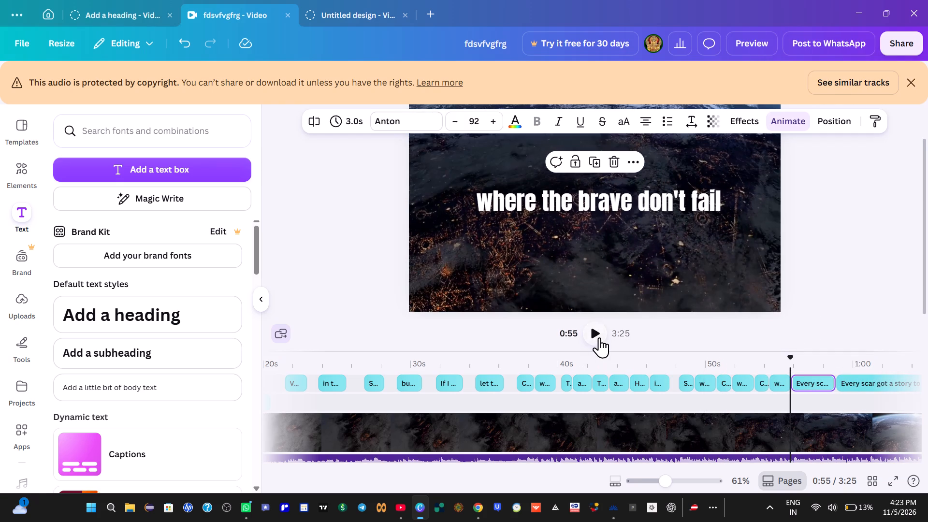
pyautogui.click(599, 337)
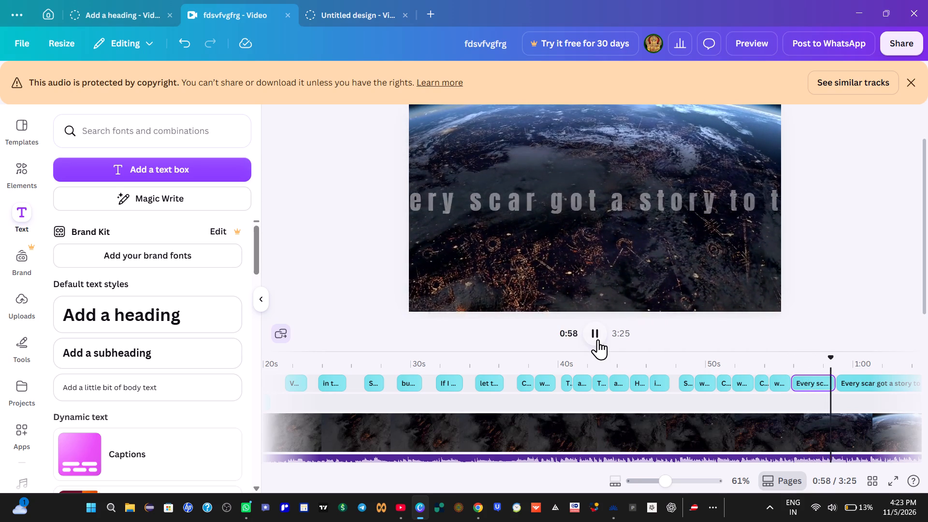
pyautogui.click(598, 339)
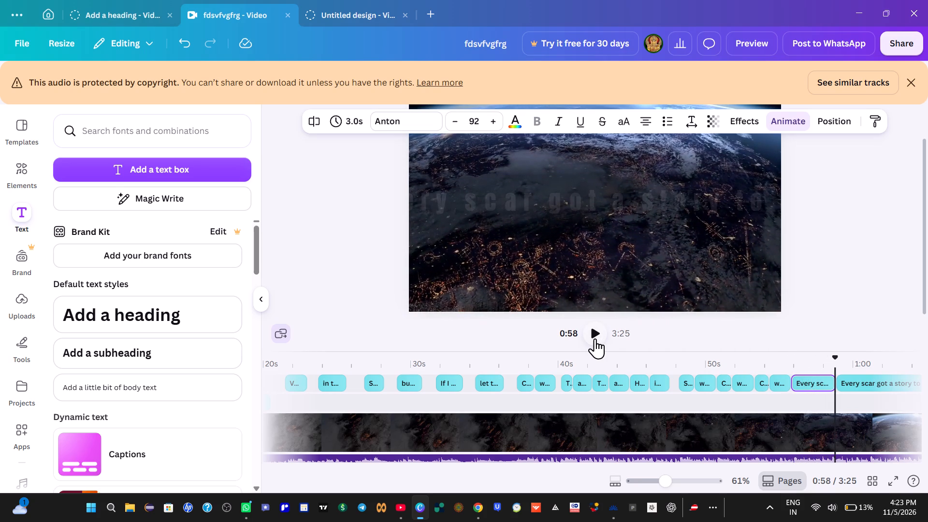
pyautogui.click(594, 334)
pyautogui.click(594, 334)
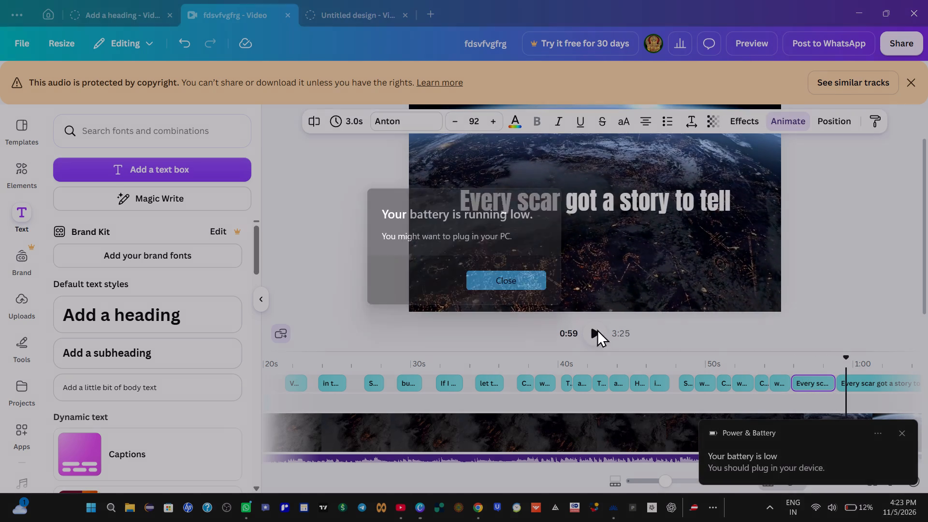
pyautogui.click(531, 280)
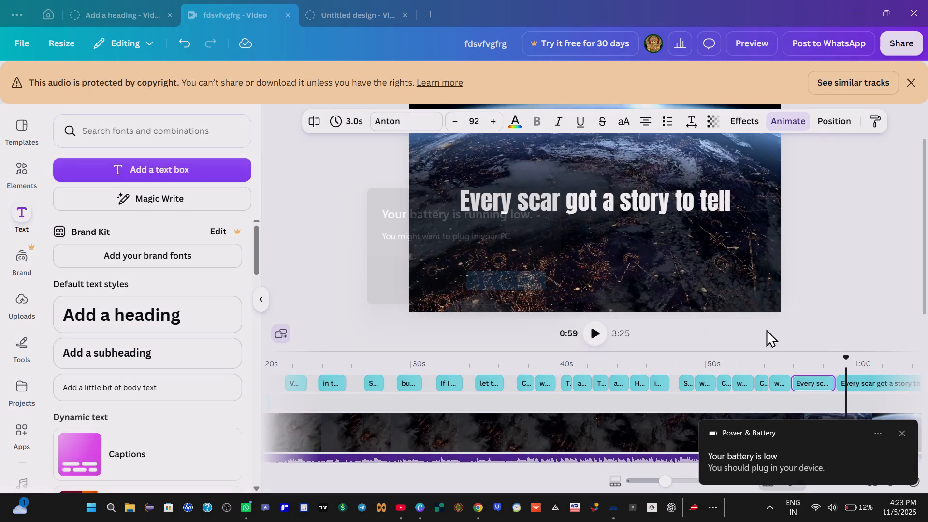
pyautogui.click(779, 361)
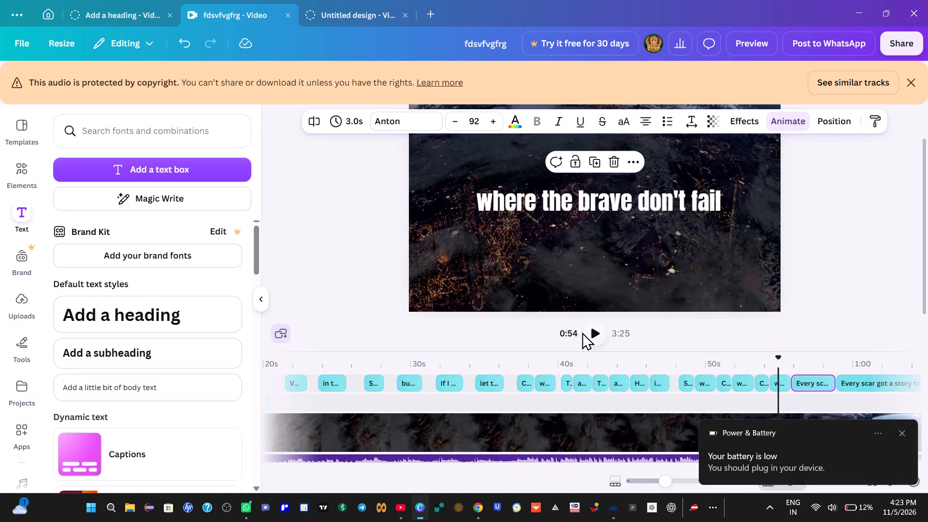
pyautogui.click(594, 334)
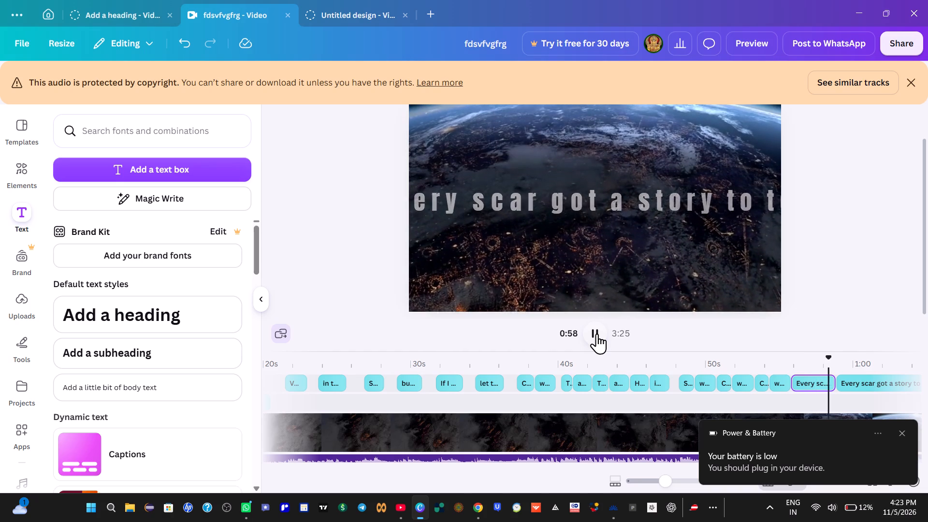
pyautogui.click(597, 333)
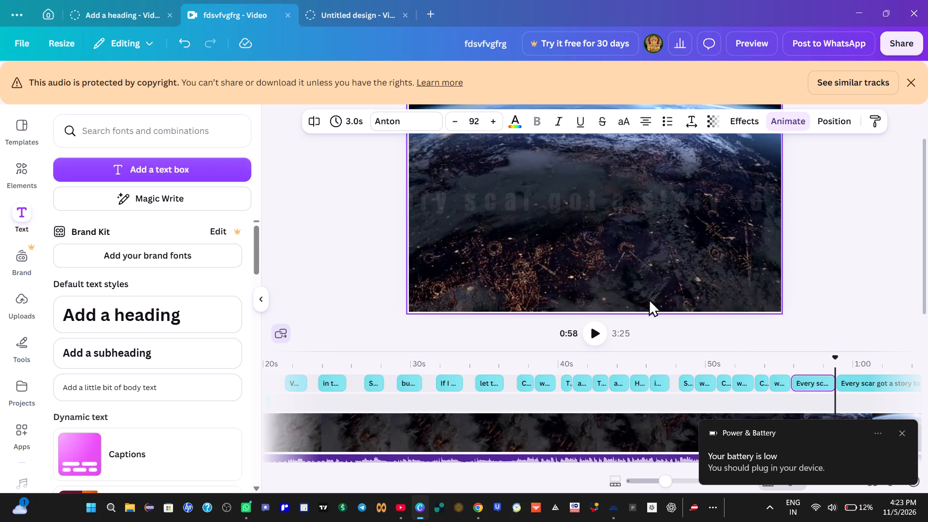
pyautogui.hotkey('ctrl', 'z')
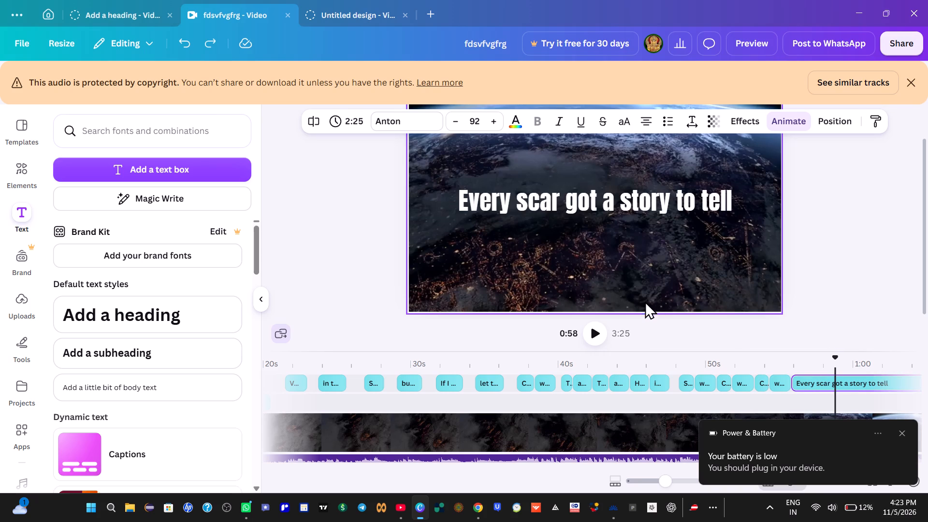
# Split the "Every scar got a story to tell" clip slightly earlier, where the vocal line ends, leaving a 2.5 s first part.
pyautogui.click(771, 359)
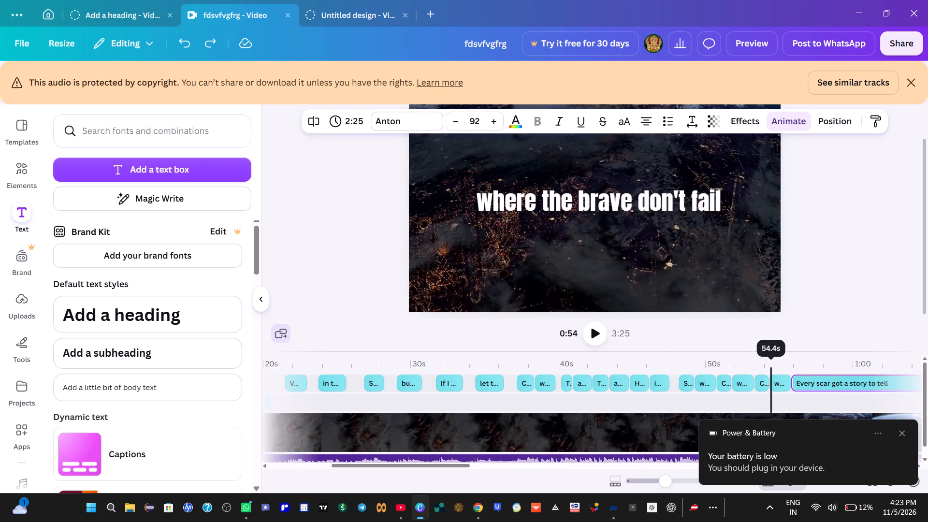
pyautogui.click(901, 433)
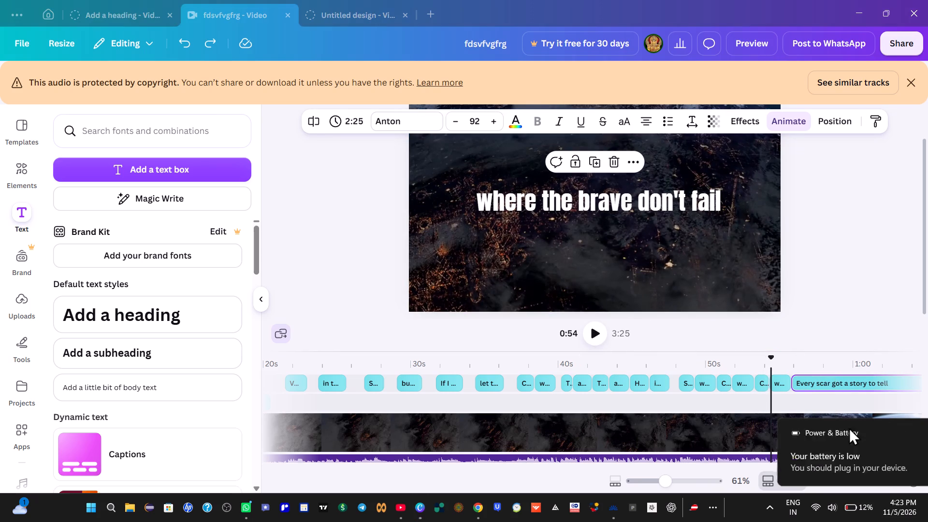
pyautogui.click(597, 336)
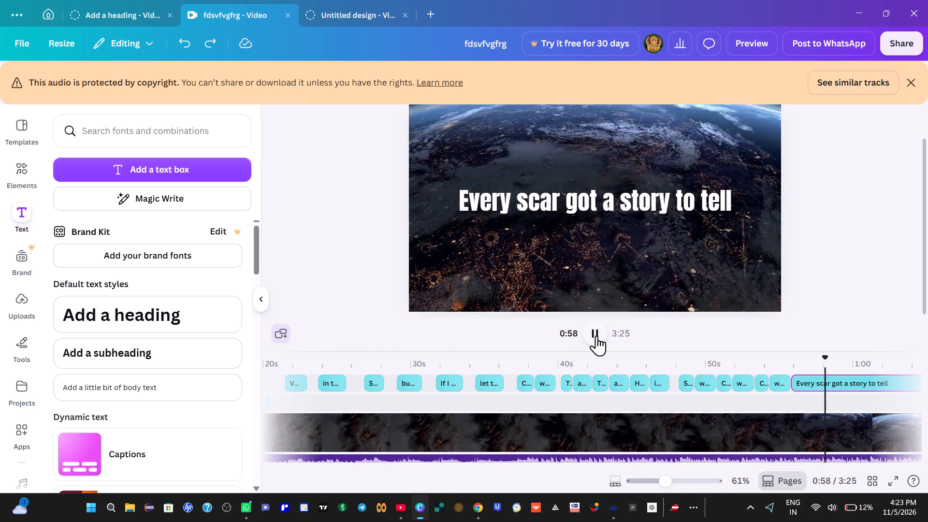
pyautogui.click(596, 335)
pyautogui.rightClick(830, 381)
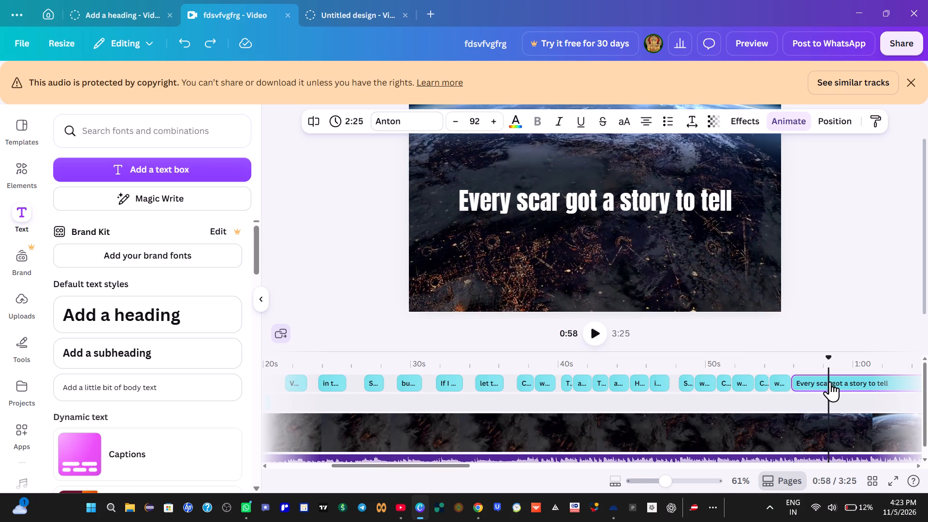
pyautogui.click(805, 329)
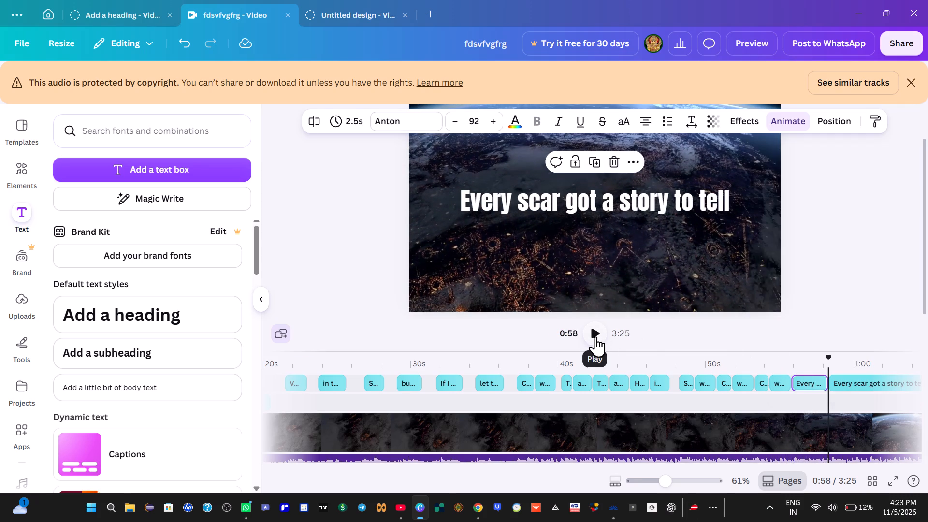
pyautogui.click(595, 336)
pyautogui.click(595, 336)
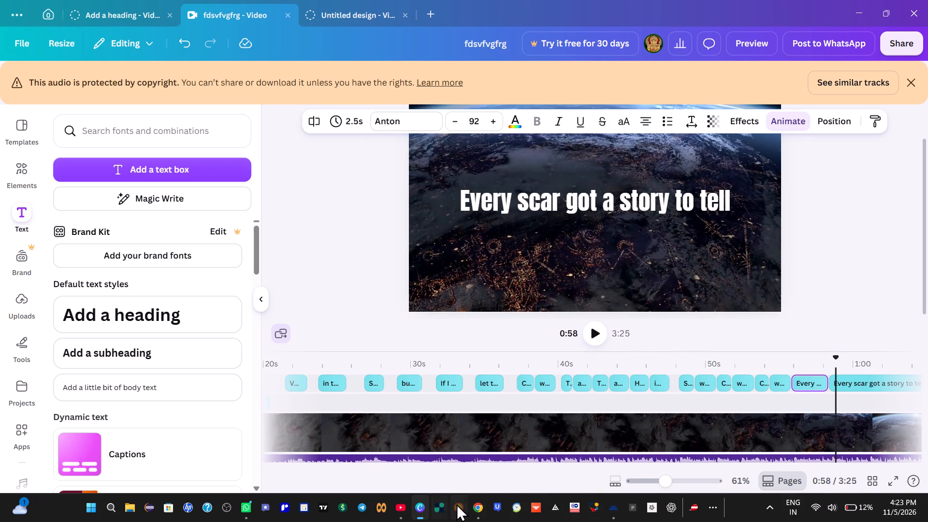
# Check the lyric that follows "Every scar got a story to tell" on the lyrics page and in the YouTube reference at about 1:00.
pyautogui.click(475, 509)
pyautogui.click(338, 348)
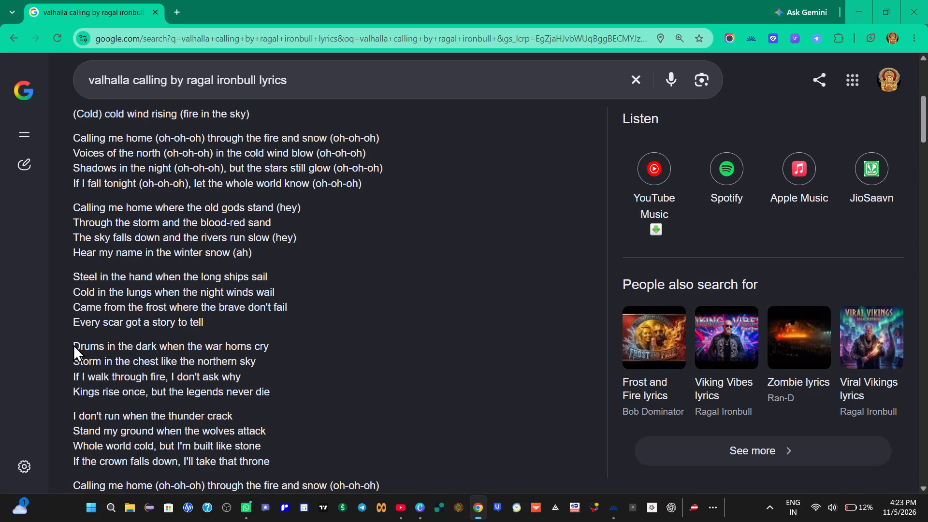
pyautogui.click(399, 508)
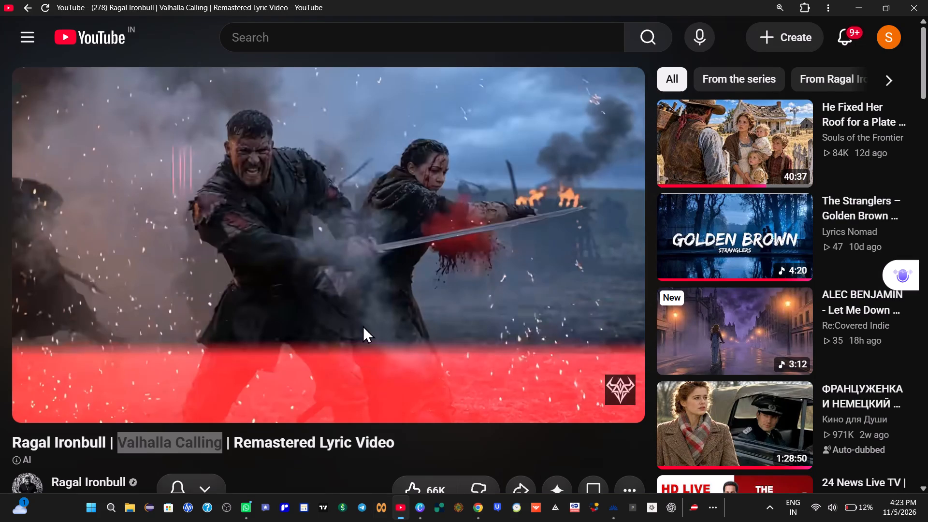
pyautogui.click(366, 261)
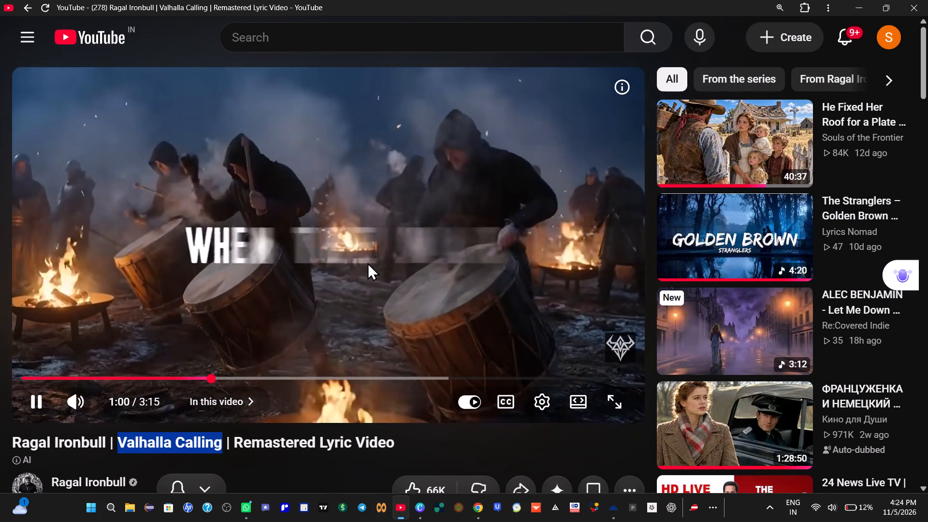
pyautogui.click(367, 262)
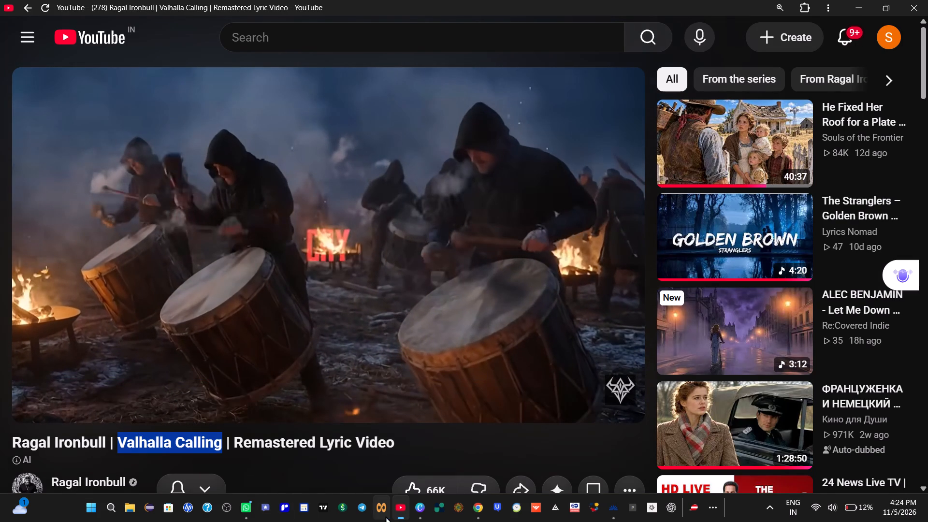
# Copy the phrase "Drums in the dark" from the lyrics page in Chrome.
pyautogui.click(421, 510)
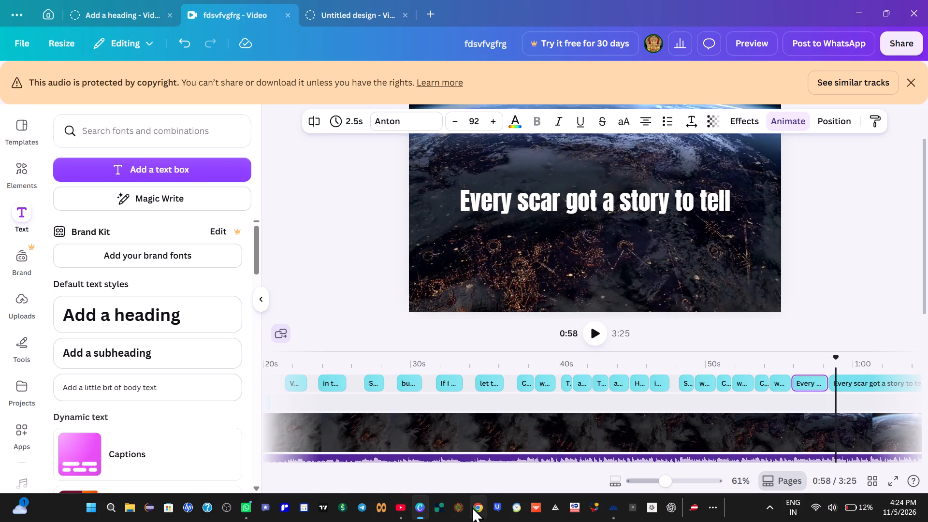
pyautogui.click(472, 507)
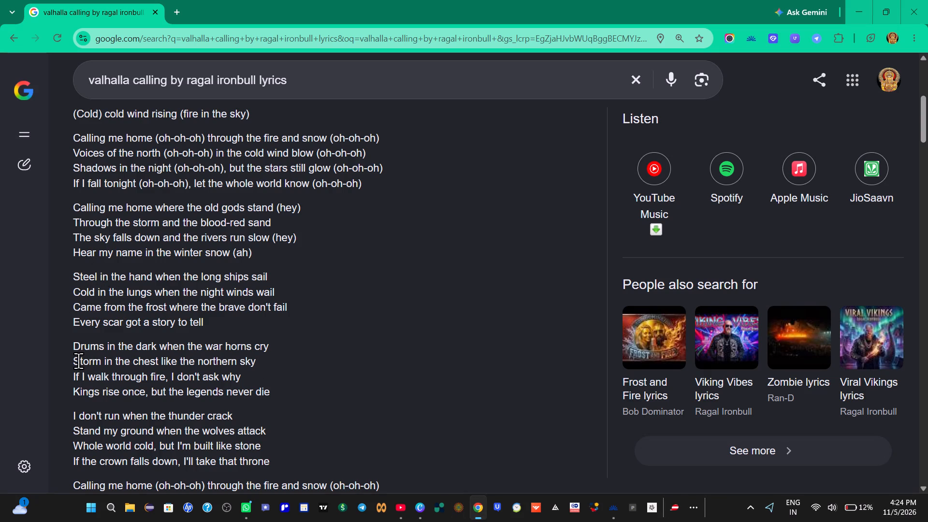
pyautogui.moveTo(68, 341); pyautogui.dragTo(138, 350)
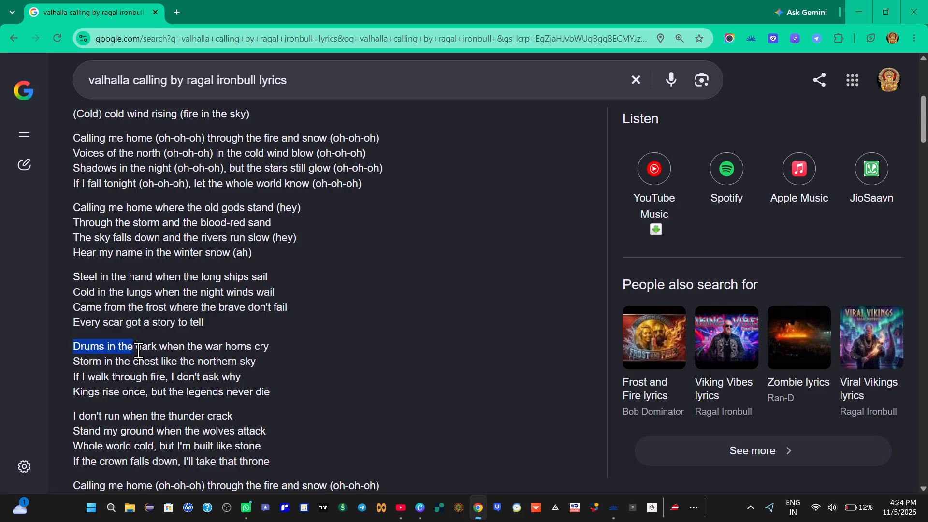
pyautogui.moveTo(138, 350); pyautogui.dragTo(157, 348)
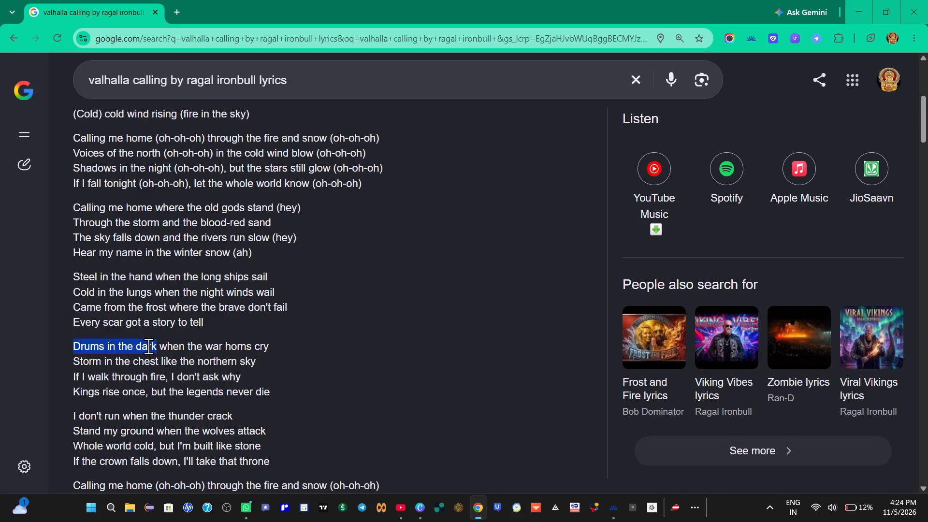
pyautogui.rightClick(148, 346)
pyautogui.click(191, 178)
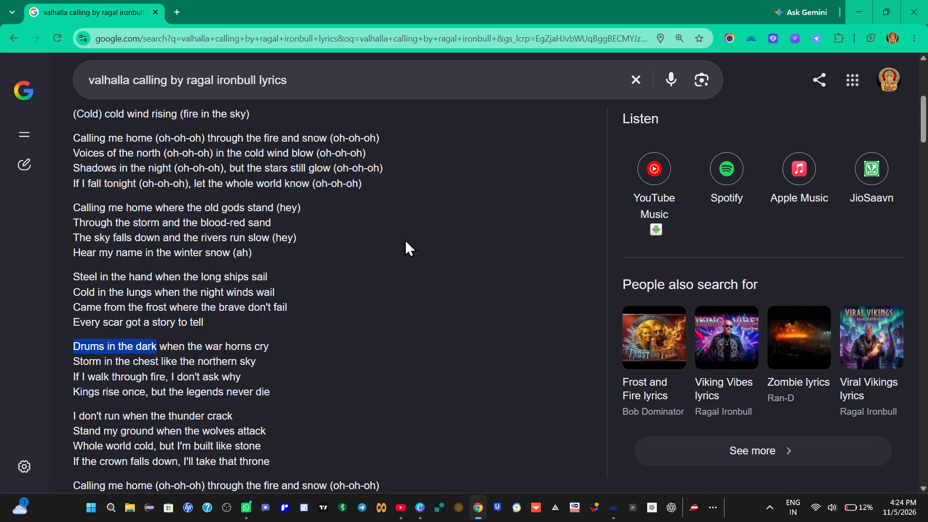
# Back in Canva, replace the text of the last lyric clip, at 0:58, with "Drums in the dark".
pyautogui.click(422, 508)
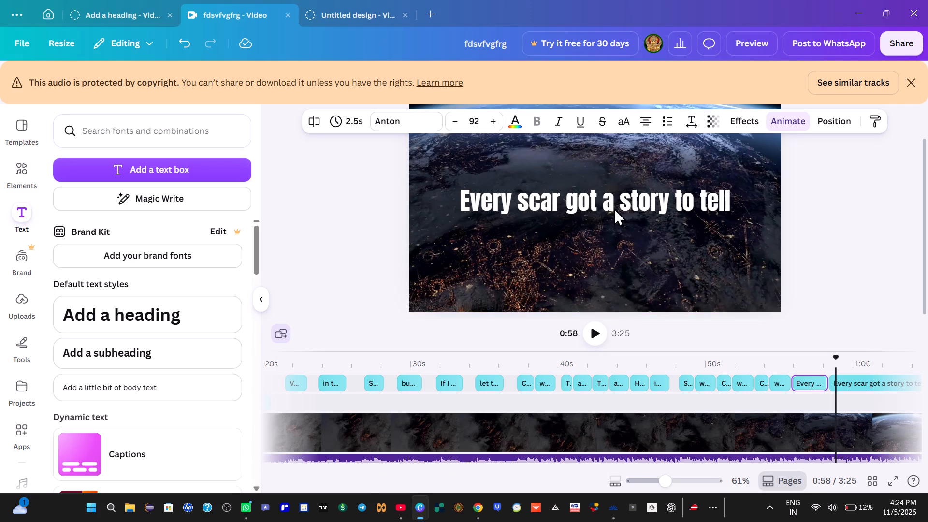
pyautogui.click(613, 206)
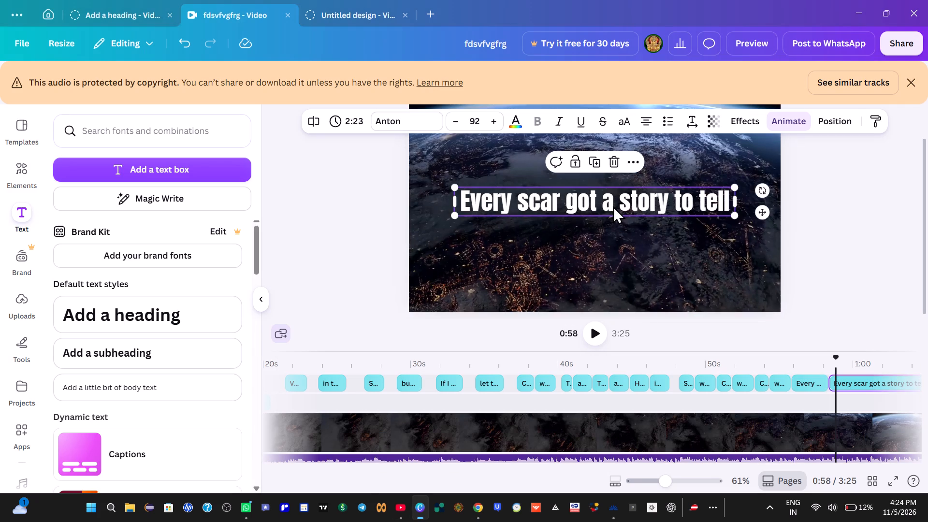
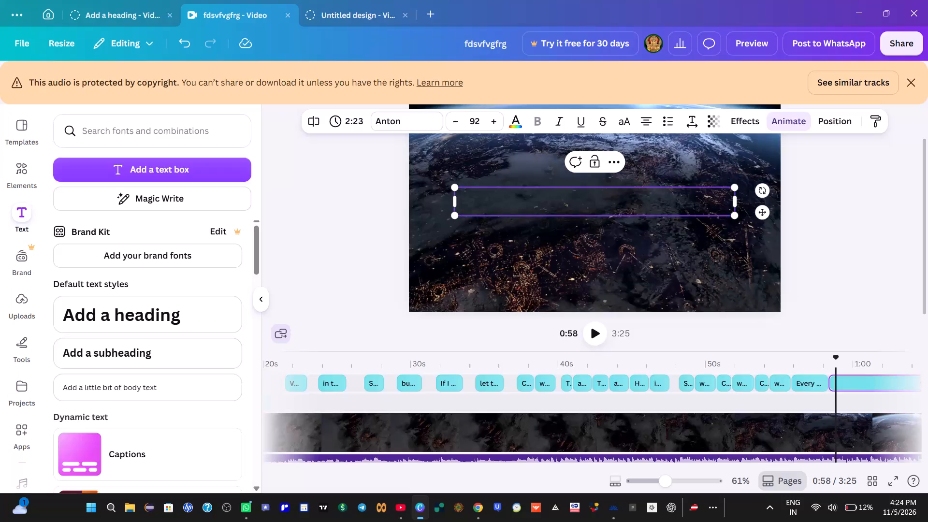
# Fill the emptied lyric clip at 0:58 with the copied phrase "Drums in the dark".
pyautogui.hotkey('ctrl', 'v')
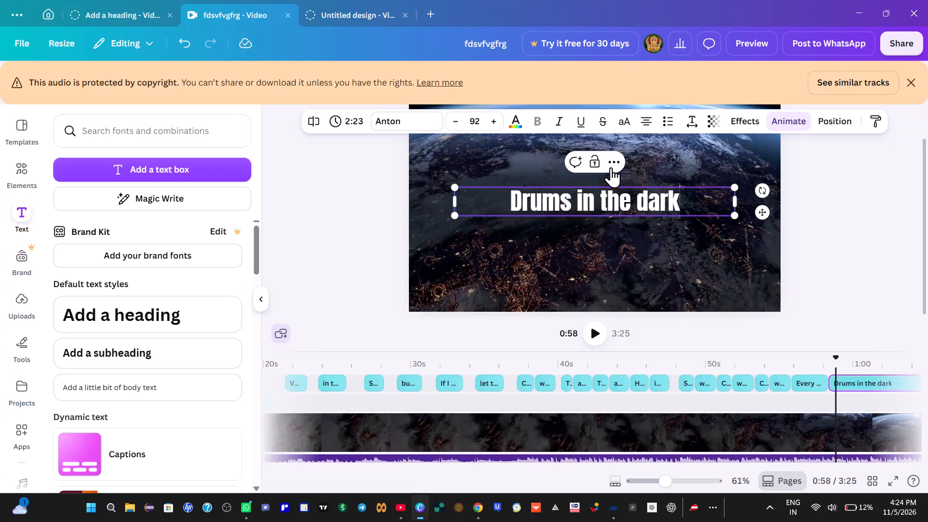
# Play from 0:55 and shift the "Drums in the dark" clip slightly later at 0:58, leaving a small gap after the "Every scar" clip.
pyautogui.click(809, 363)
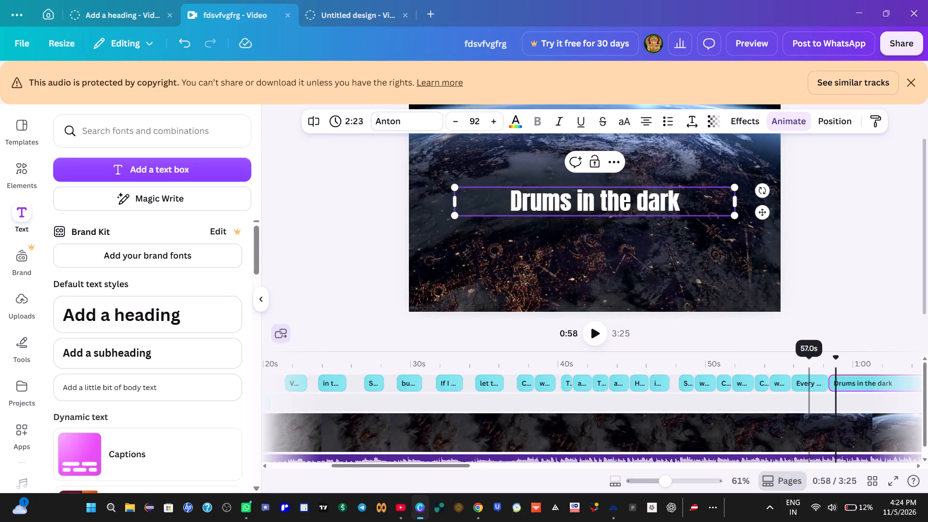
pyautogui.click(595, 333)
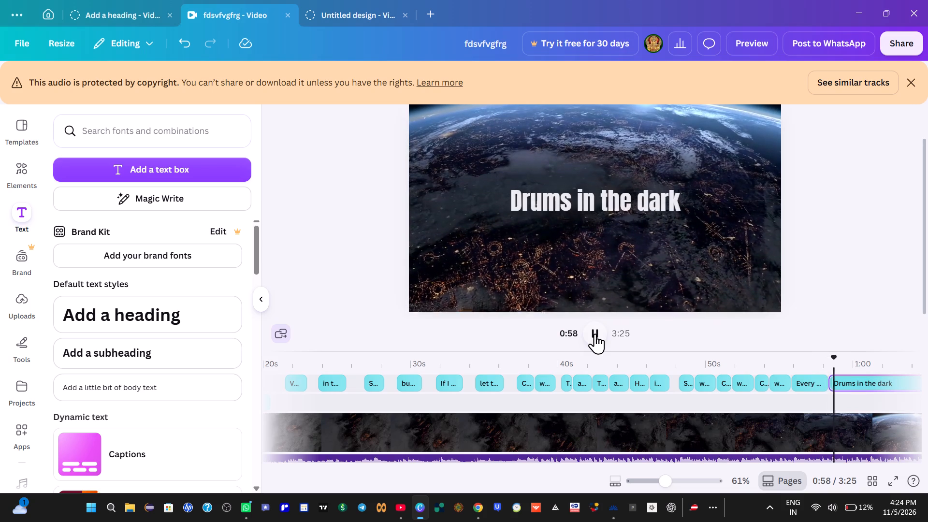
pyautogui.click(595, 333)
pyautogui.click(790, 371)
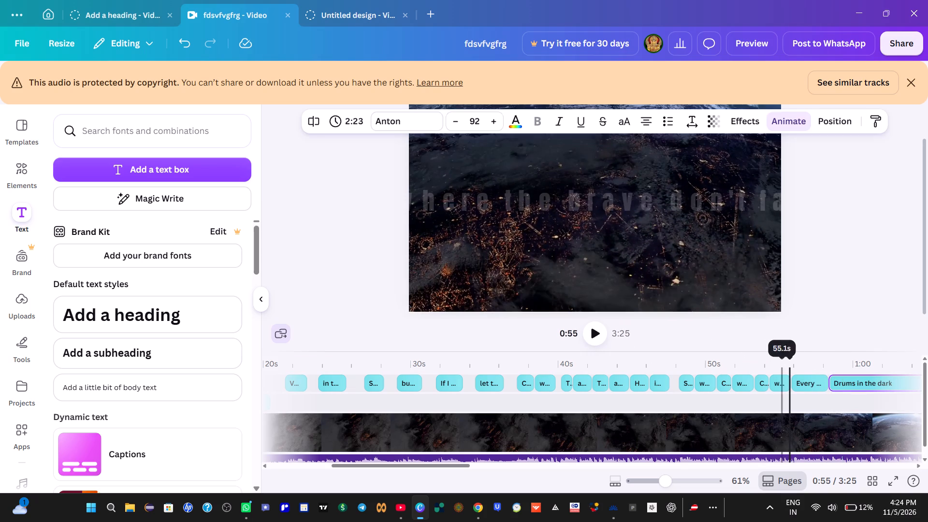
pyautogui.click(588, 333)
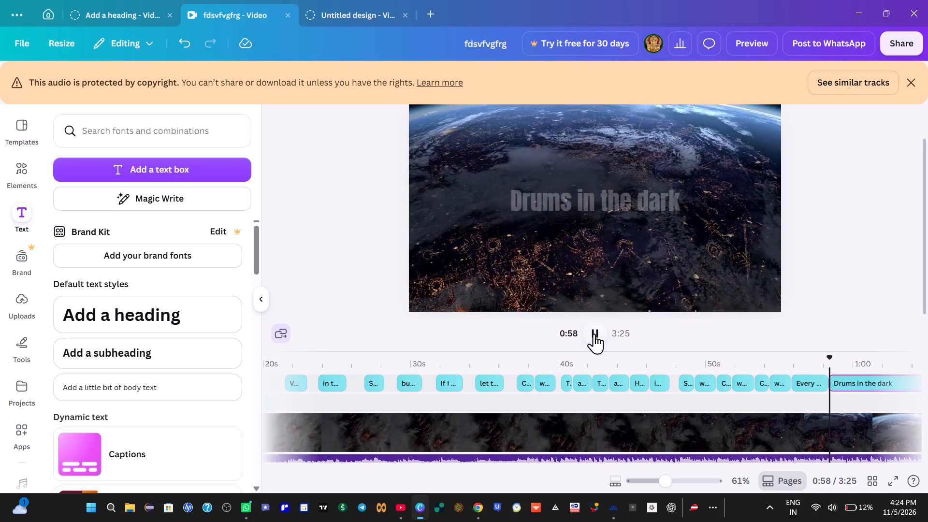
pyautogui.click(594, 333)
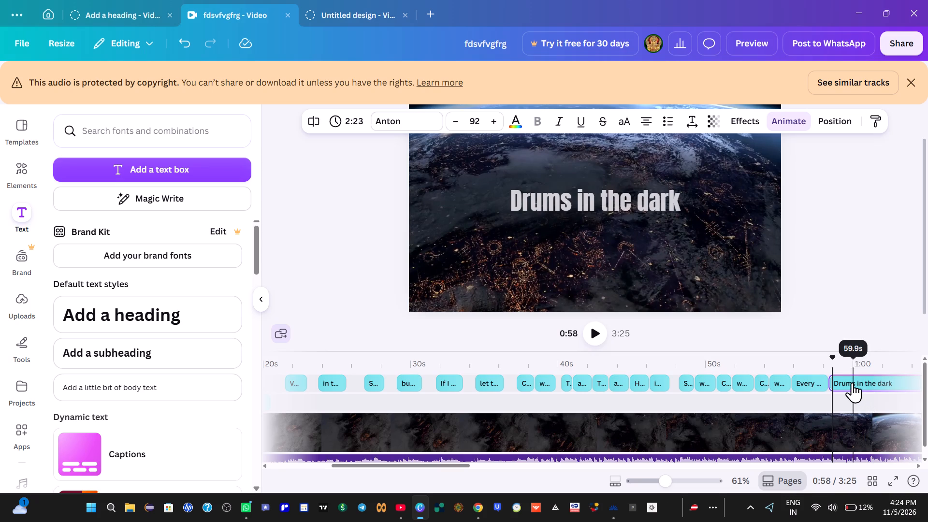
pyautogui.moveTo(852, 382); pyautogui.dragTo(830, 380)
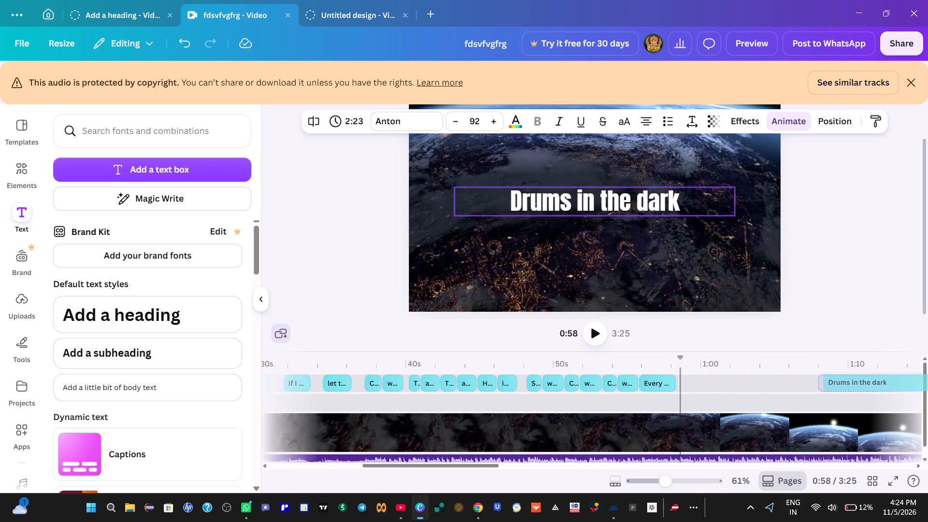
pyautogui.moveTo(830, 380); pyautogui.dragTo(691, 381)
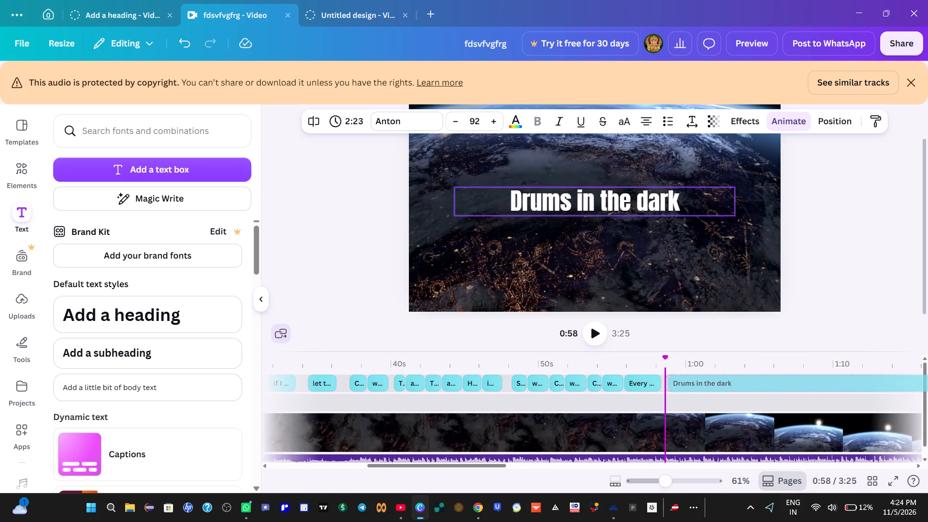
pyautogui.moveTo(691, 381); pyautogui.dragTo(688, 381)
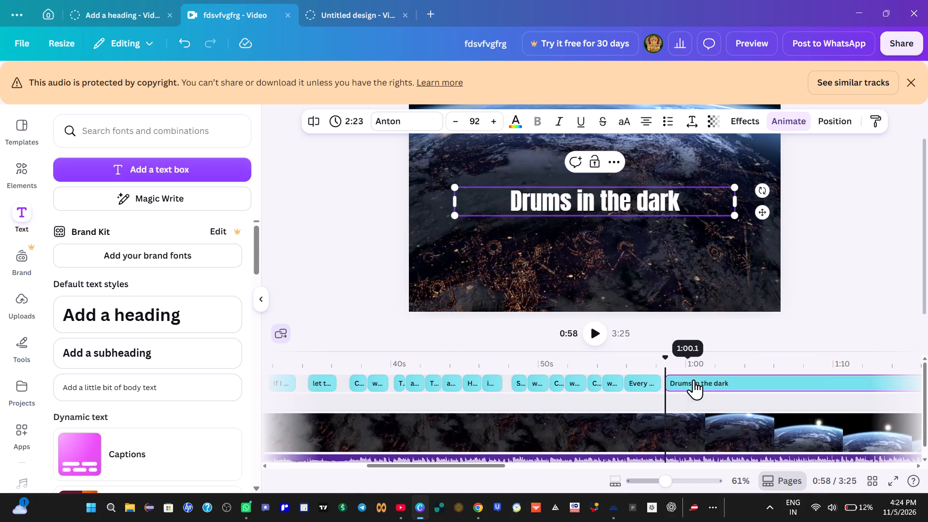
pyautogui.click(666, 361)
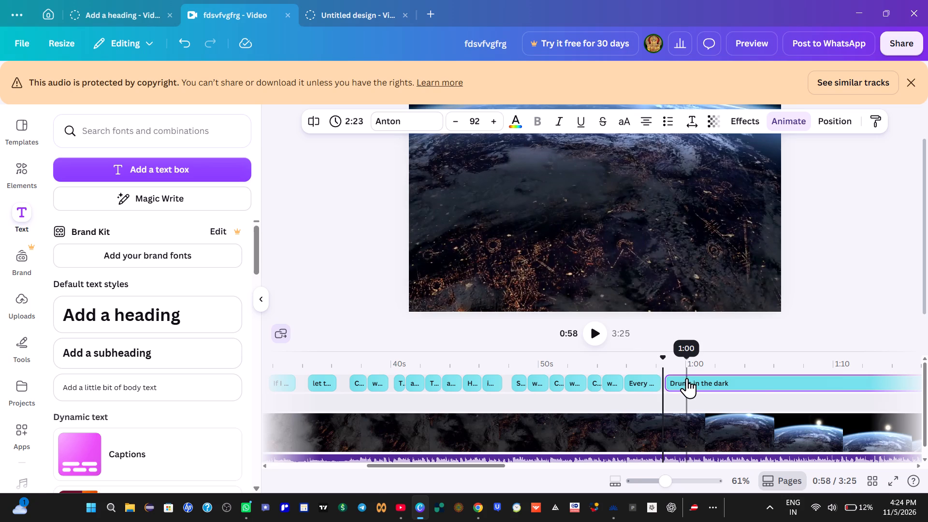
pyautogui.click(686, 378)
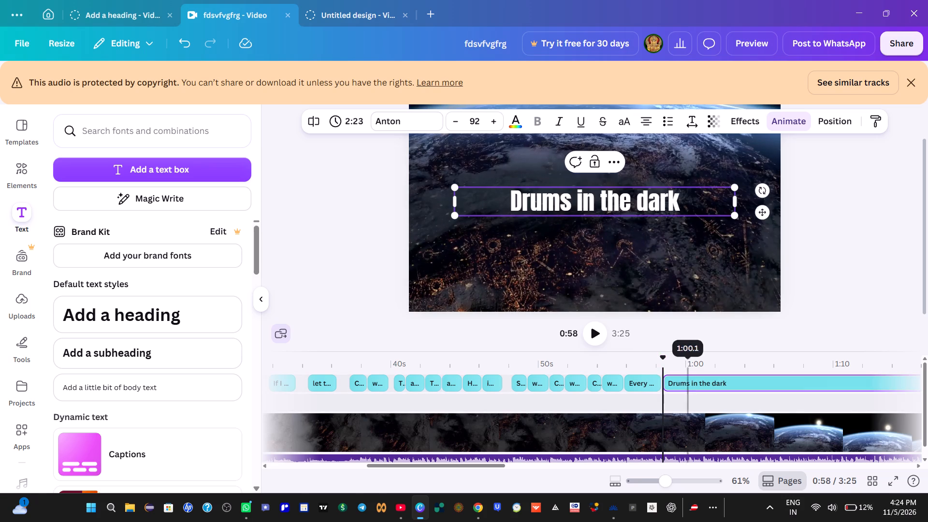
# Play from about 0:57 and split the "Drums in the dark" clip at 0:59, leaving a 1.0 s first part.
pyautogui.click(643, 357)
pyautogui.click(595, 332)
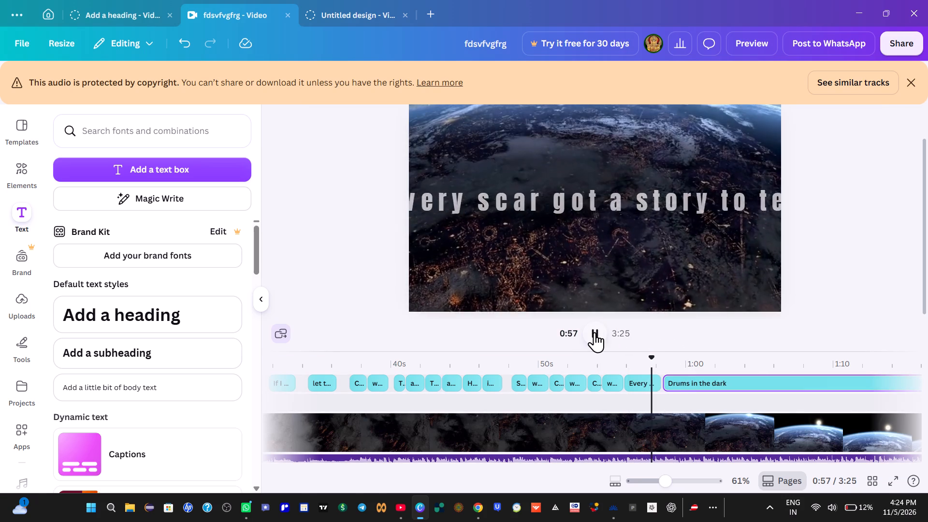
pyautogui.click(594, 332)
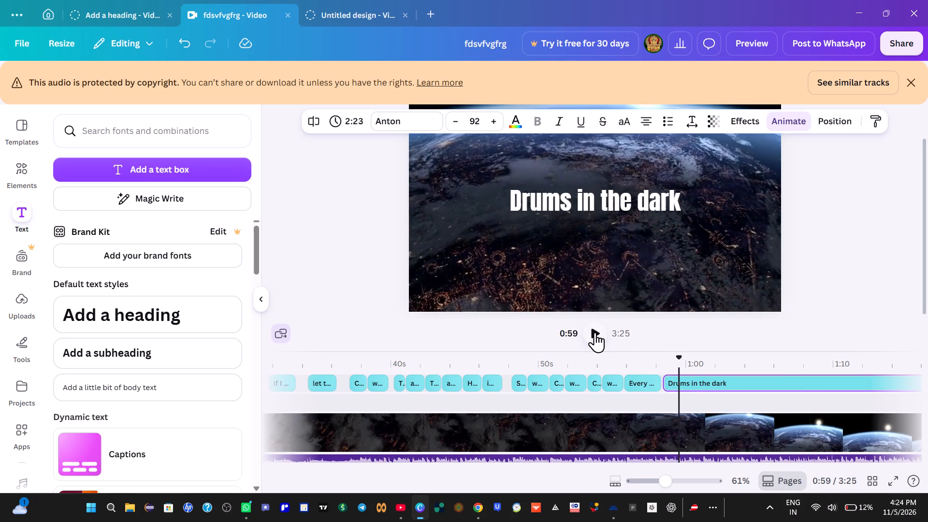
pyautogui.rightClick(680, 380)
pyautogui.click(714, 327)
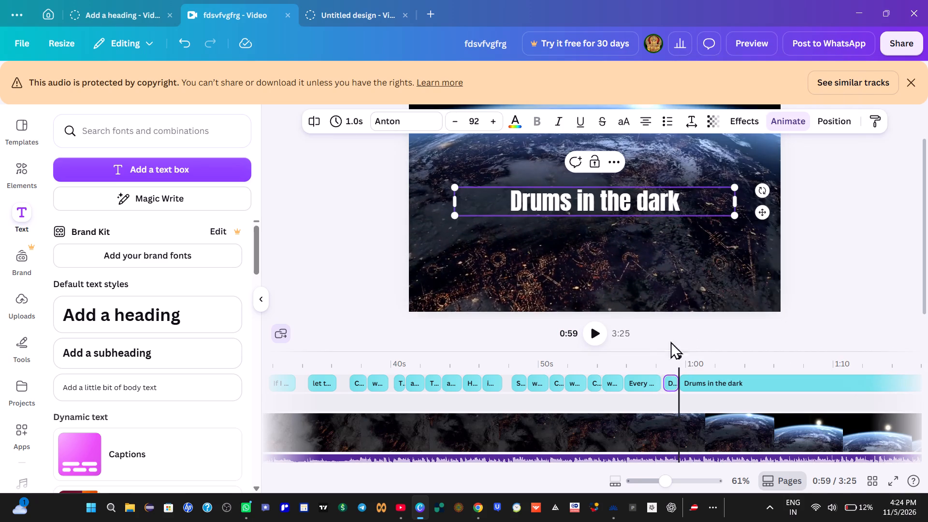
# Replay the section from 0:58 to 1:00 to check the timing of "Drums in the dark" and the line after it.
pyautogui.click(596, 335)
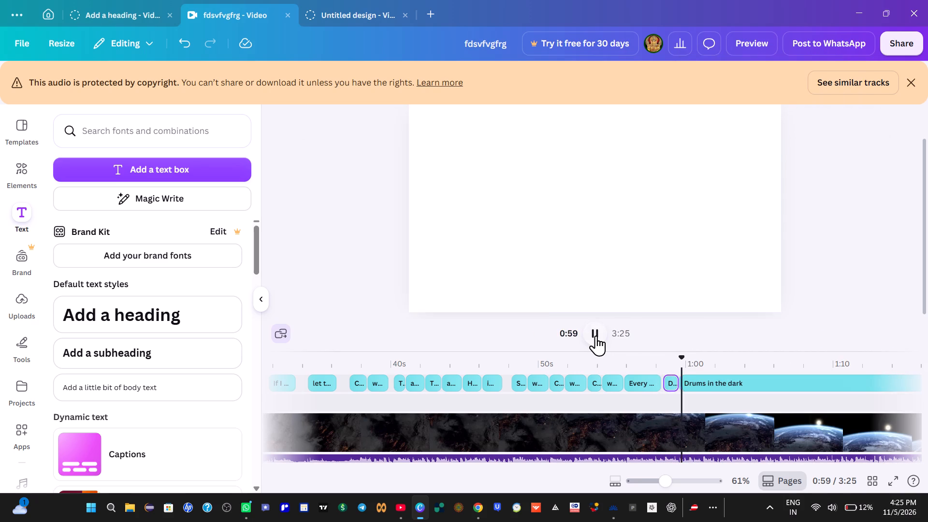
pyautogui.click(596, 335)
pyautogui.click(657, 369)
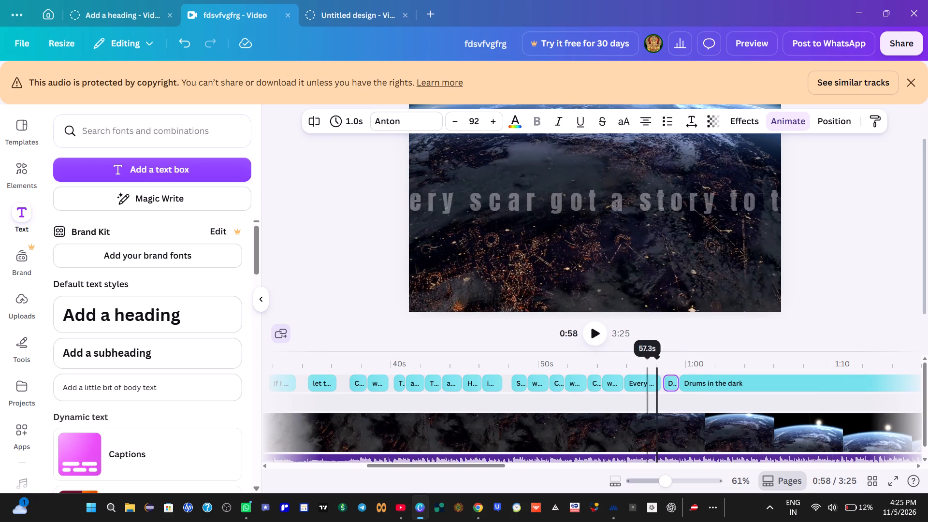
pyautogui.click(589, 335)
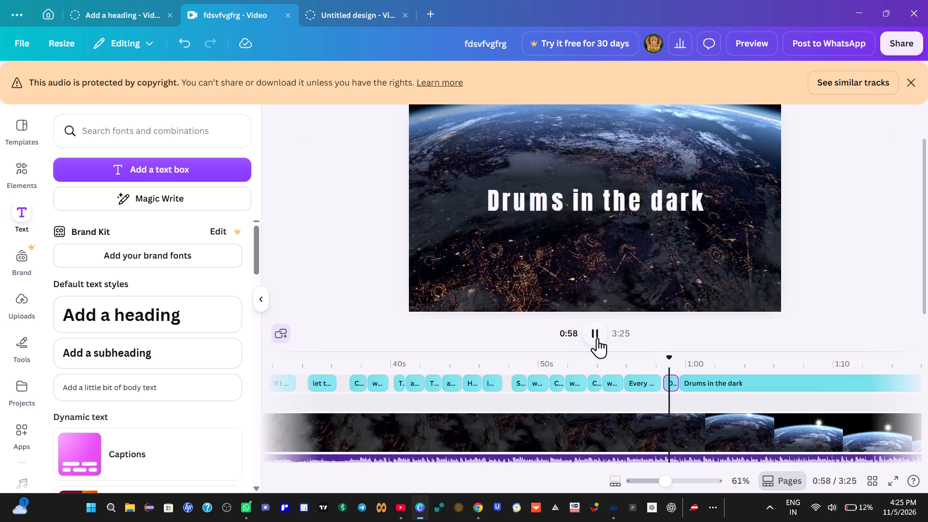
pyautogui.click(597, 338)
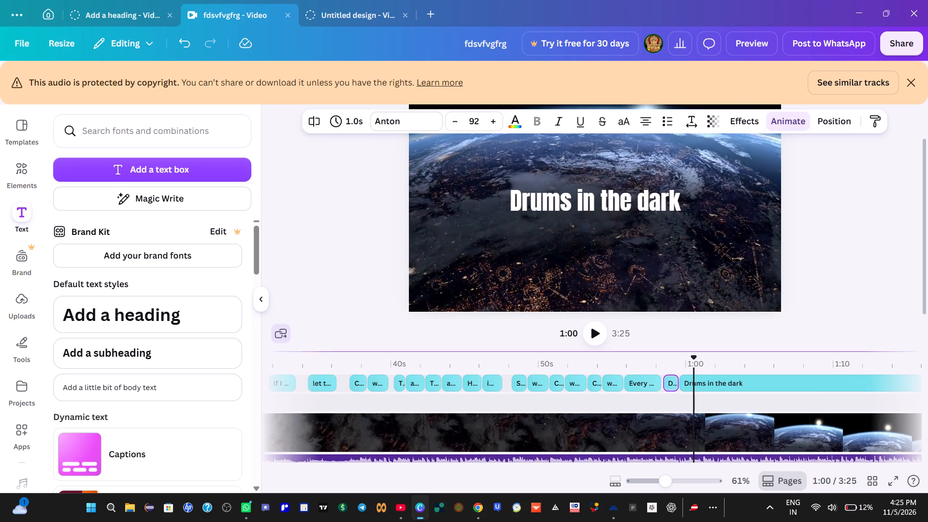
pyautogui.click(652, 361)
pyautogui.click(596, 333)
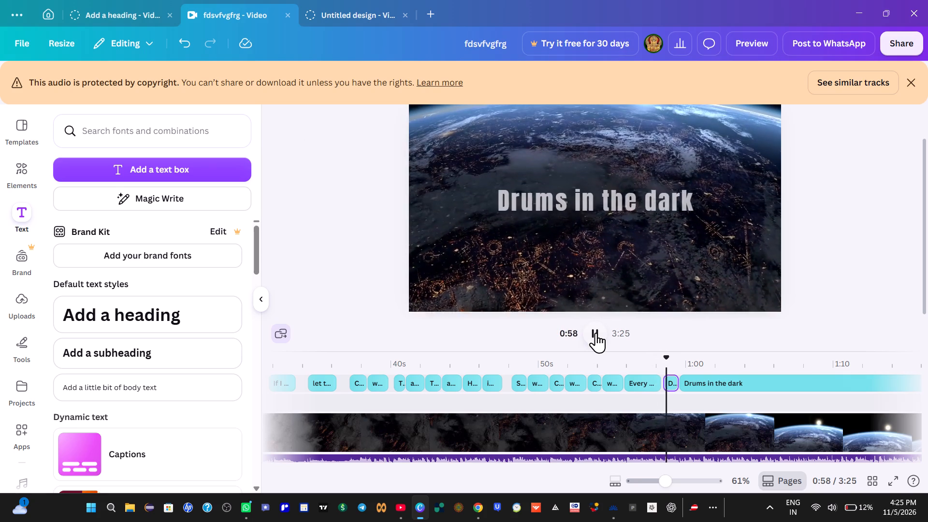
pyautogui.click(597, 333)
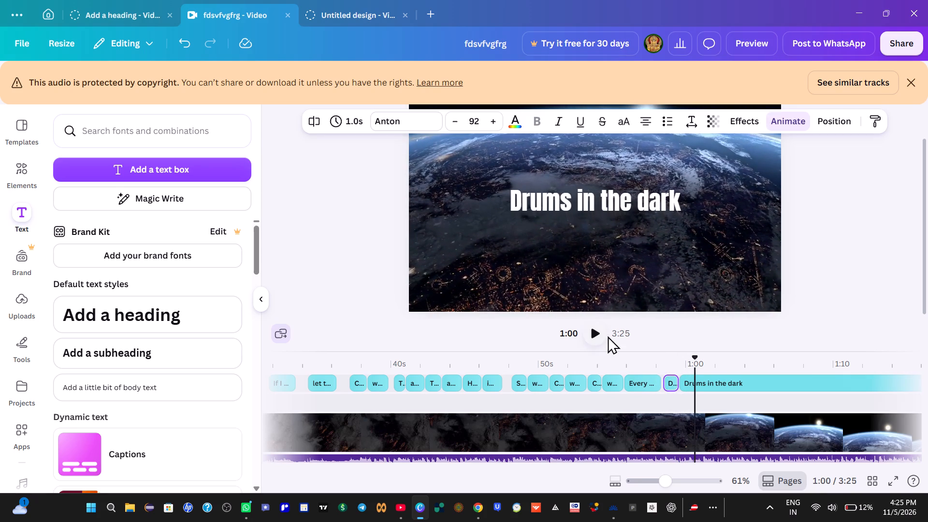
# Switch to Chrome and copy the phrase "when the war horns cry" from the lyrics page.
pyautogui.click(480, 507)
pyautogui.click(313, 348)
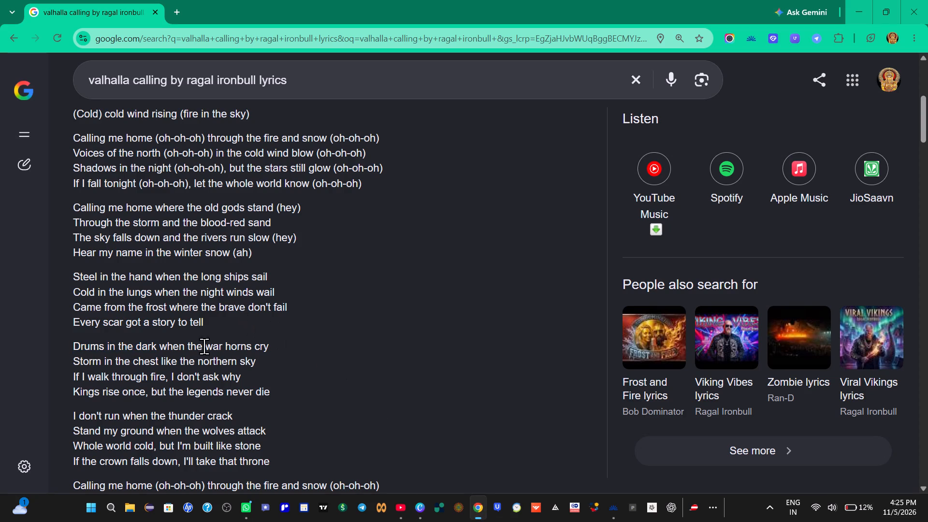
pyautogui.moveTo(160, 347); pyautogui.dragTo(269, 348)
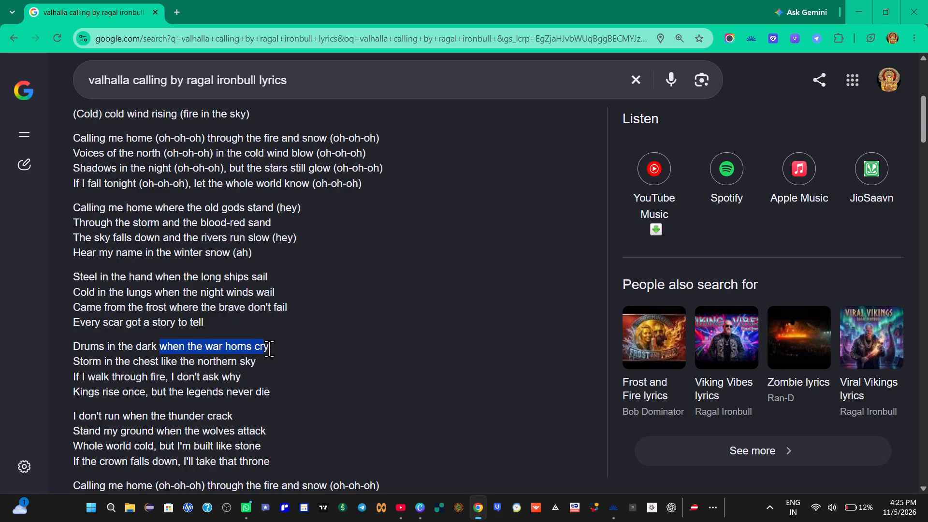
pyautogui.moveTo(269, 348); pyautogui.dragTo(271, 349)
pyautogui.rightClick(252, 346)
pyautogui.click(309, 179)
# Back in Canva, replace the text of the last lyric clip, at 1:00, with "when the war horns cry".
pyautogui.click(421, 505)
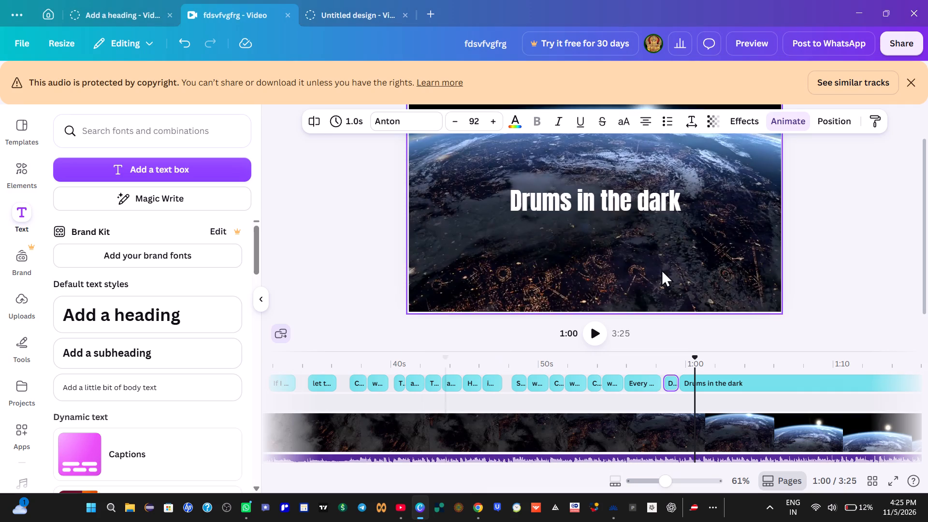
pyautogui.click(608, 210)
pyautogui.click(614, 231)
pyautogui.doubleClick(614, 201)
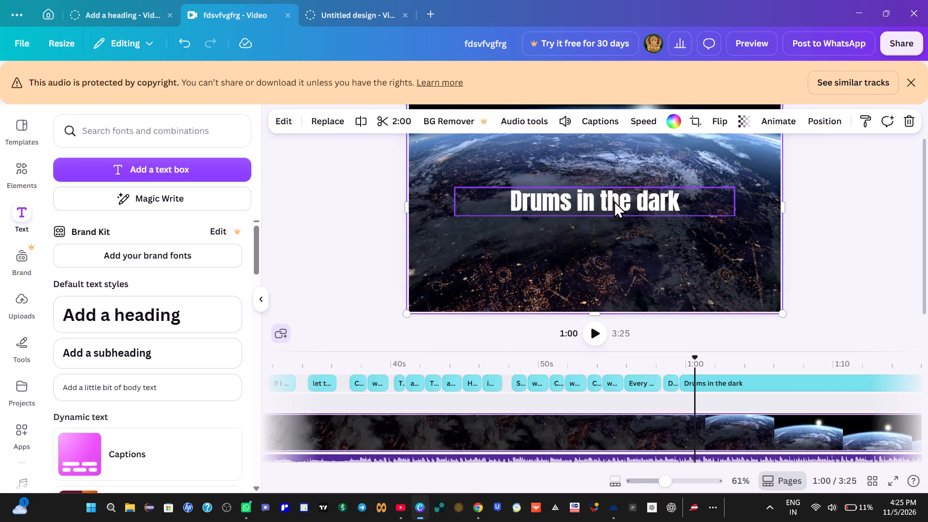
pyautogui.press('BackSpace')
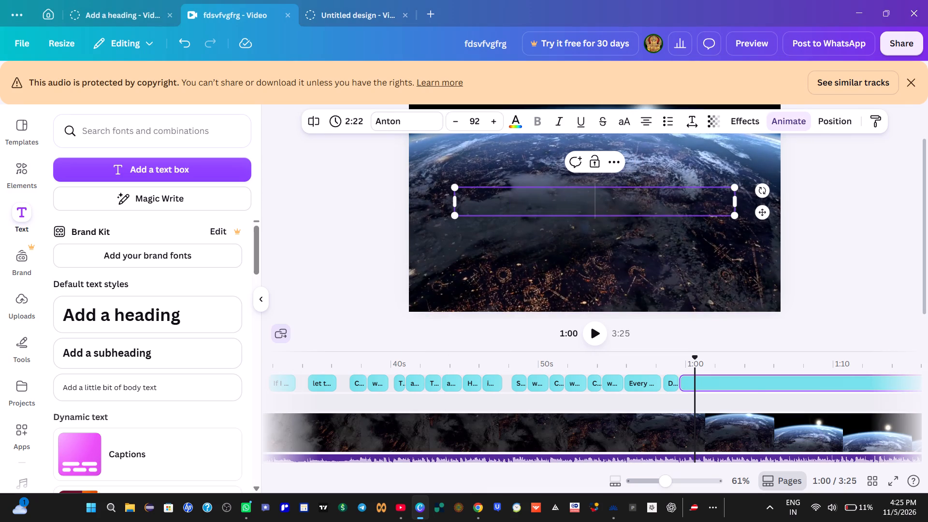
pyautogui.hotkey('ctrl', 'v')
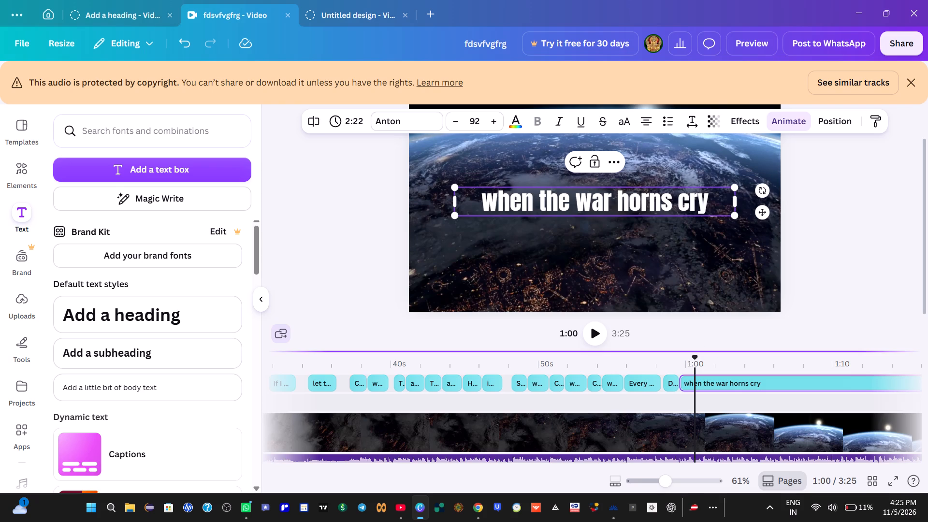
# Play from 0:58 and split the "when the war horns cry" clip just after 1:00, leaving a 1.3 s first part.
pyautogui.click(659, 369)
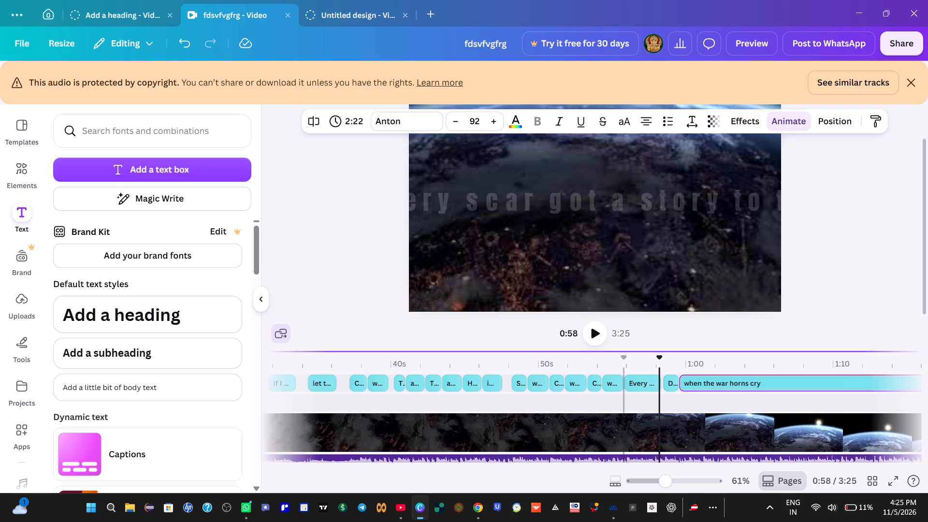
pyautogui.click(597, 336)
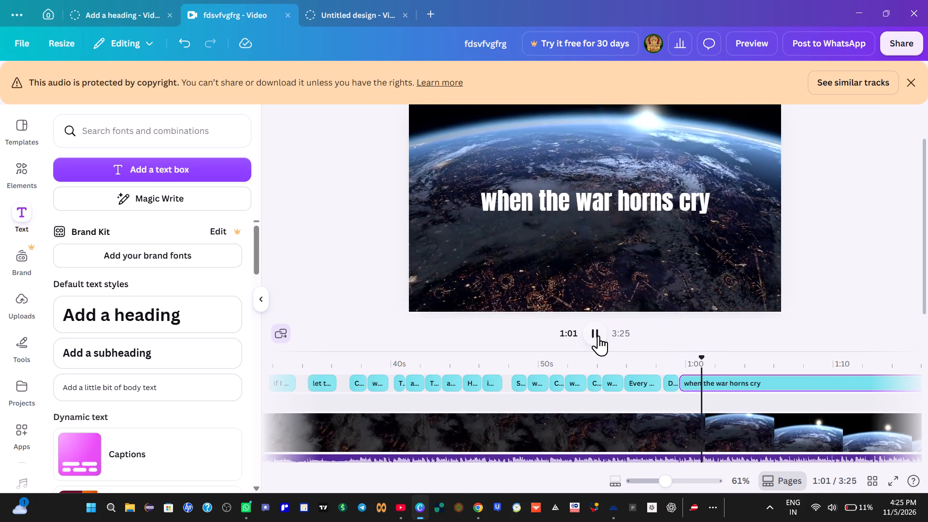
pyautogui.click(598, 335)
pyautogui.click(663, 358)
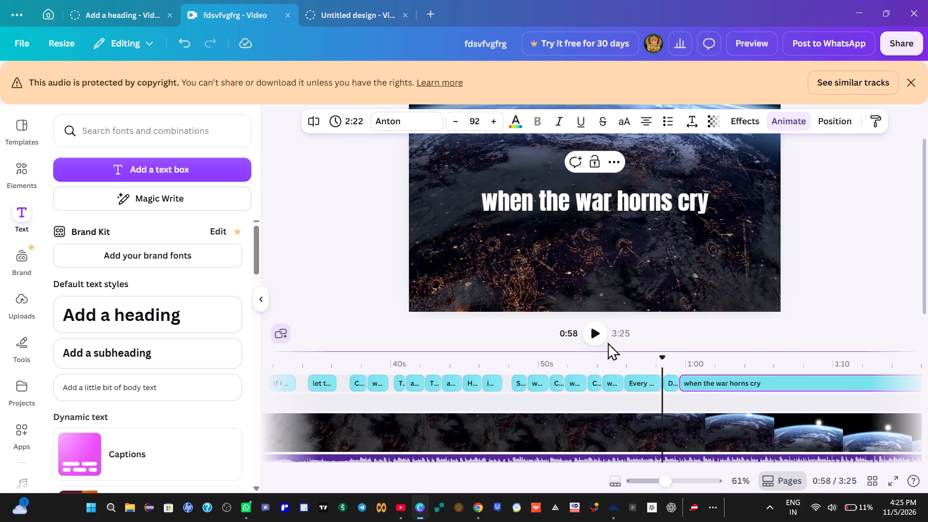
pyautogui.click(593, 330)
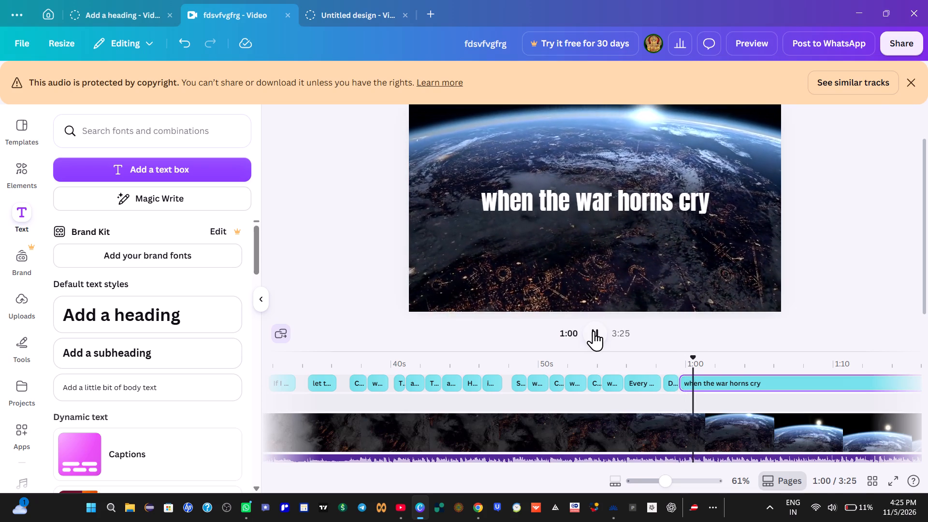
pyautogui.click(594, 331)
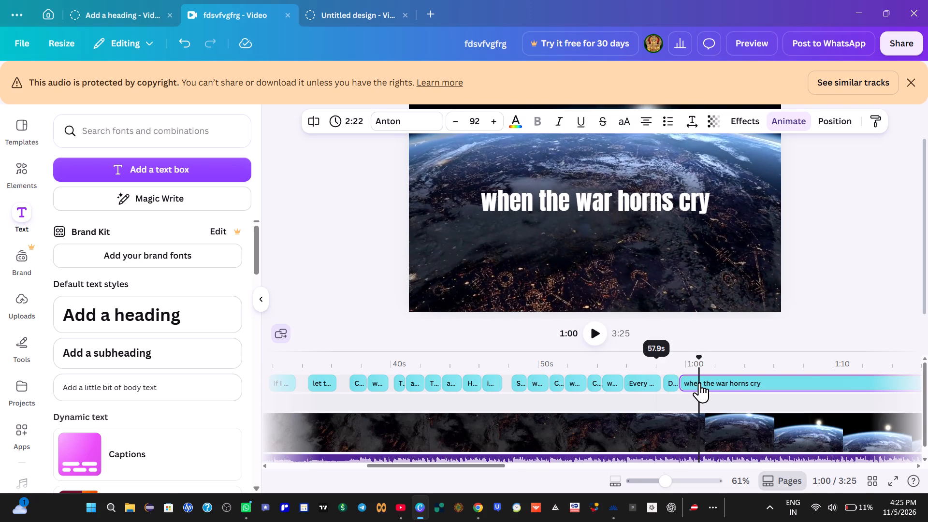
pyautogui.rightClick(699, 382)
pyautogui.click(714, 330)
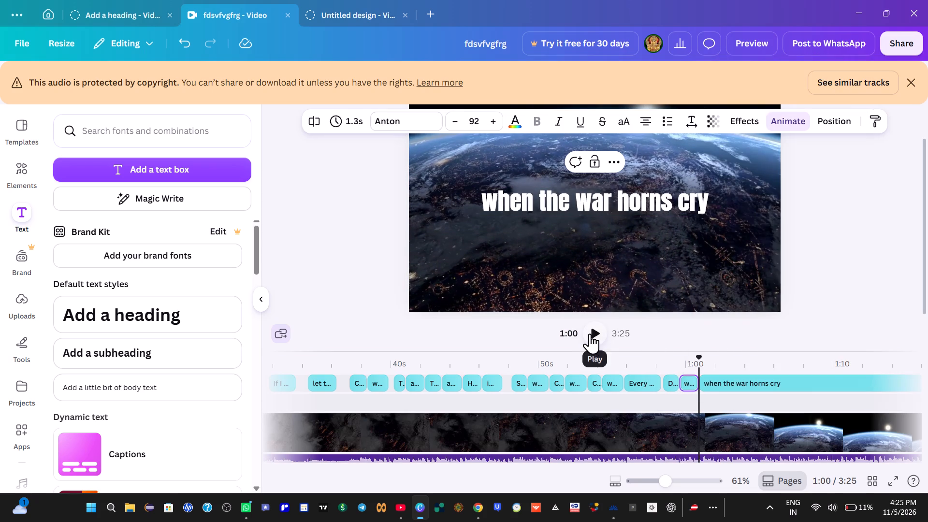
# Replay from 0:59 to 1:01 to check where the "when the war horns cry" clip should end.
pyautogui.click(598, 333)
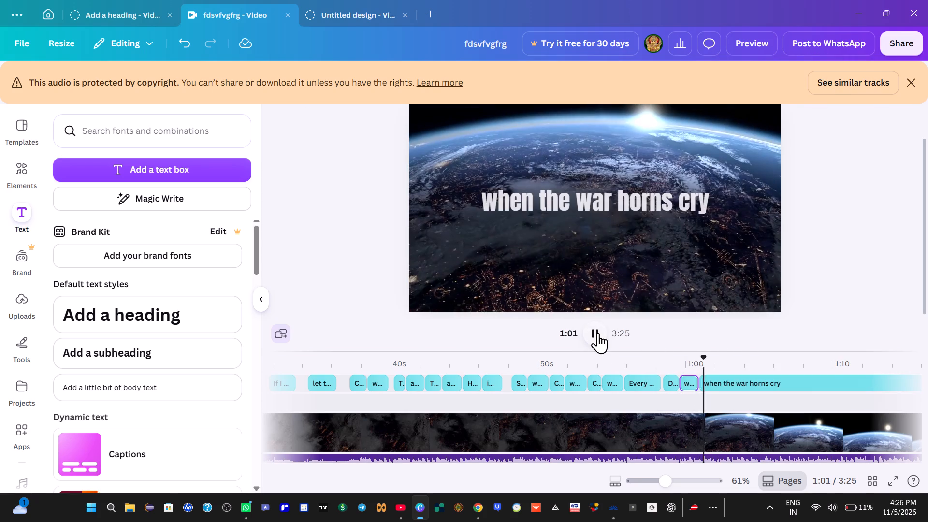
pyautogui.click(598, 333)
pyautogui.click(683, 388)
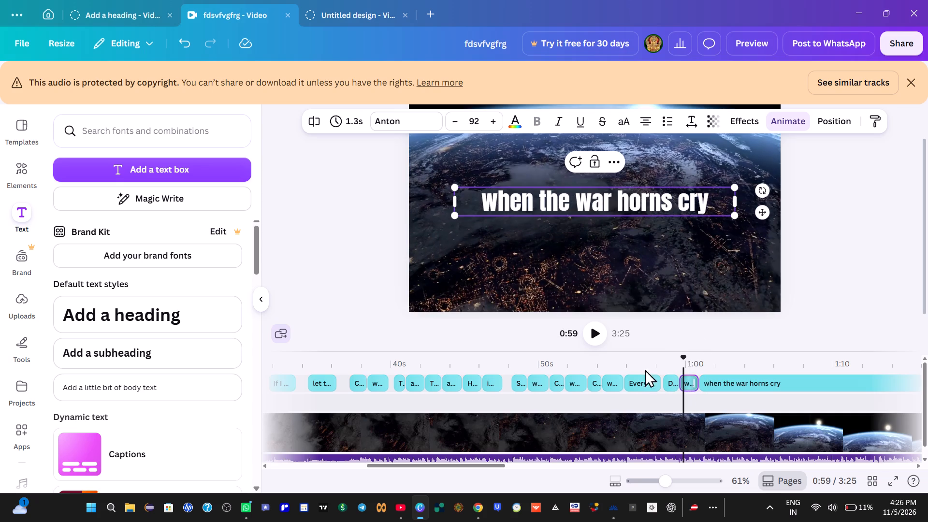
pyautogui.click(592, 333)
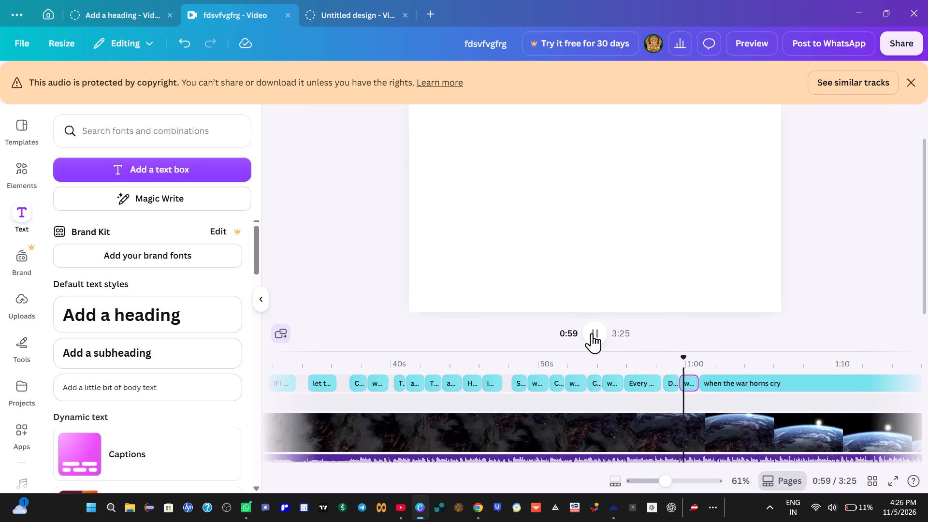
pyautogui.click(592, 333)
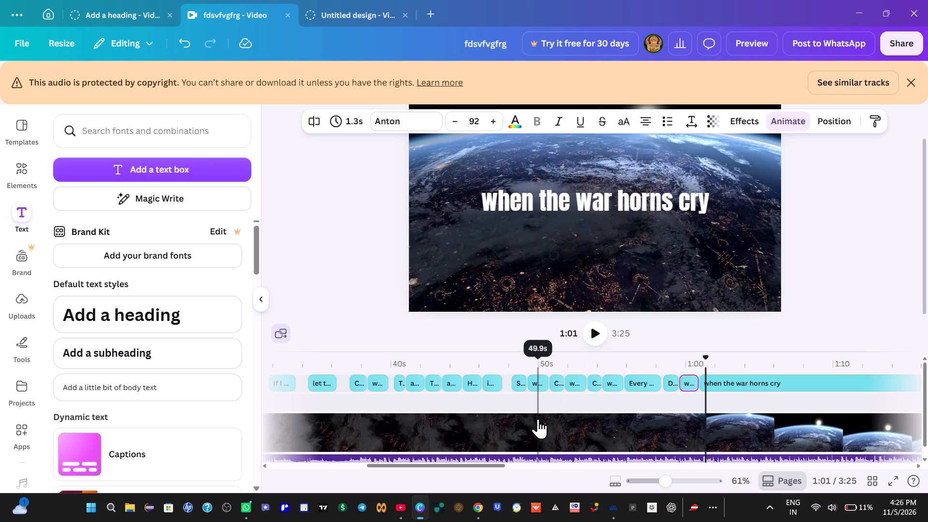
# Undo the last split, play from 0:58 and split the "when the war horns cry" clip at 1:01, leaving a 1.6 s first part.
pyautogui.hotkey('ctrl', 'z')
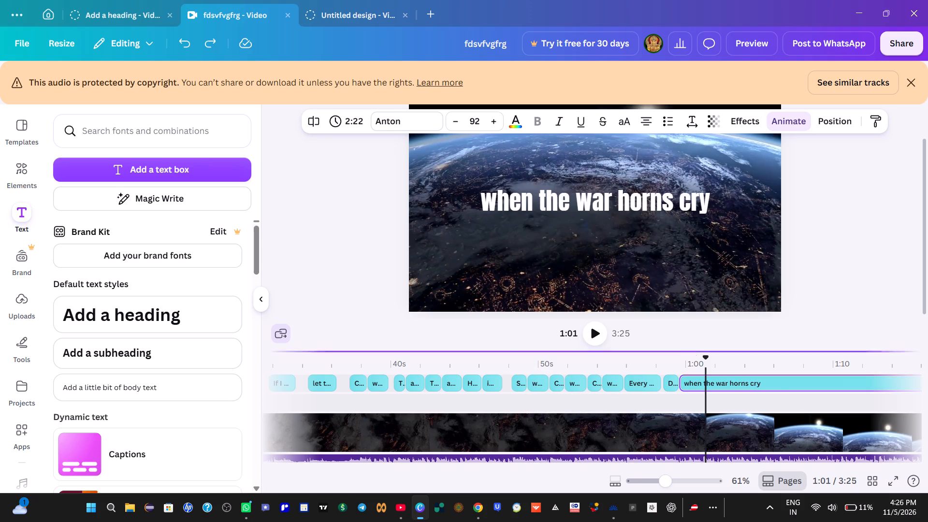
pyautogui.click(670, 367)
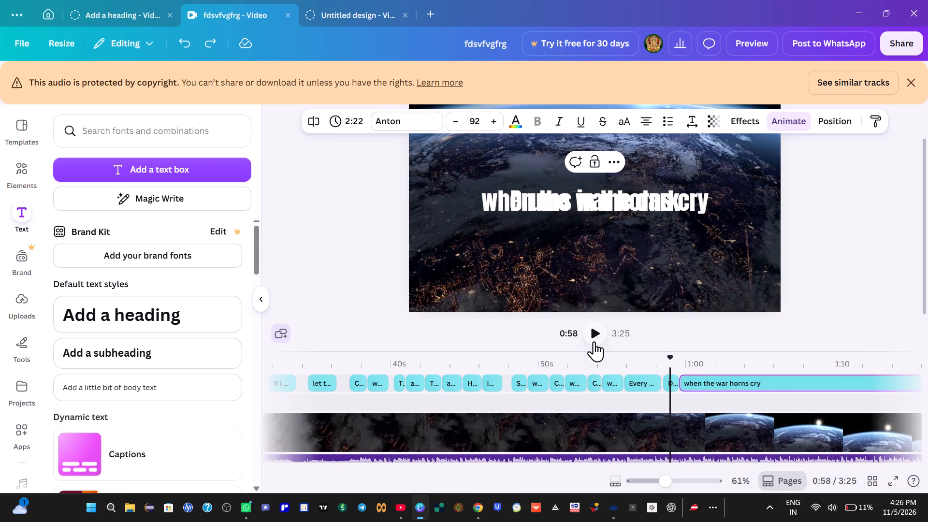
pyautogui.click(596, 333)
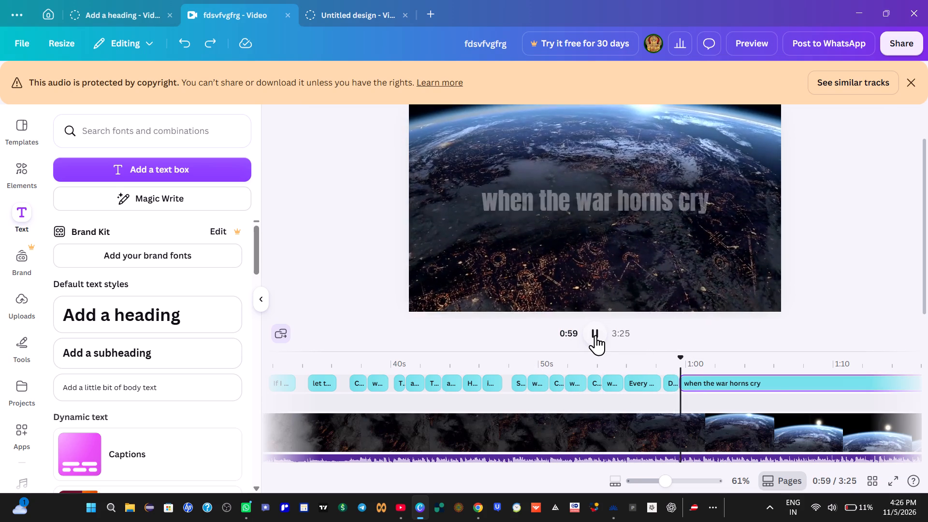
pyautogui.click(596, 336)
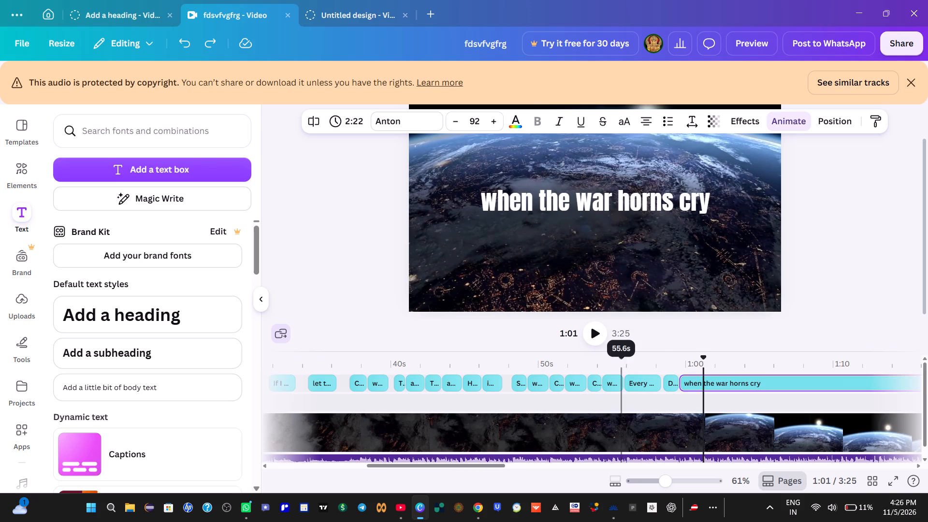
pyautogui.rightClick(705, 382)
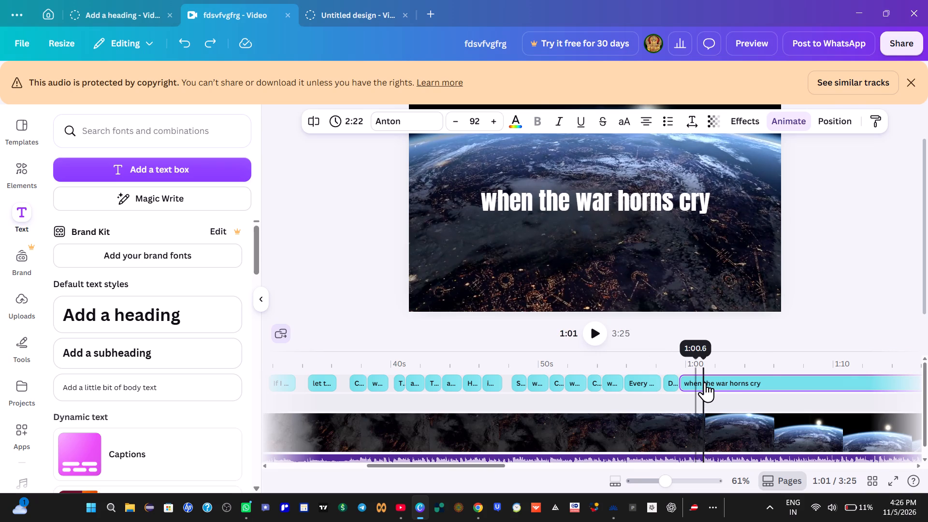
pyautogui.click(729, 330)
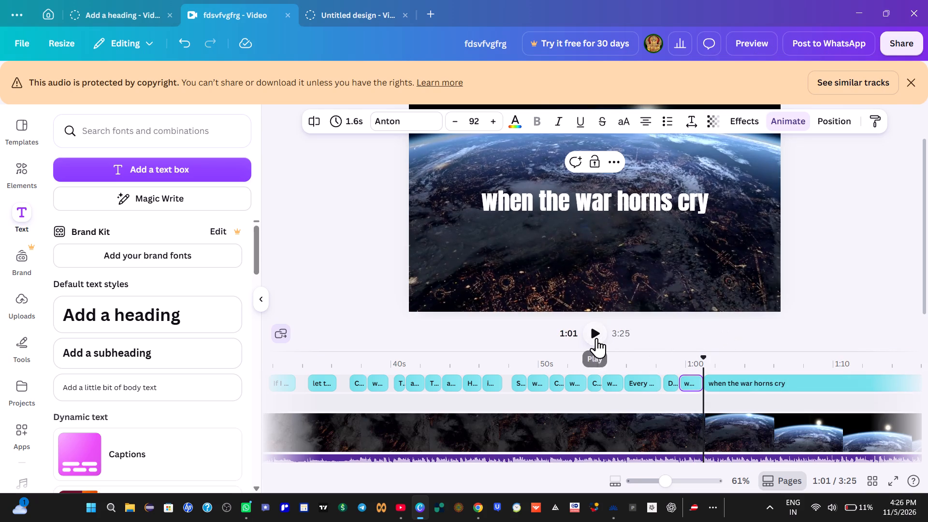
pyautogui.click(596, 338)
pyautogui.click(596, 339)
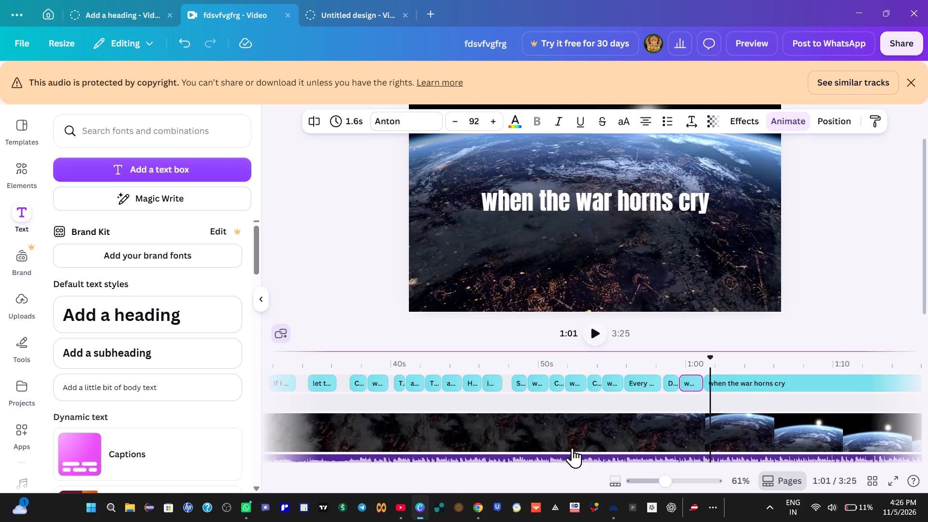
# Switch to Chrome and copy the phrase "Storm in the chest" from the lyrics page.
pyautogui.click(474, 509)
pyautogui.click(321, 370)
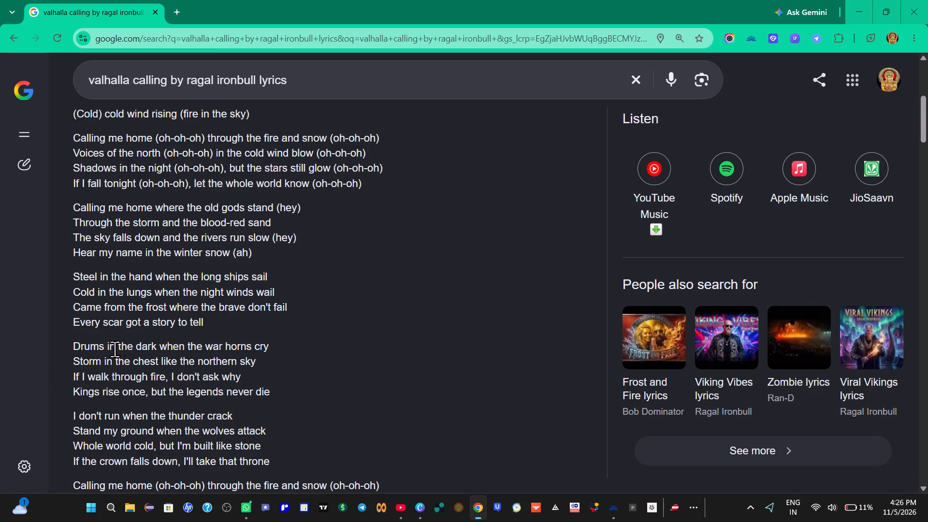
pyautogui.moveTo(72, 357); pyautogui.dragTo(145, 359)
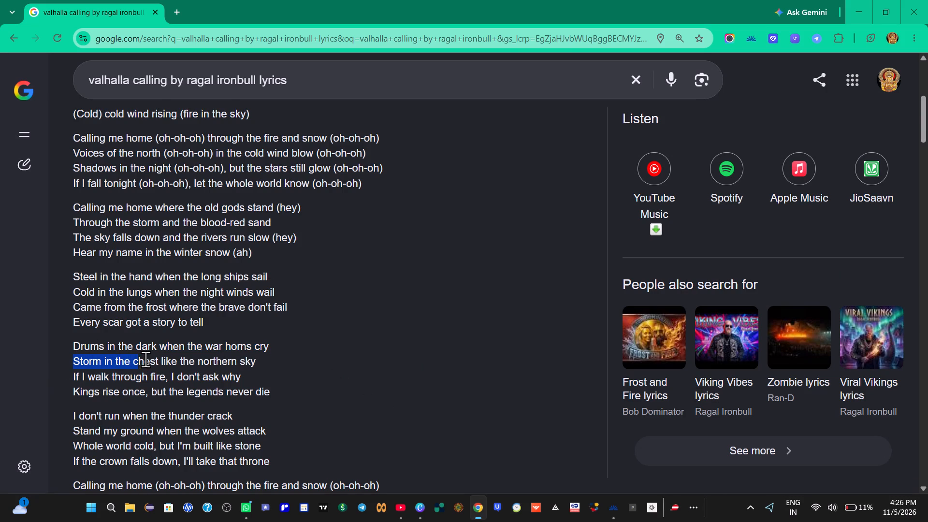
pyautogui.moveTo(145, 359); pyautogui.dragTo(158, 360)
pyautogui.rightClick(134, 360)
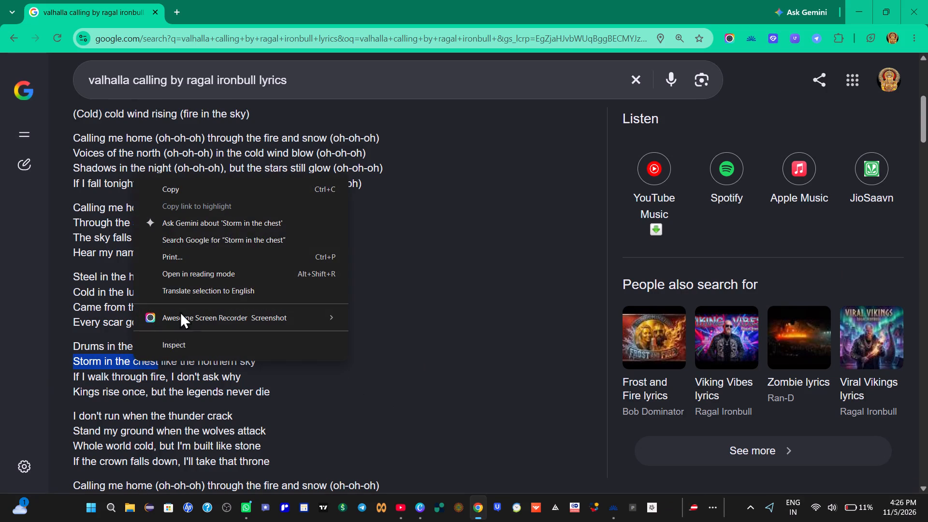
pyautogui.click(174, 192)
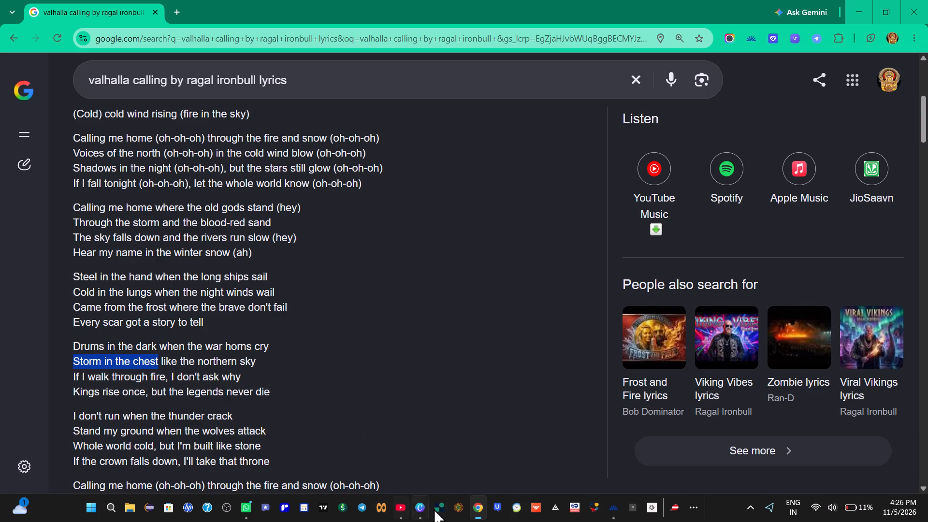
# Back in Canva, replace the text of the last lyric clip, at 1:01, with "Storm in the chest".
pyautogui.click(421, 511)
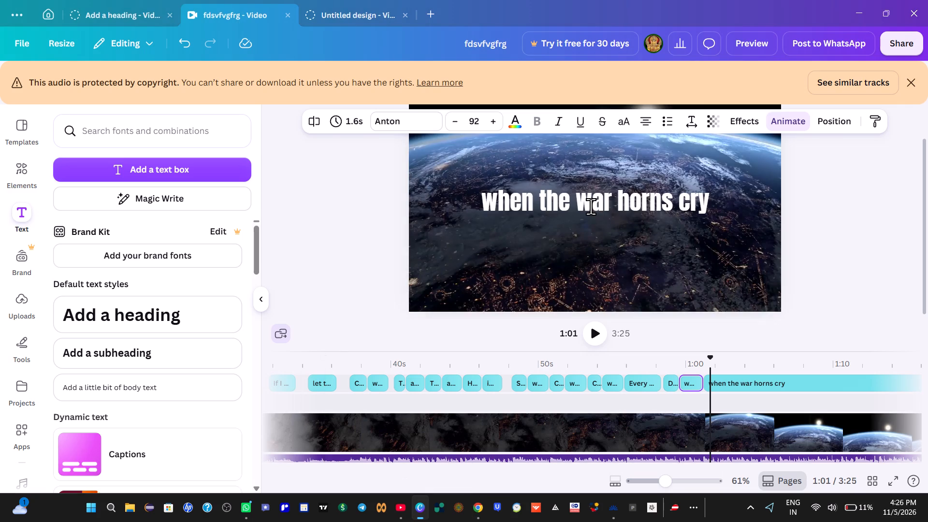
pyautogui.click(592, 230)
pyautogui.doubleClick(598, 201)
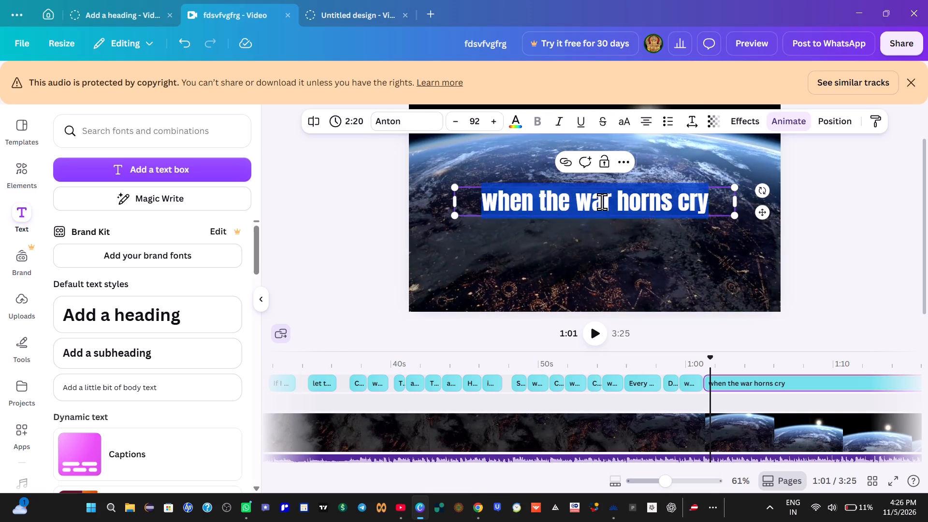
pyautogui.press('BackSpace')
pyautogui.hotkey('ctrl', 'v')
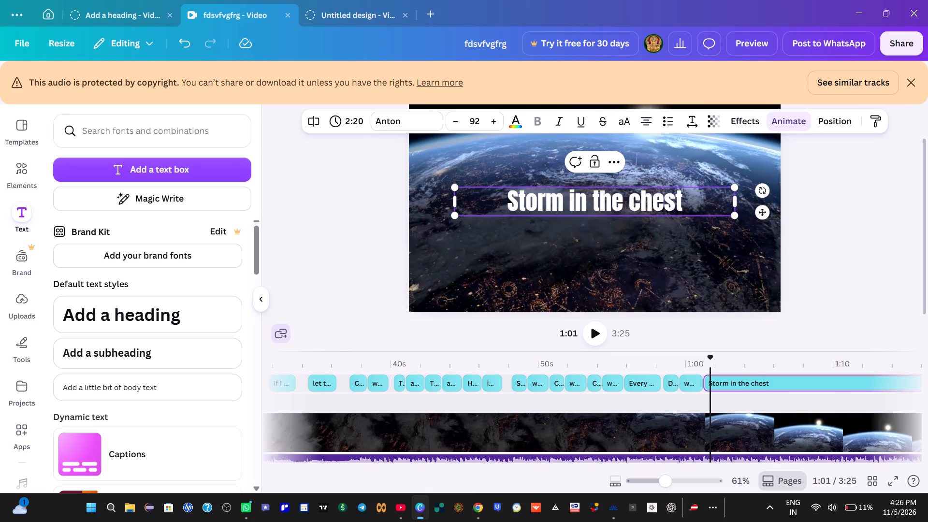
# Replay from 0:59 to 1:02 to check the timing of "when the war horns cry" and "Storm in the chest".
pyautogui.click(683, 386)
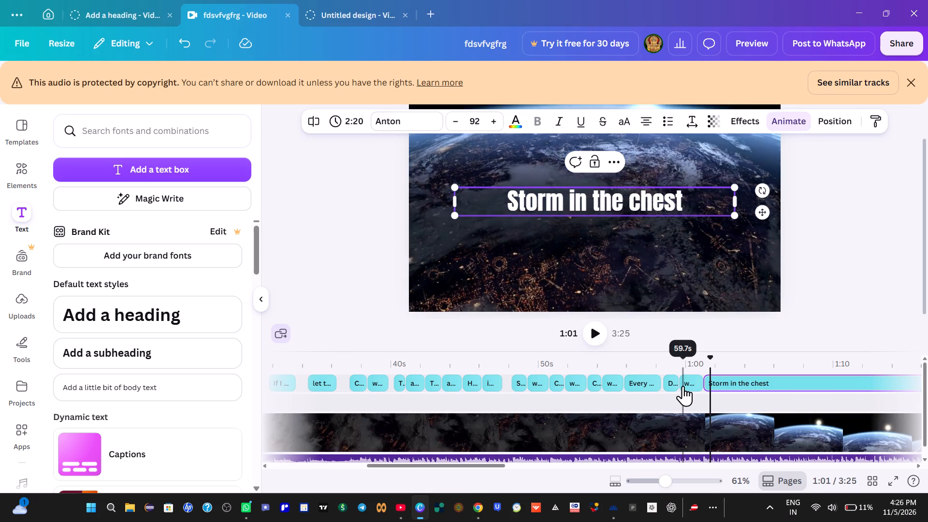
pyautogui.click(593, 336)
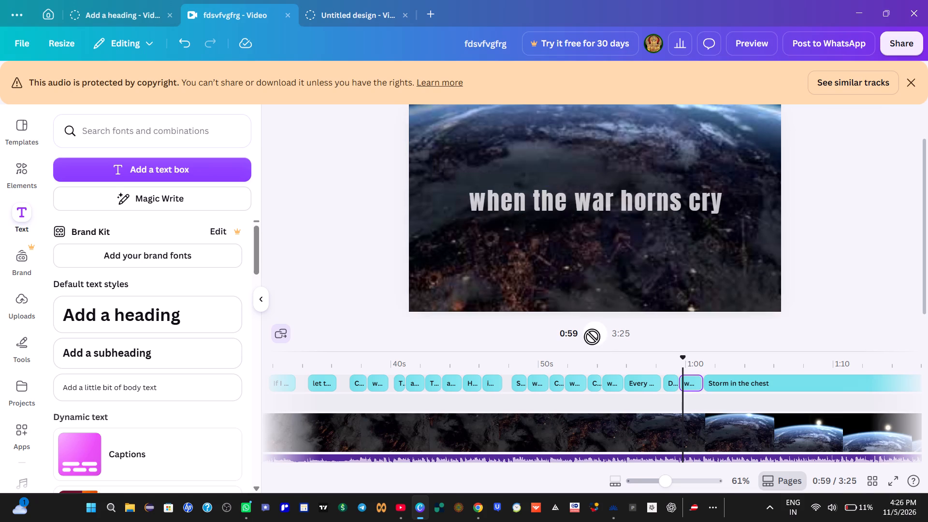
pyautogui.click(592, 336)
pyautogui.click(593, 337)
pyautogui.click(593, 337)
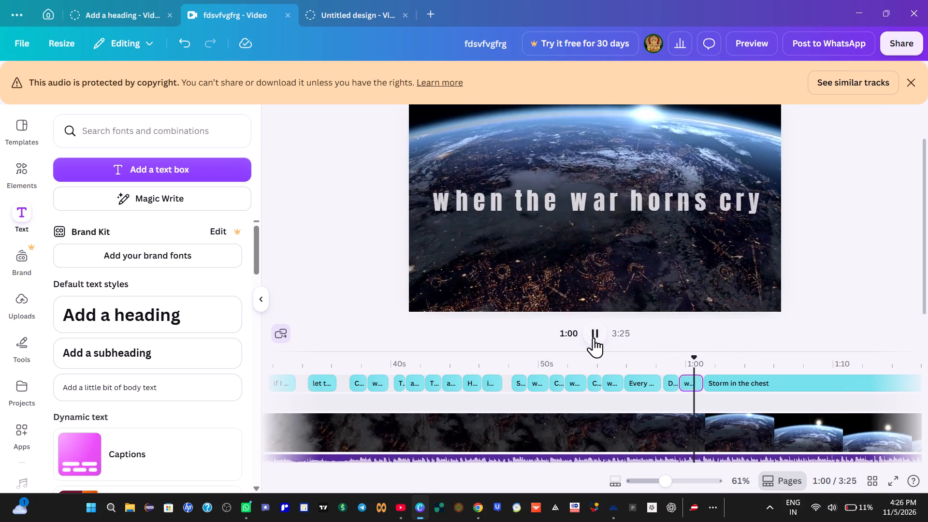
pyautogui.click(598, 338)
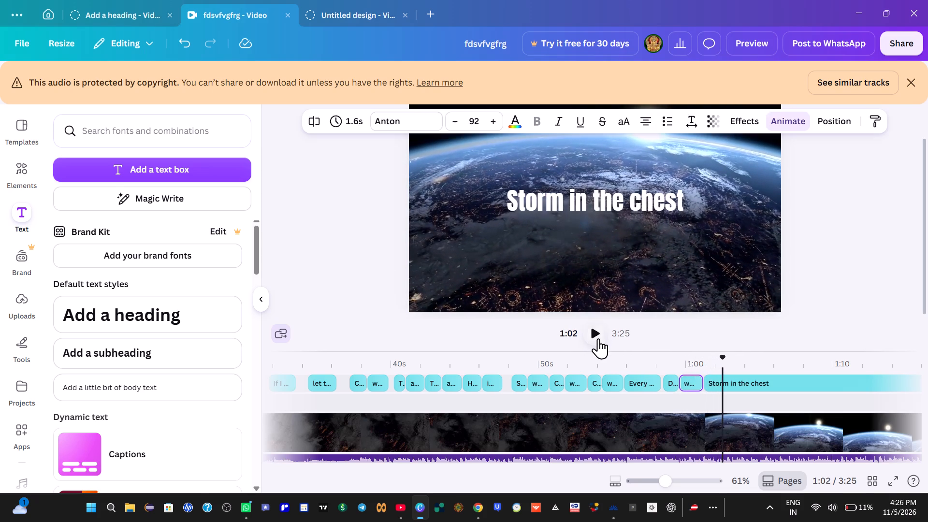
# Play from 1:00 and split the "Storm in the chest" clip at about 1:02, leaving a 0.9 s first part.
pyautogui.click(695, 373)
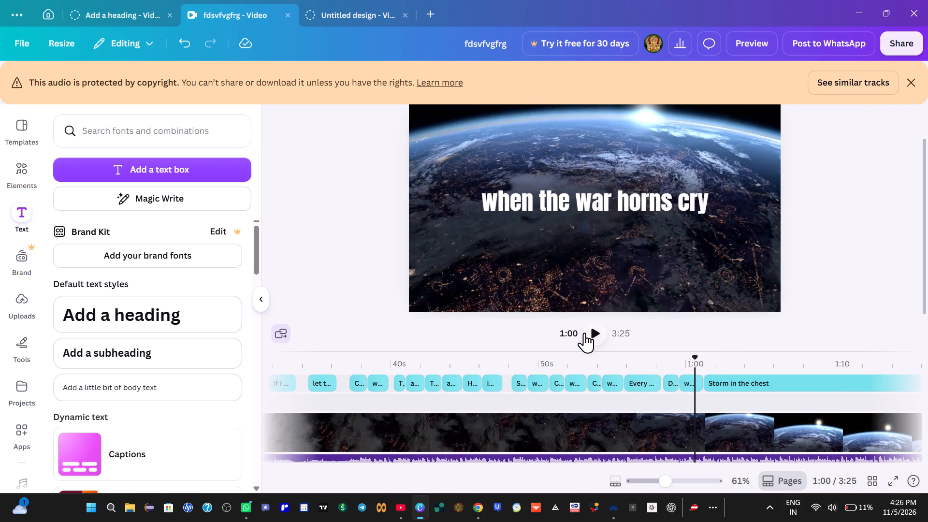
pyautogui.click(592, 333)
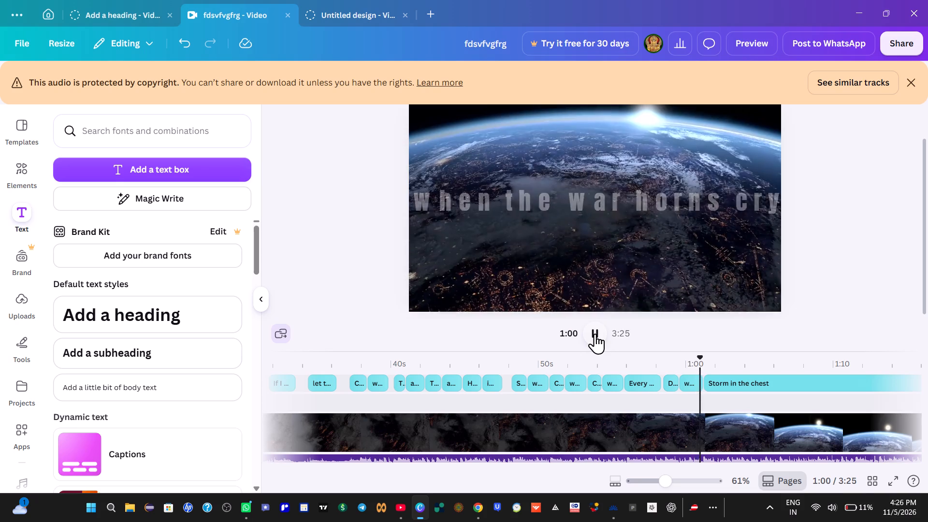
pyautogui.click(595, 333)
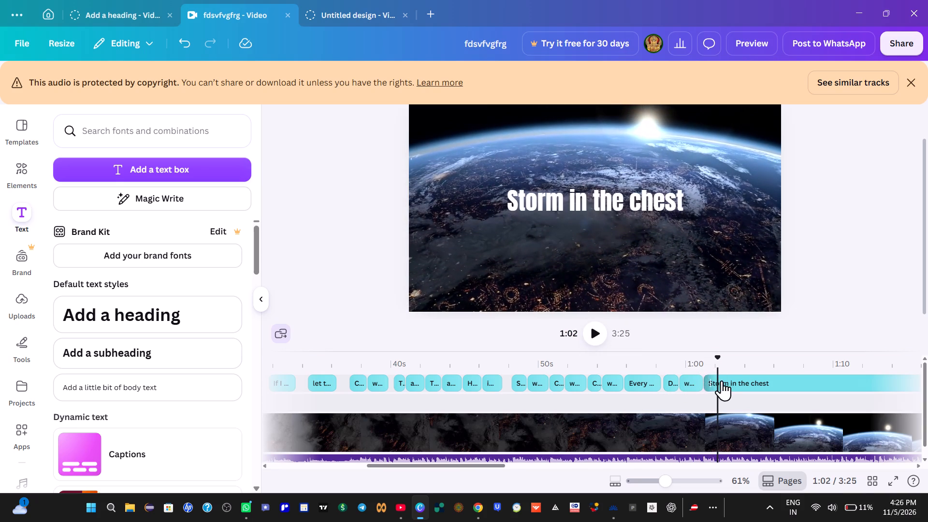
pyautogui.rightClick(718, 382)
pyautogui.click(751, 329)
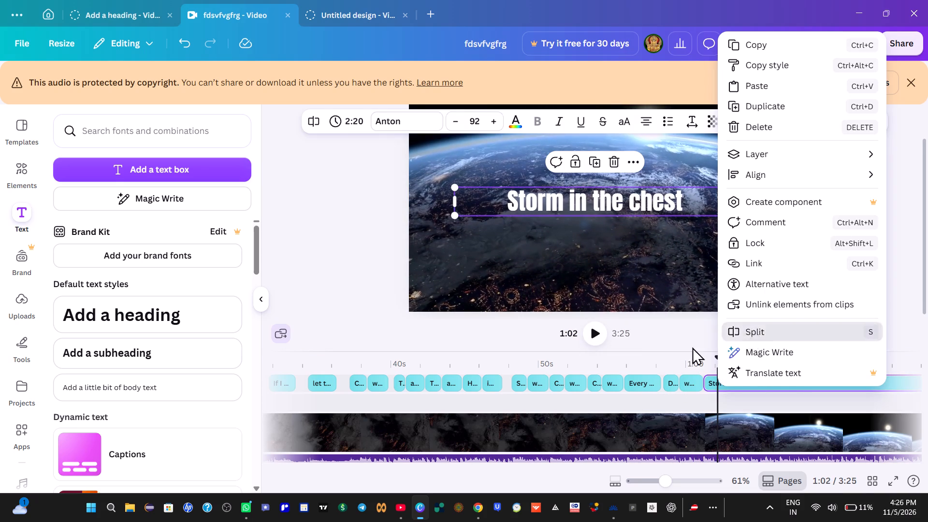
pyautogui.click(594, 337)
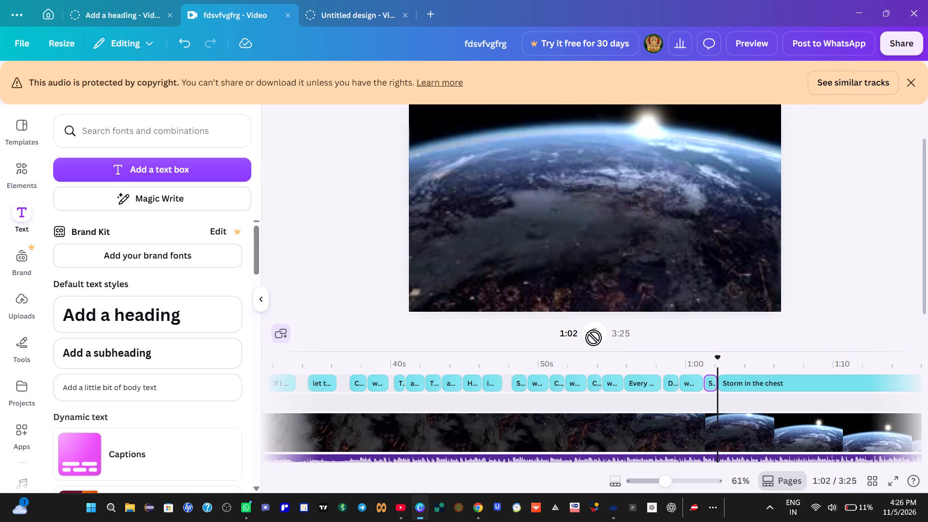
pyautogui.click(594, 337)
# Switch to Chrome and copy the phrase "like the northern sky" from the lyrics page.
pyautogui.click(477, 506)
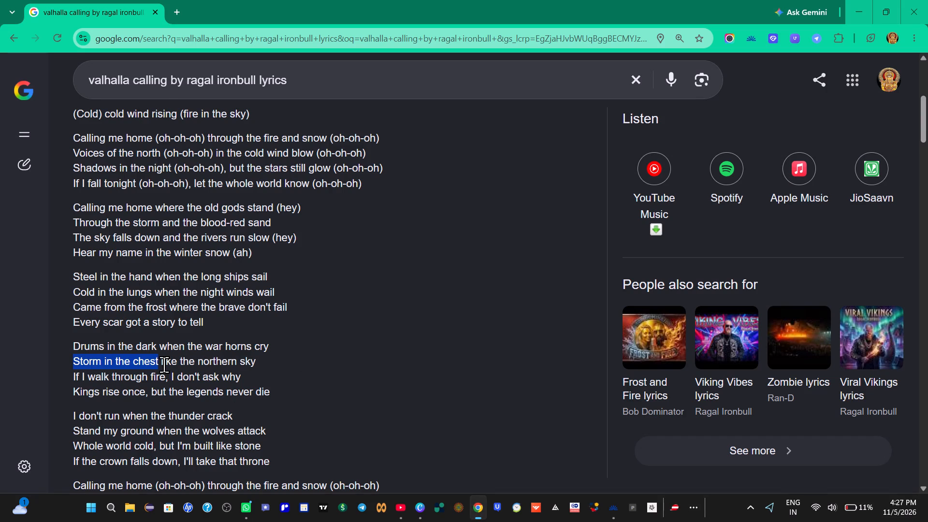
pyautogui.moveTo(160, 351); pyautogui.dragTo(194, 354)
pyautogui.click(297, 360)
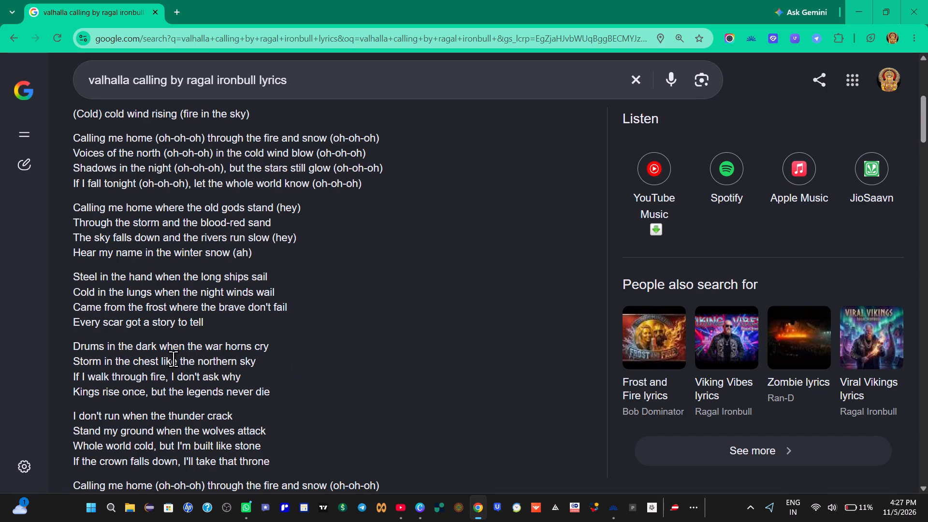
pyautogui.moveTo(161, 362); pyautogui.dragTo(257, 363)
pyautogui.rightClick(239, 362)
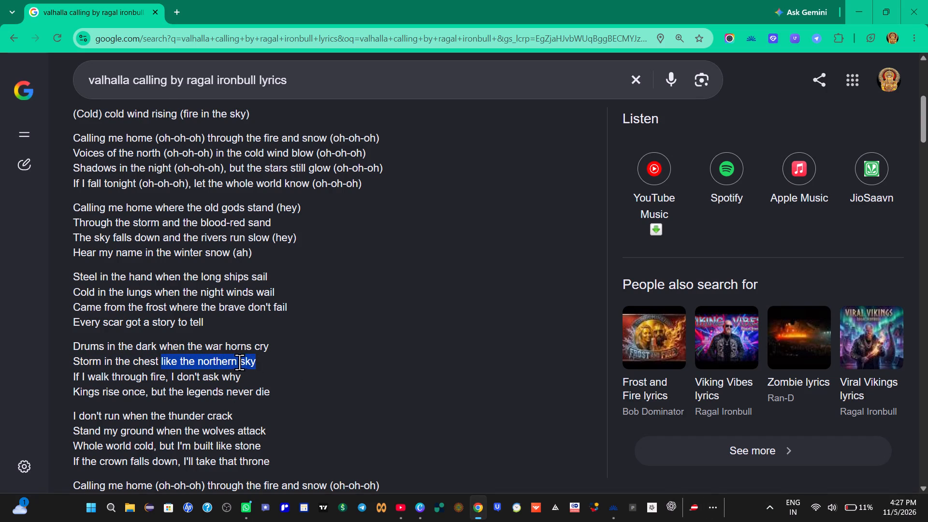
pyautogui.click(289, 188)
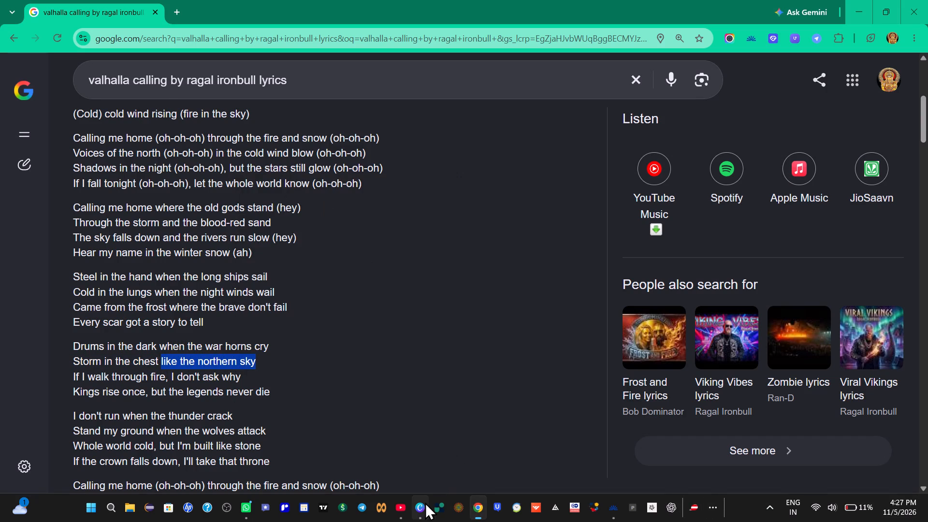
# Back in Canva, replace the text of the last lyric clip, at 1:02, with "like the northern sky".
pyautogui.click(421, 509)
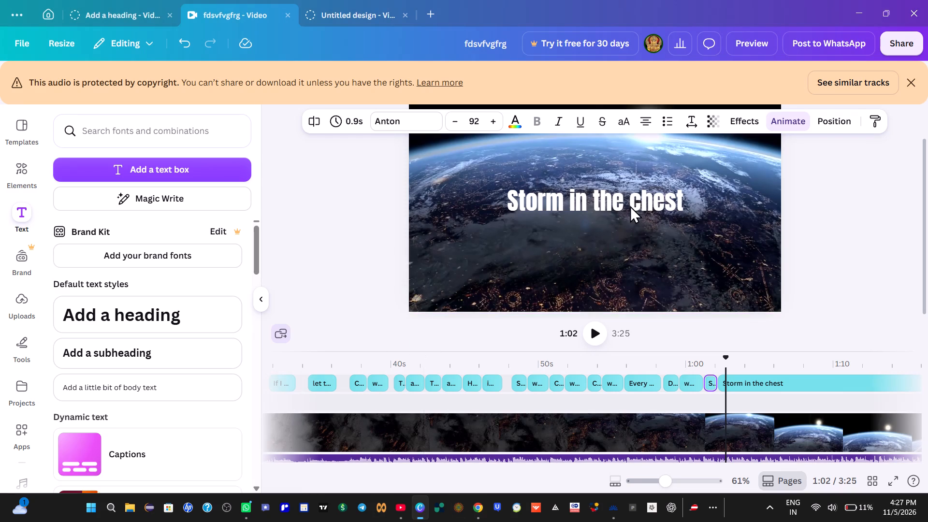
pyautogui.click(626, 203)
pyautogui.click(626, 203)
pyautogui.press('BackSpace')
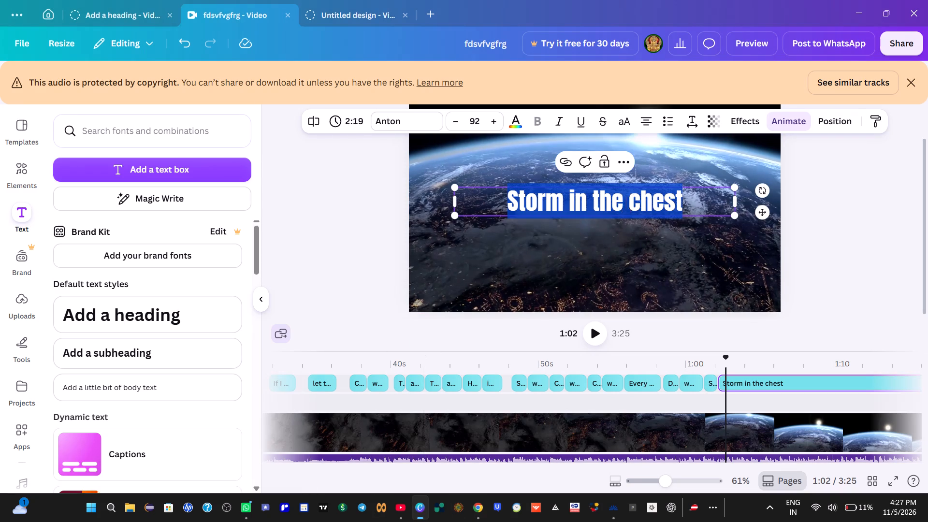
pyautogui.hotkey('ctrl', 'v')
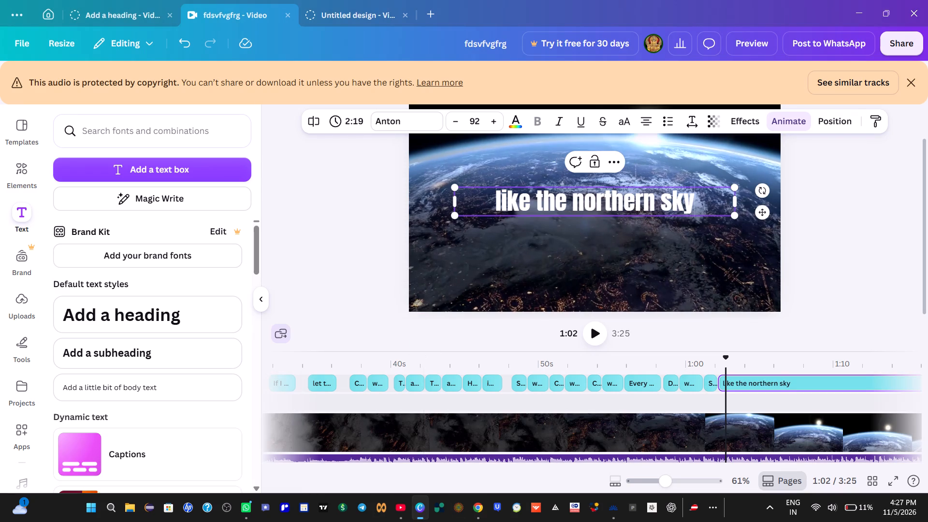
# Play from 1:00 and split the "like the northern sky" clip at about 1:03, leaving a 1.3 s first part.
pyautogui.click(696, 381)
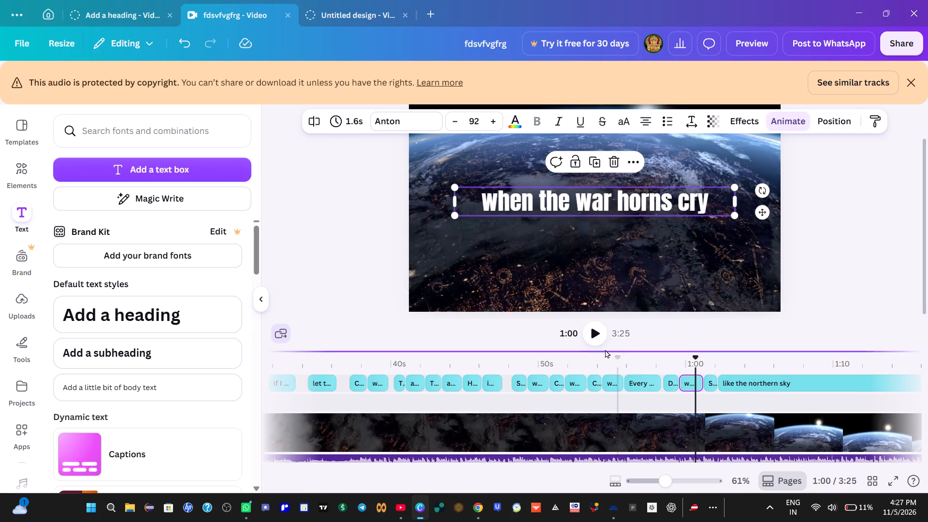
pyautogui.click(593, 334)
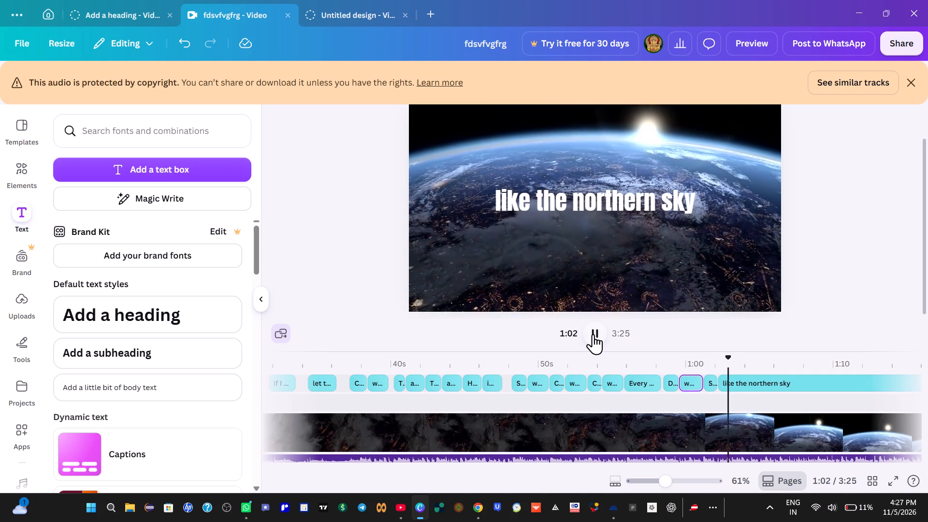
pyautogui.click(593, 334)
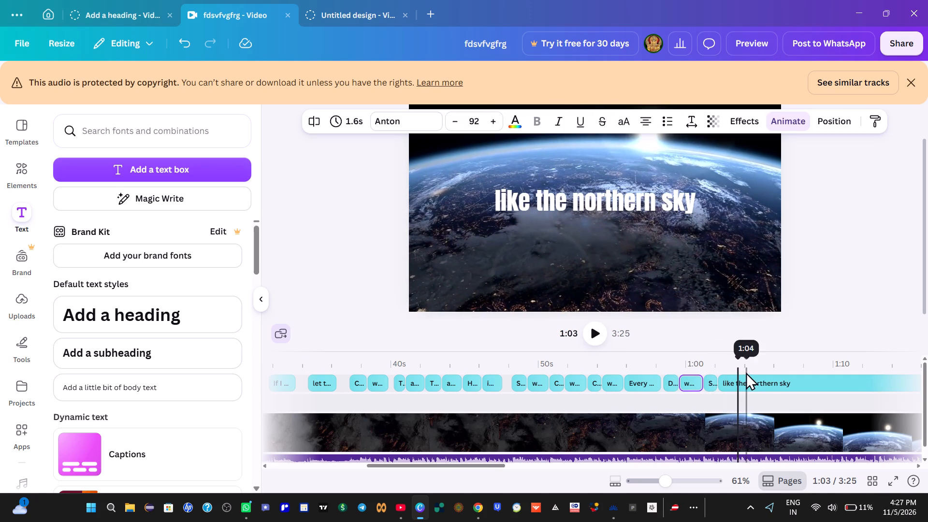
pyautogui.rightClick(738, 381)
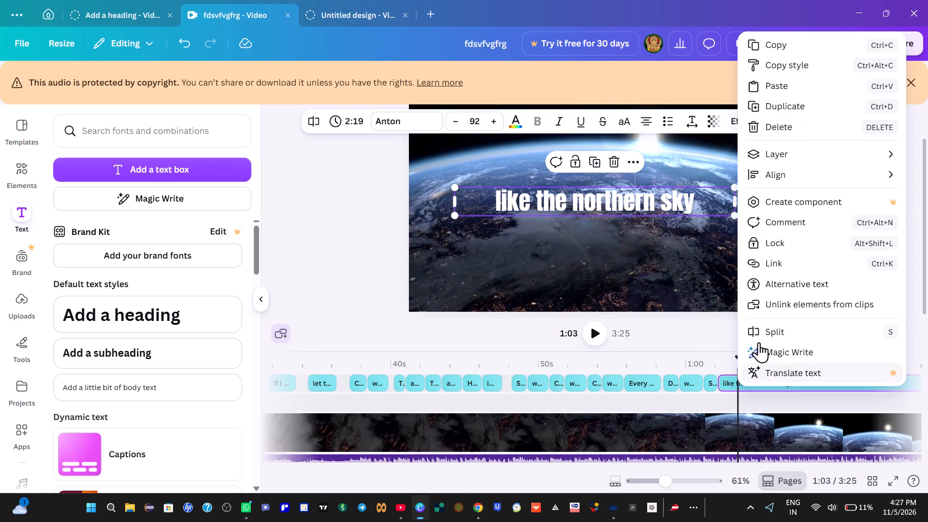
pyautogui.click(770, 334)
# Replay repeatedly from about 1:02 to 1:04 to check the timing of "Storm in the chest" and "like the northern sky".
pyautogui.click(595, 335)
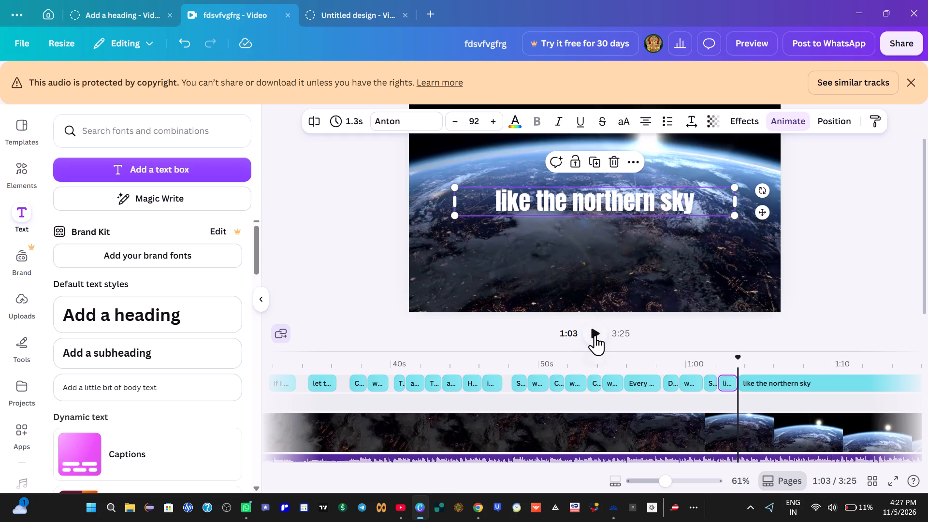
pyautogui.click(595, 335)
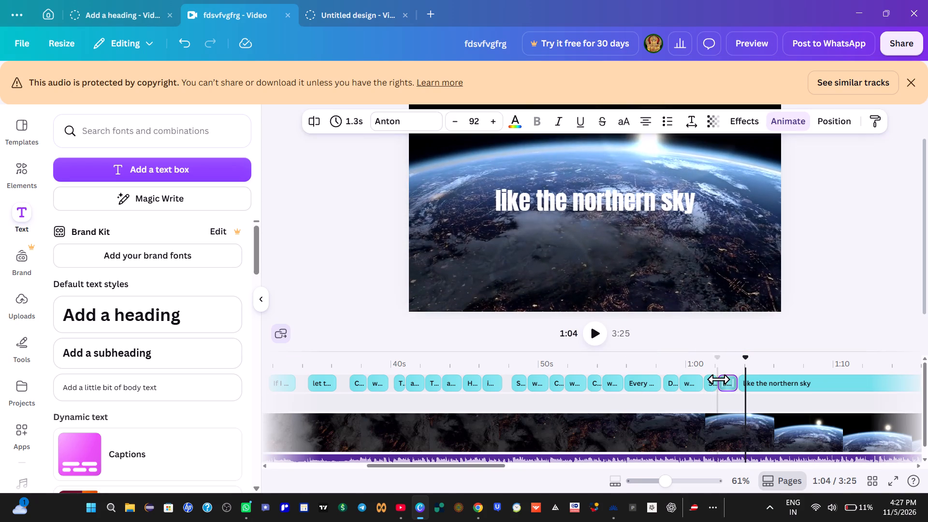
pyautogui.click(718, 378)
pyautogui.click(594, 330)
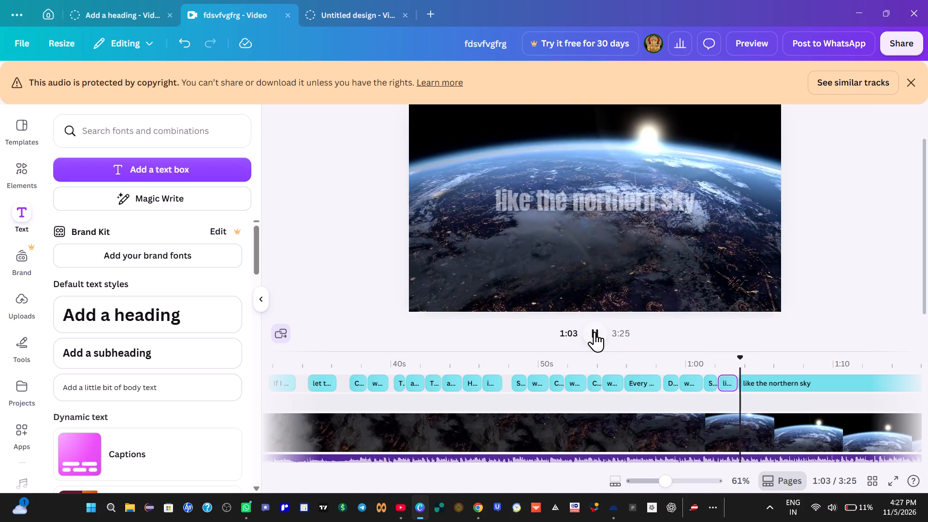
pyautogui.click(594, 332)
pyautogui.click(713, 368)
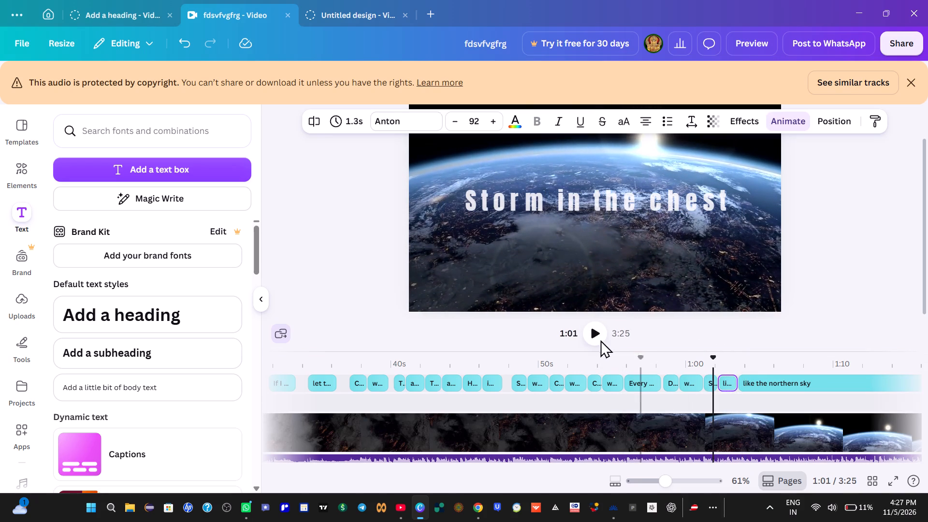
pyautogui.click(591, 335)
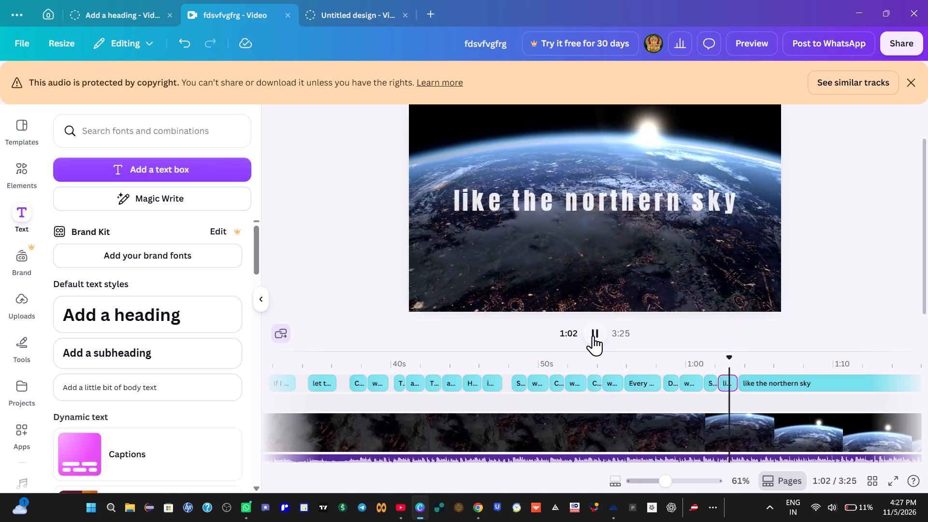
pyautogui.click(593, 335)
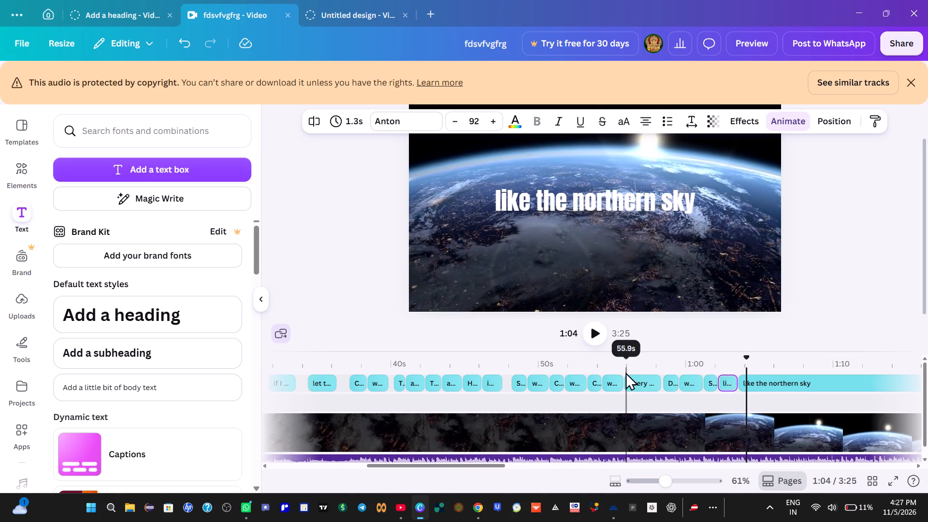
pyautogui.click(713, 356)
pyautogui.click(594, 332)
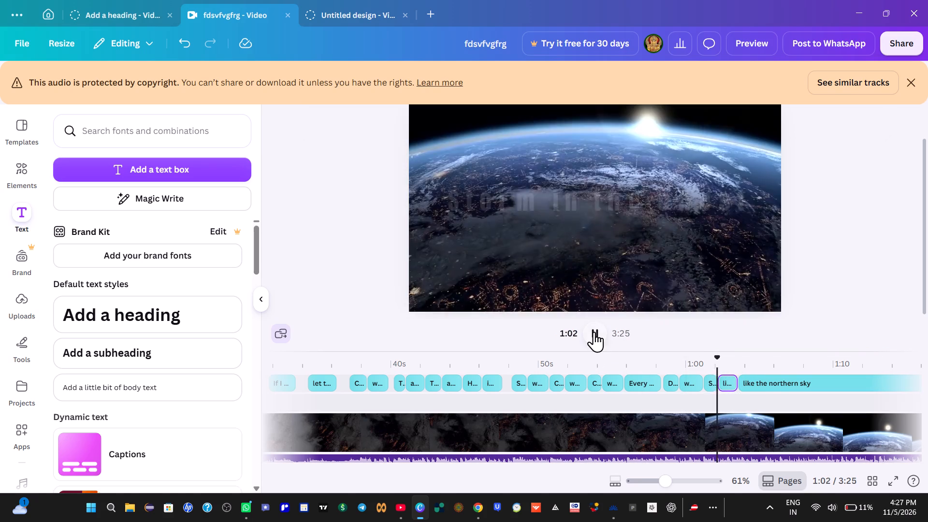
pyautogui.click(594, 332)
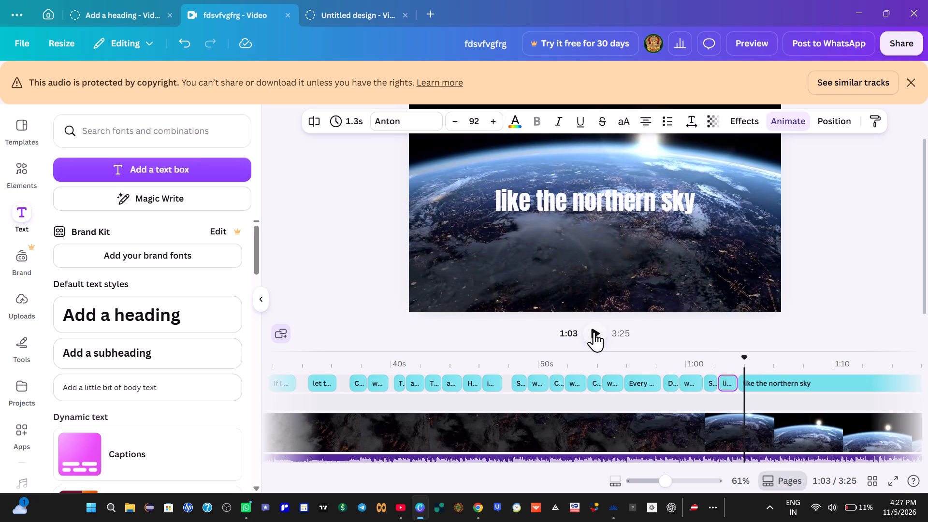
pyautogui.click(716, 377)
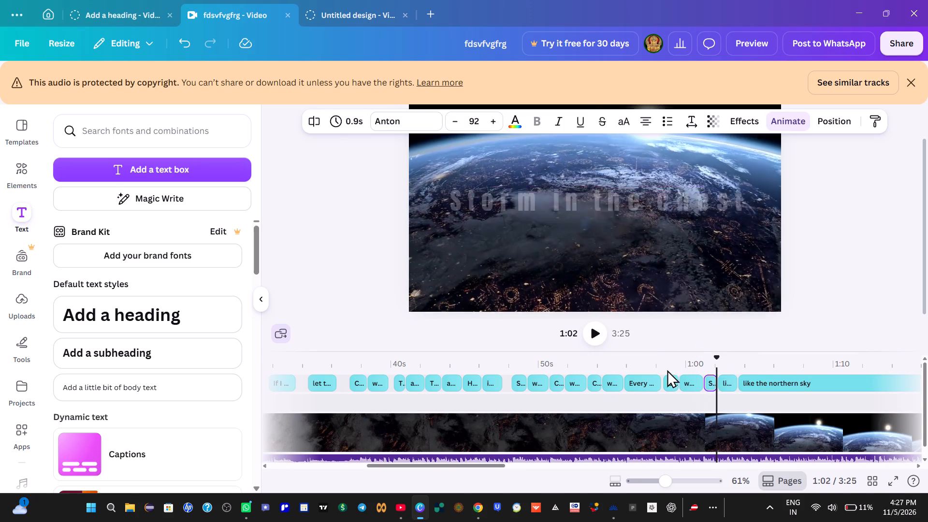
pyautogui.click(597, 333)
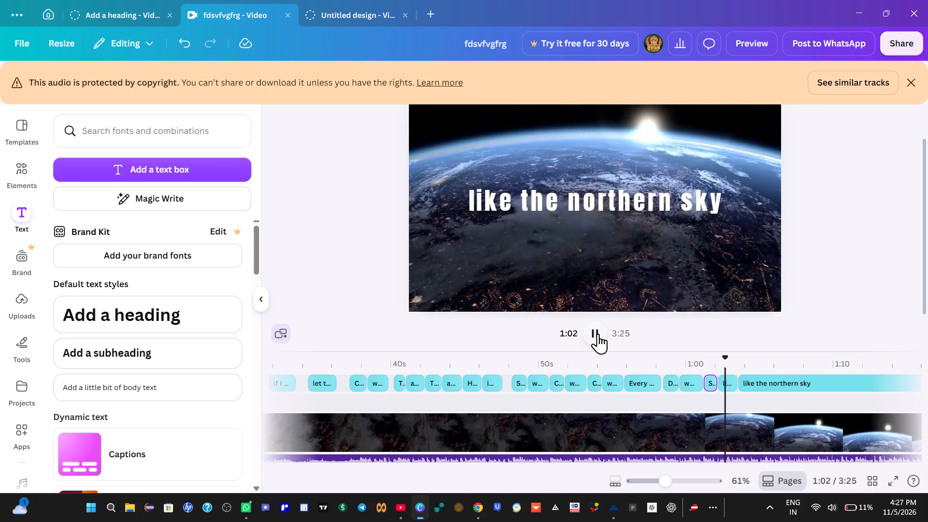
pyautogui.click(598, 333)
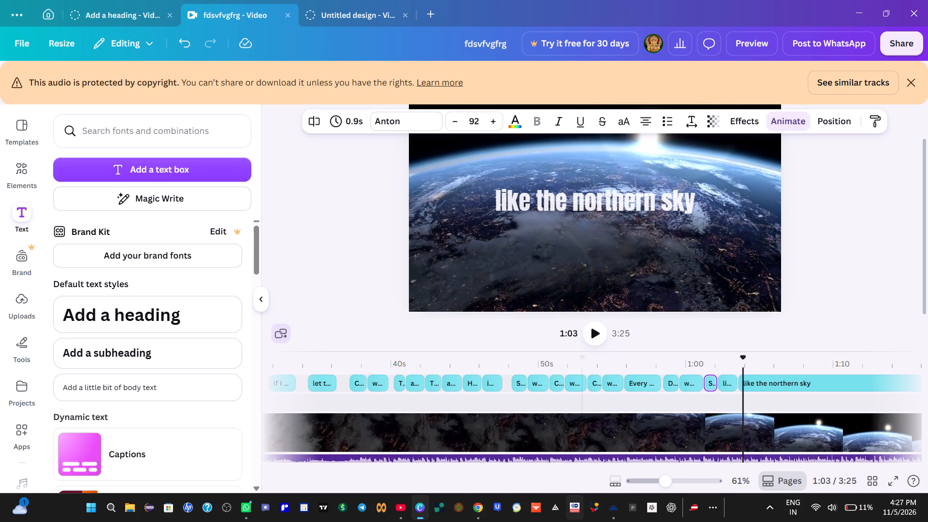
# Switch to Chrome and copy the phrase "If I walk through fire," from the lyrics page.
pyautogui.click(474, 508)
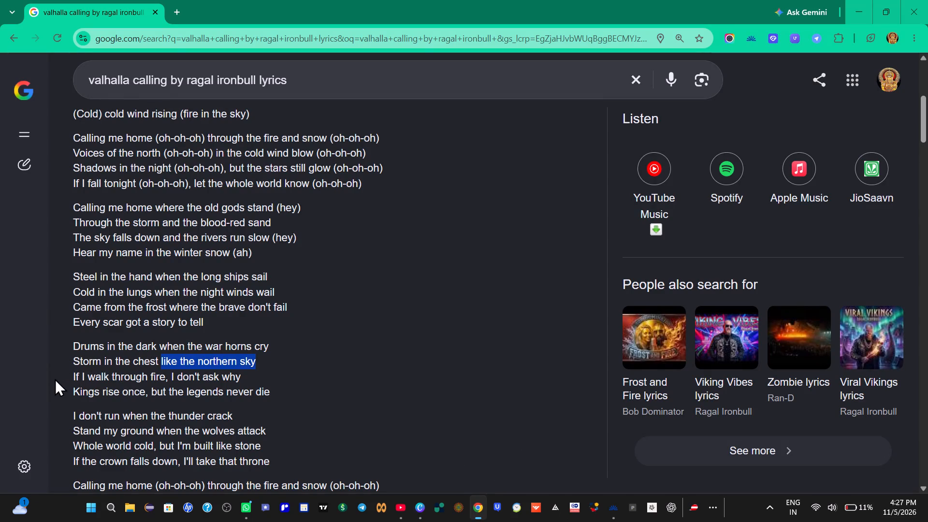
pyautogui.moveTo(63, 376); pyautogui.dragTo(169, 381)
pyautogui.rightClick(153, 377)
pyautogui.click(199, 203)
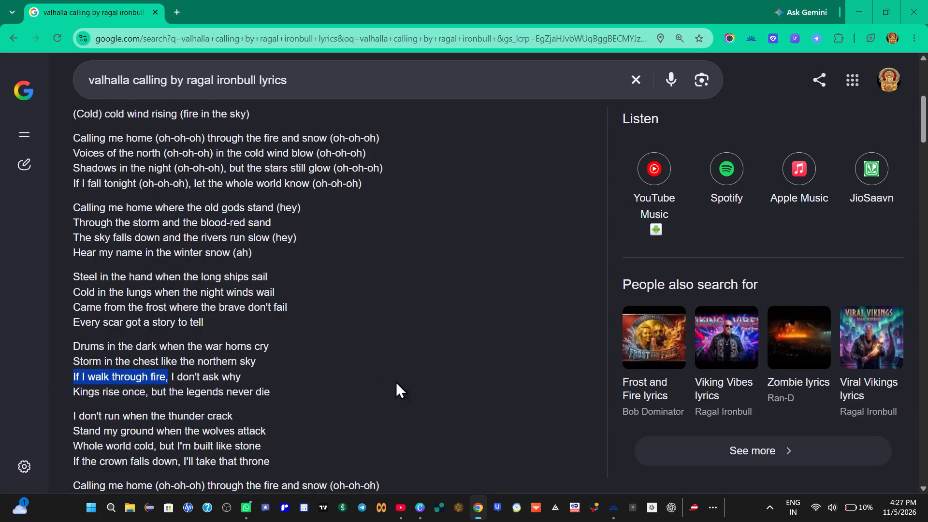
# Back in Canva, replace the text of the last lyric clip, at 1:03, with "If I walk through fire,".
pyautogui.click(425, 510)
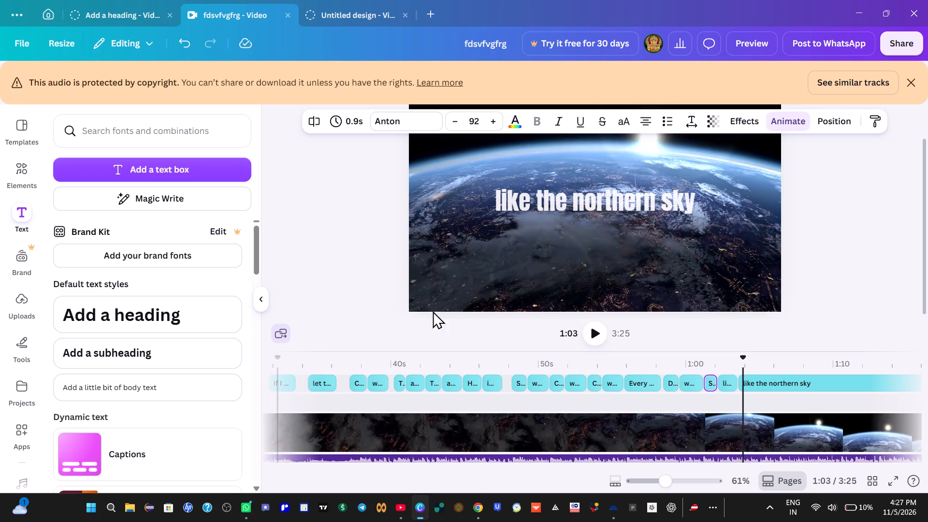
pyautogui.click(614, 207)
pyautogui.click(614, 207)
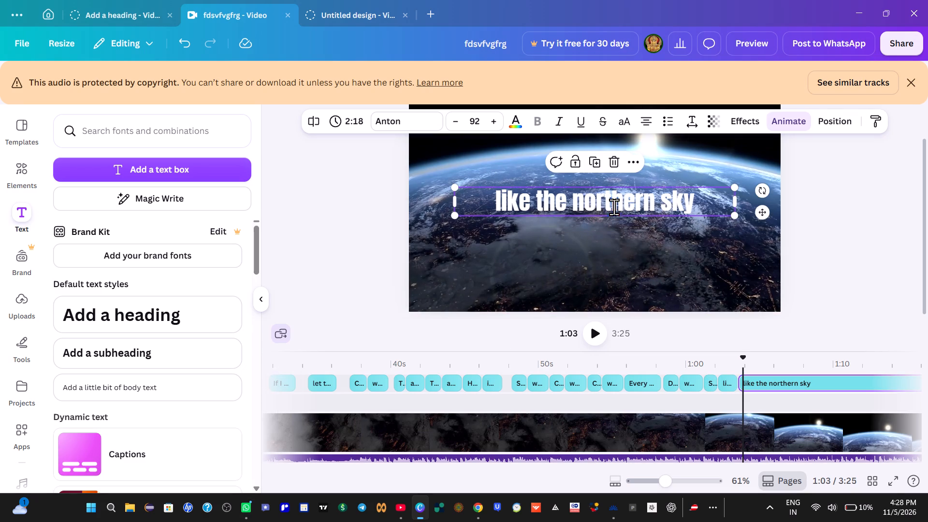
pyautogui.press('BackSpace')
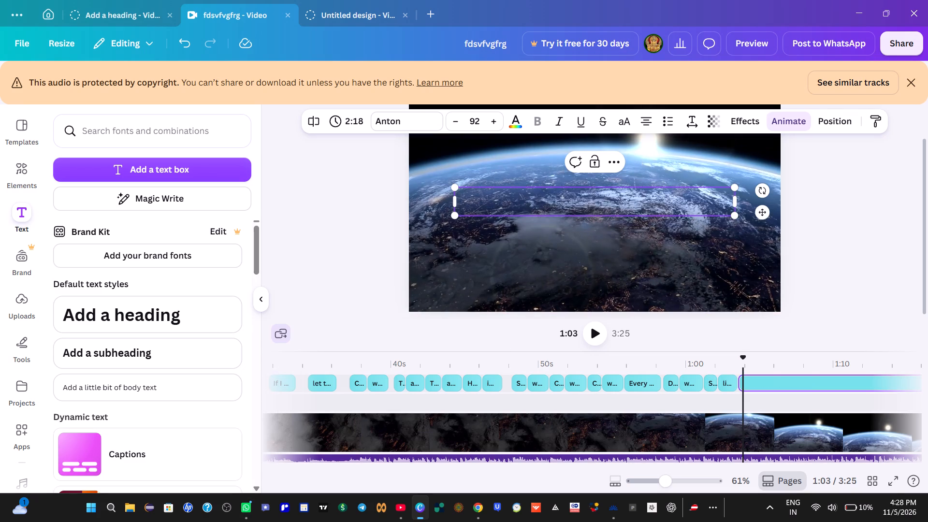
pyautogui.hotkey('ctrl', 'v')
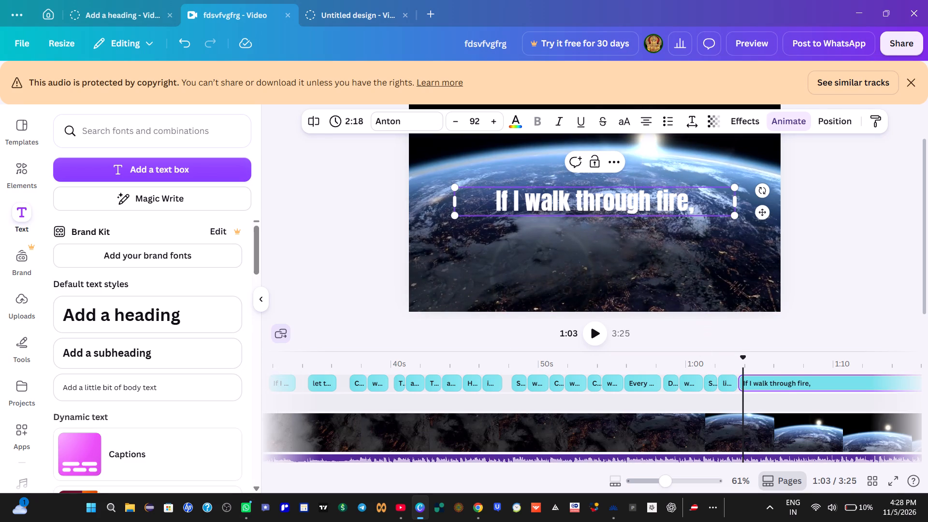
# Play from about 1:01 and split the "If I walk through fire," clip at about 1:04, leaving a 1.2 s first part.
pyautogui.click(713, 380)
pyautogui.click(598, 337)
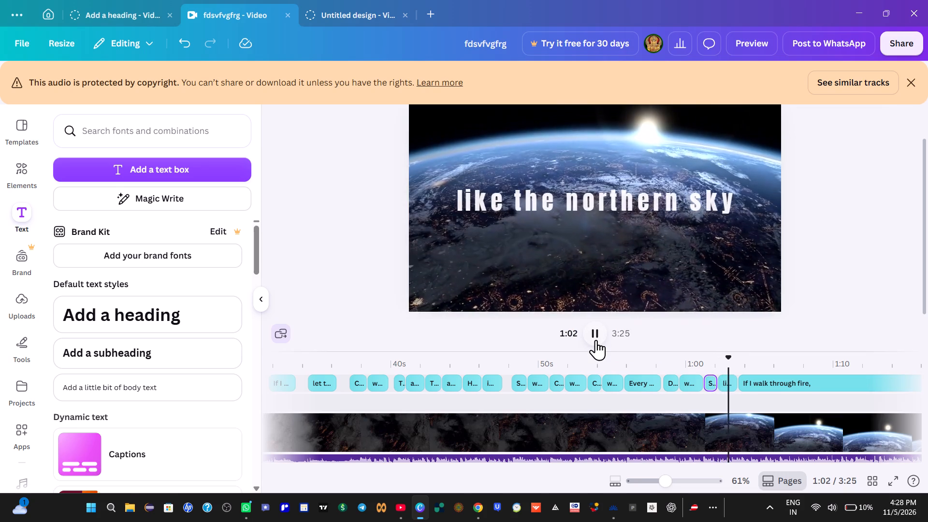
pyautogui.click(596, 336)
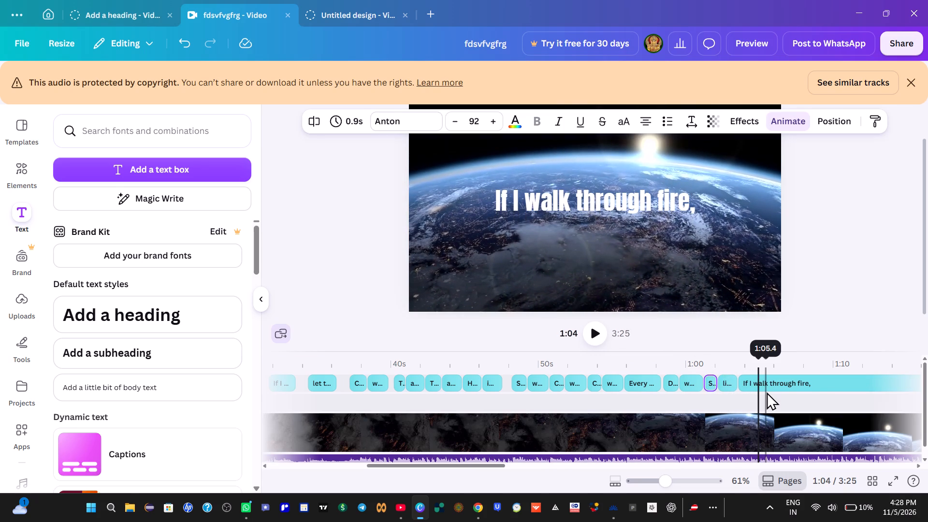
pyautogui.press('Left')
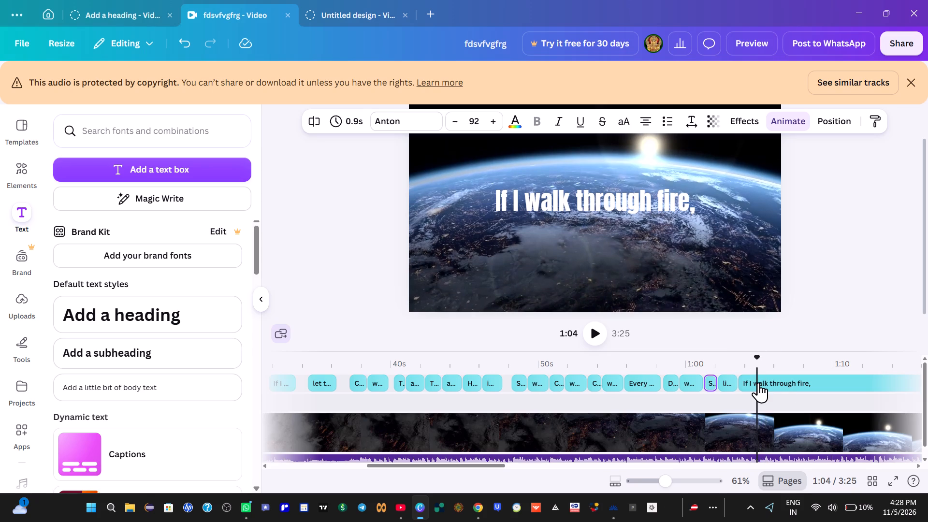
pyautogui.rightClick(758, 382)
pyautogui.click(797, 330)
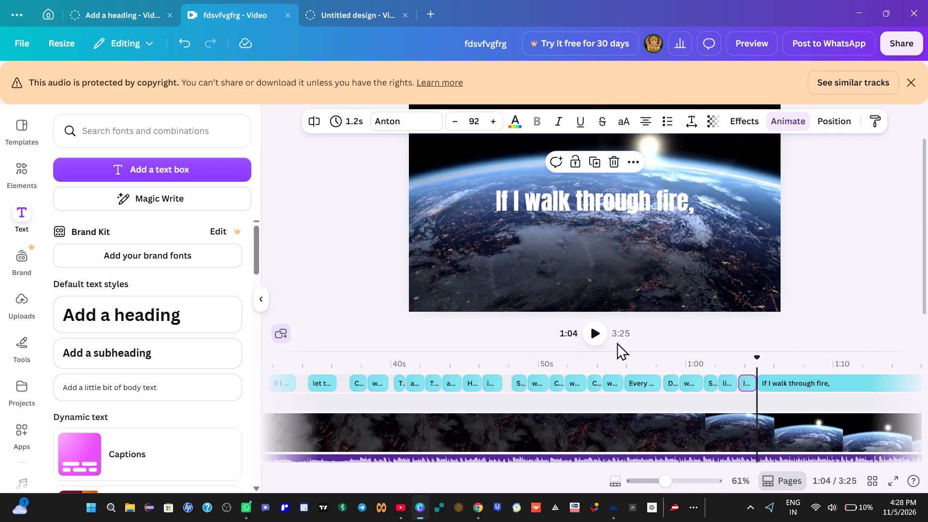
pyautogui.click(591, 336)
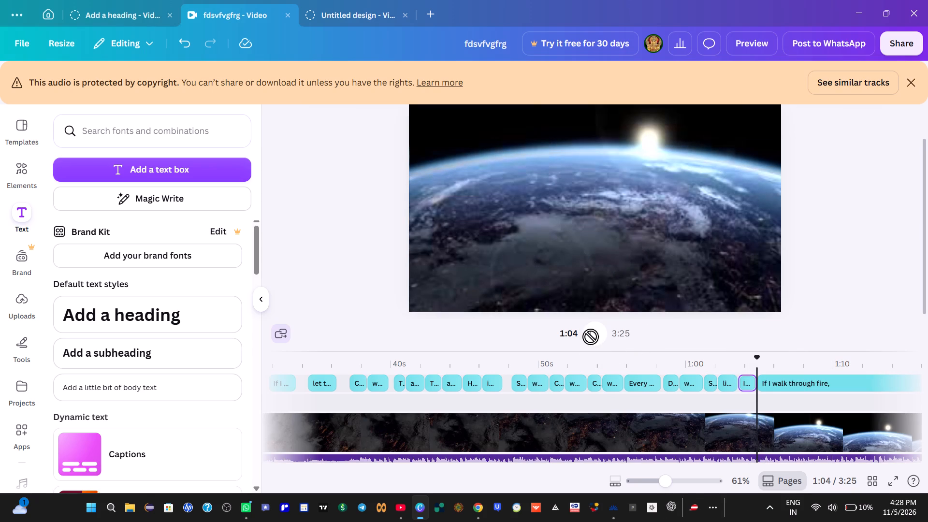
pyautogui.click(591, 336)
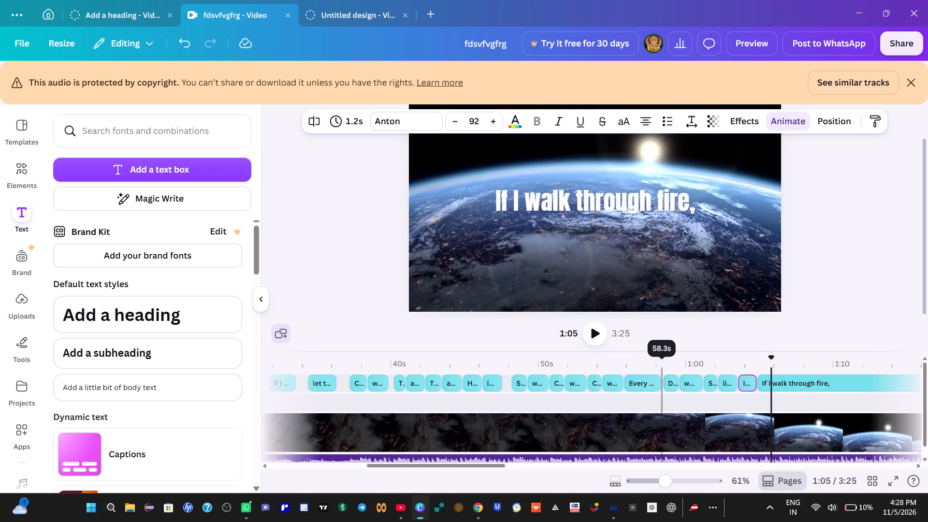
# Switch to Chrome and copy the phrase "I don't ask why" from the lyrics page.
pyautogui.click(476, 507)
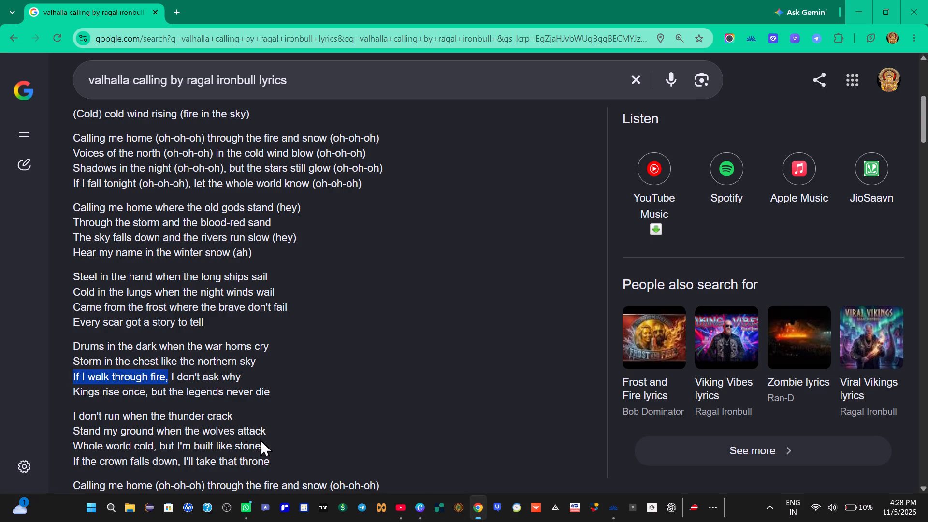
pyautogui.click(330, 381)
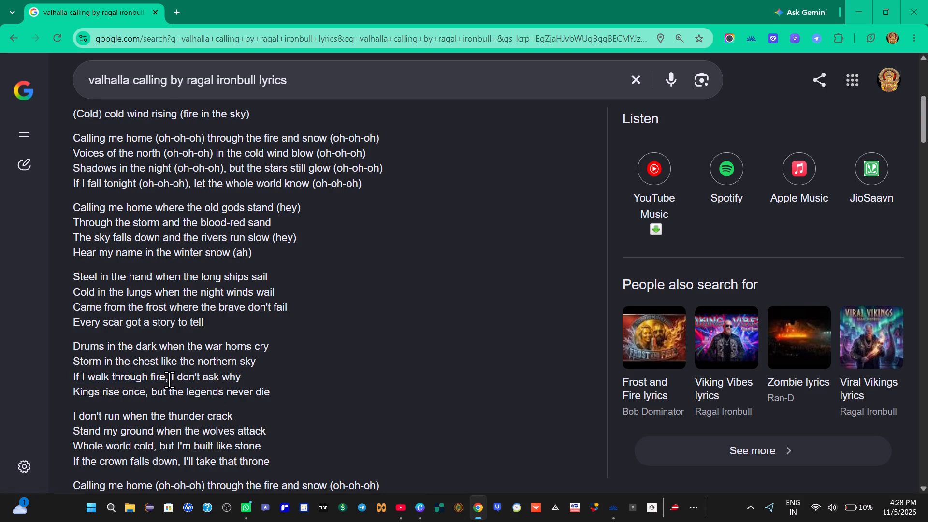
pyautogui.moveTo(169, 379); pyautogui.dragTo(246, 376)
pyautogui.rightClick(222, 377)
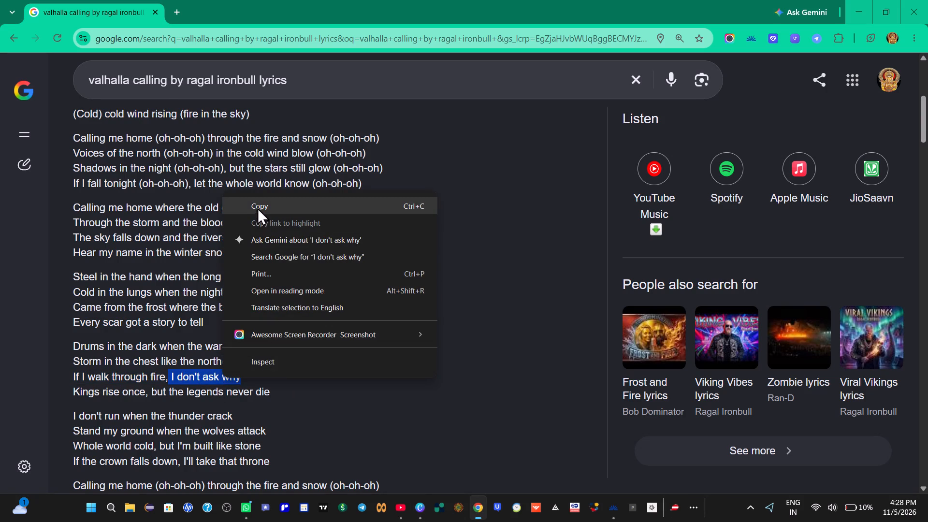
pyautogui.click(257, 206)
# Back in Canva, replace the text of the last lyric clip, at 1:05, with "I don't ask why".
pyautogui.click(420, 507)
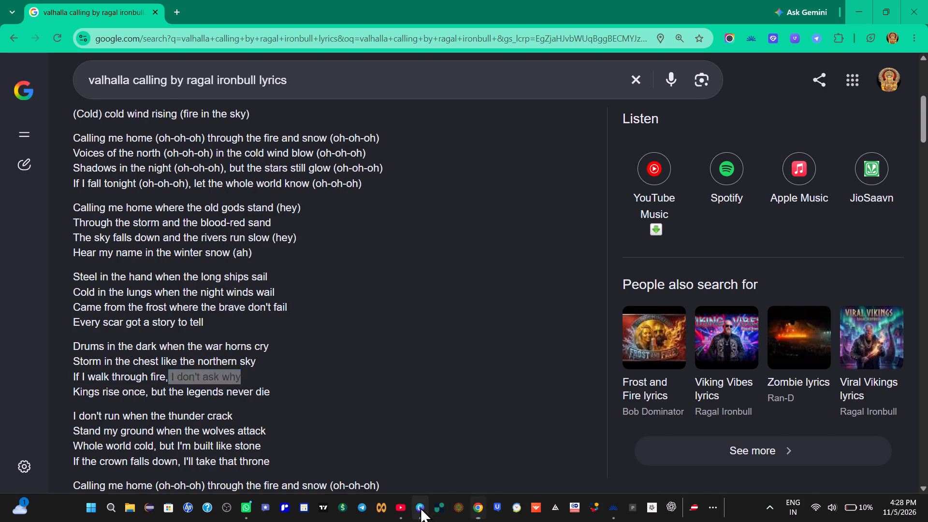
pyautogui.click(636, 194)
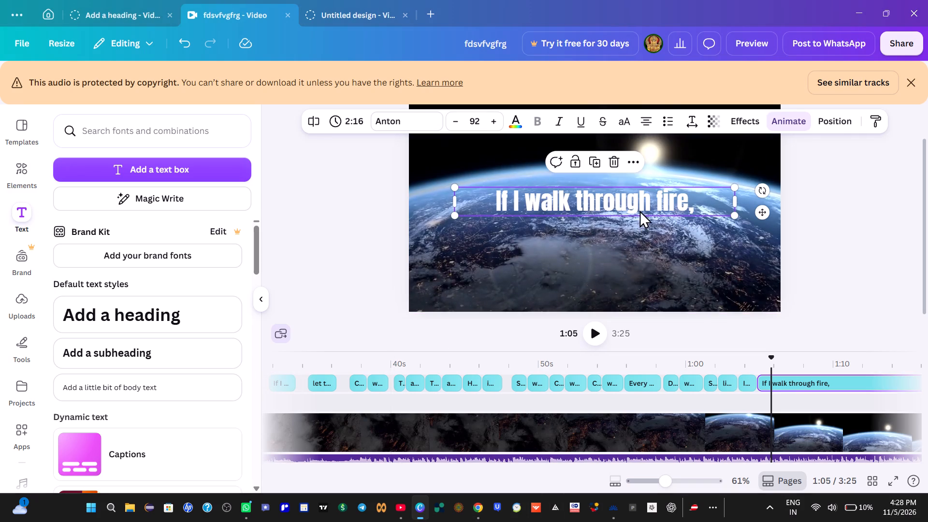
pyautogui.click(640, 207)
pyautogui.press('BackSpace')
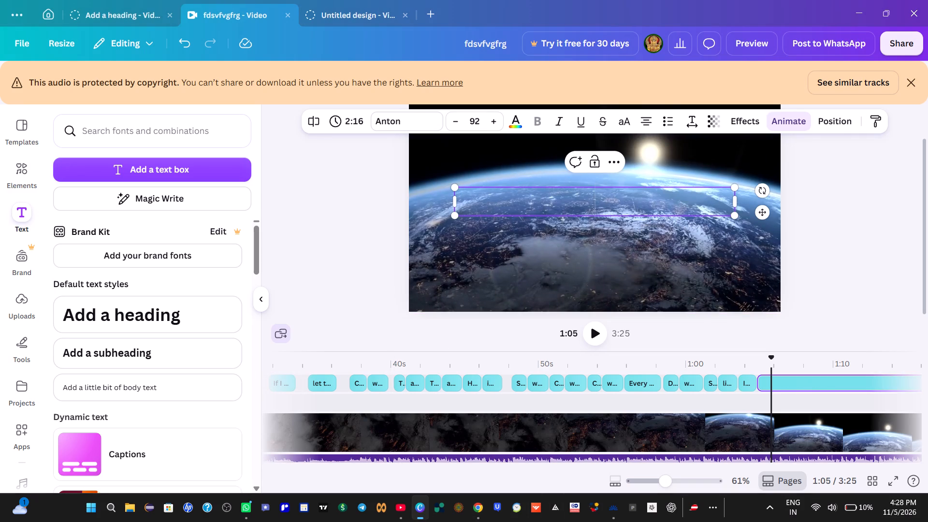
pyautogui.hotkey('ctrl', 'v')
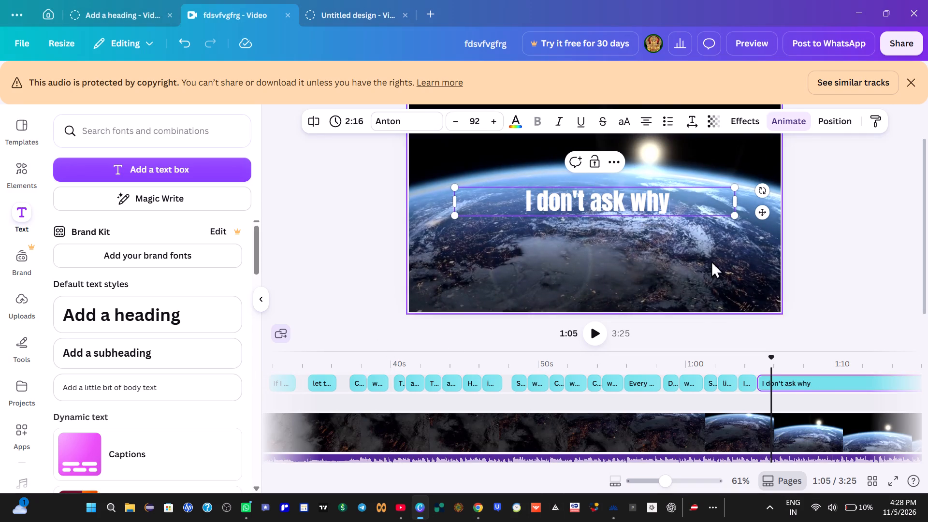
# Replay the music from about 1:03 to find where the line ends, and split the "I don't ask why" clip at 1:05.
pyautogui.click(739, 374)
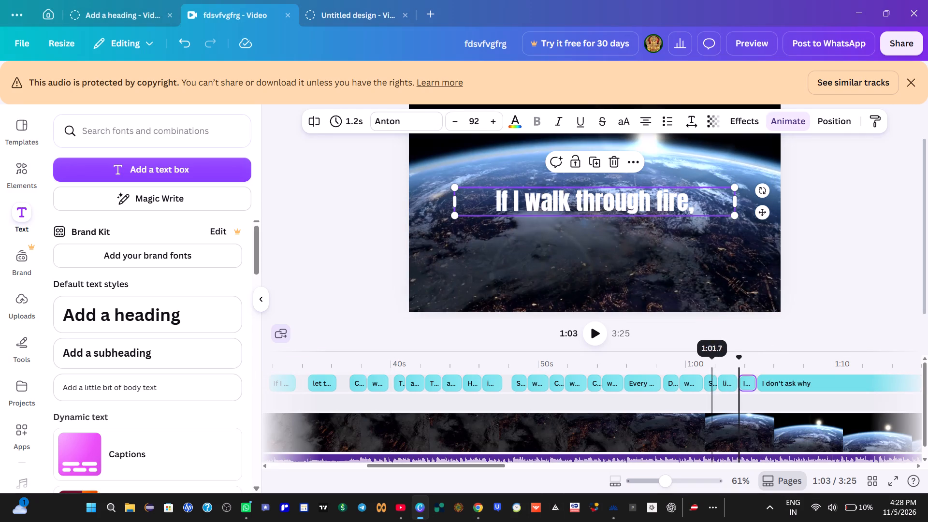
pyautogui.click(593, 332)
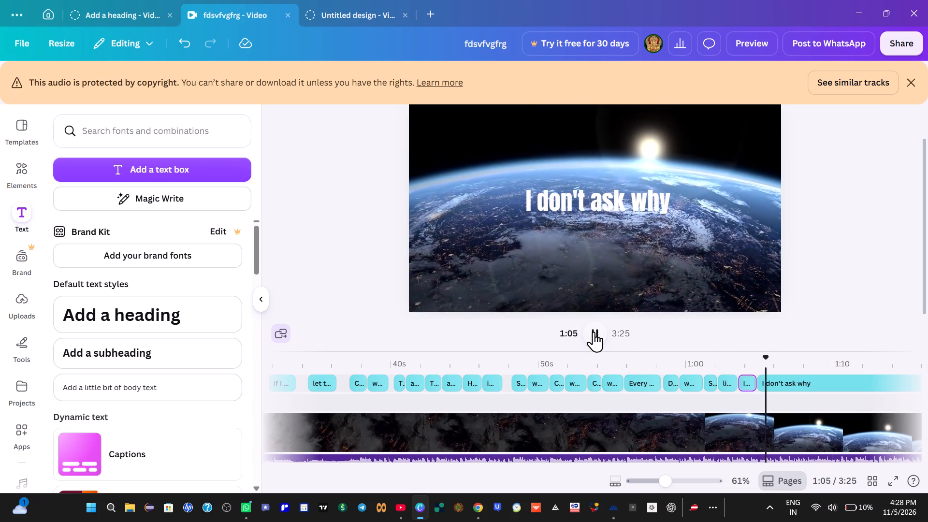
pyautogui.click(594, 332)
pyautogui.click(730, 365)
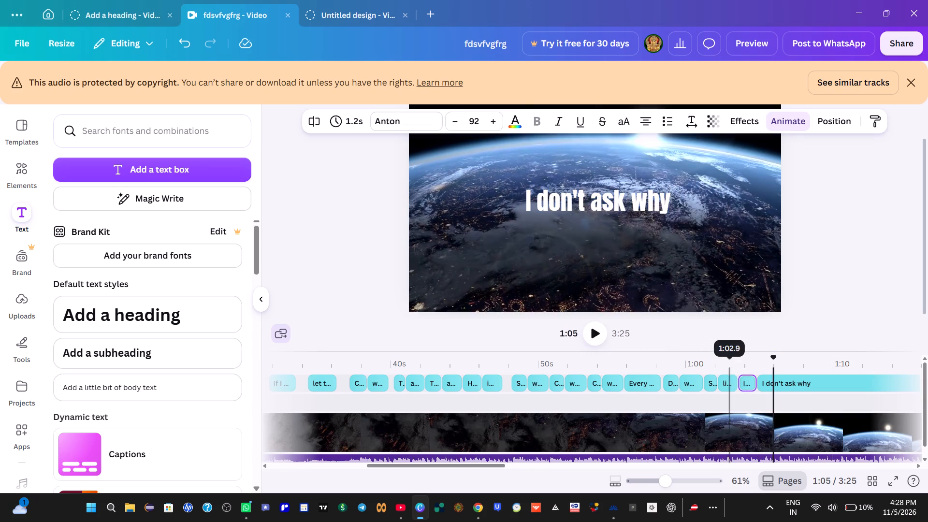
pyautogui.click(592, 335)
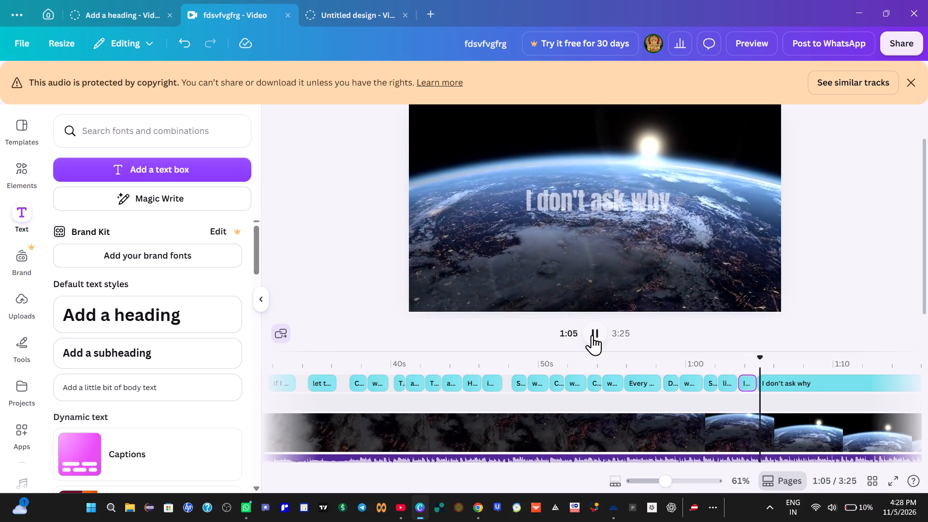
pyautogui.click(592, 335)
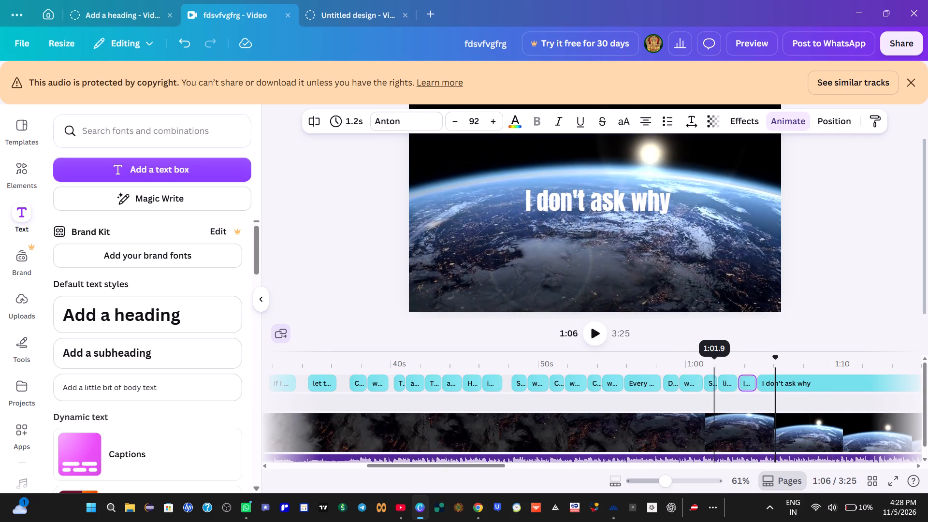
pyautogui.press('Left')
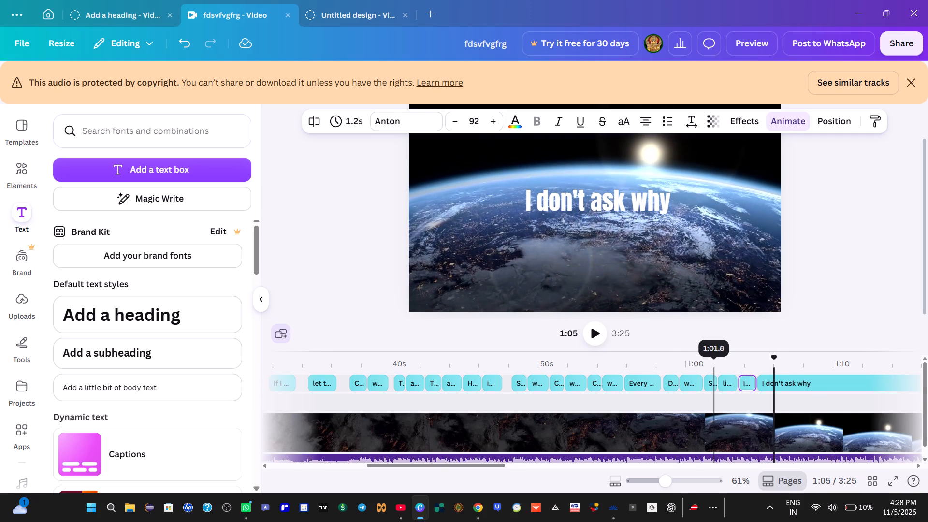
pyautogui.rightClick(774, 379)
pyautogui.click(791, 330)
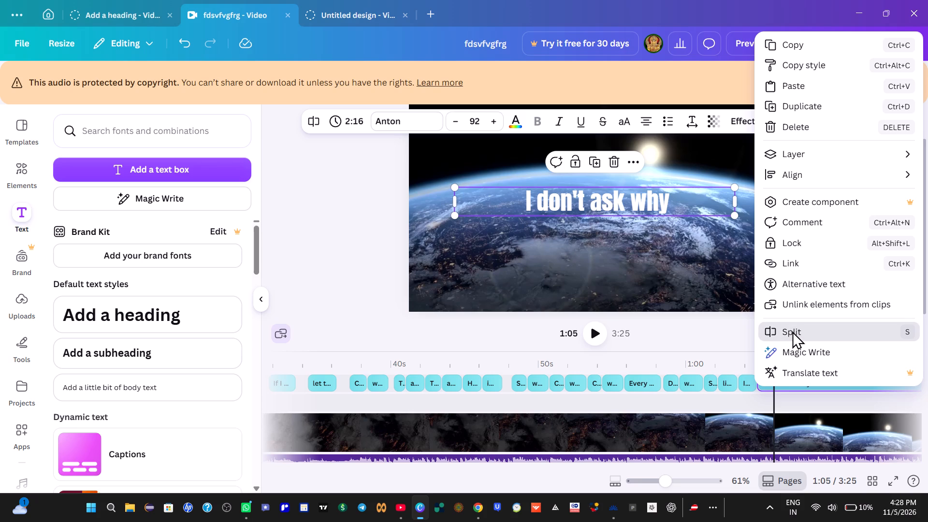
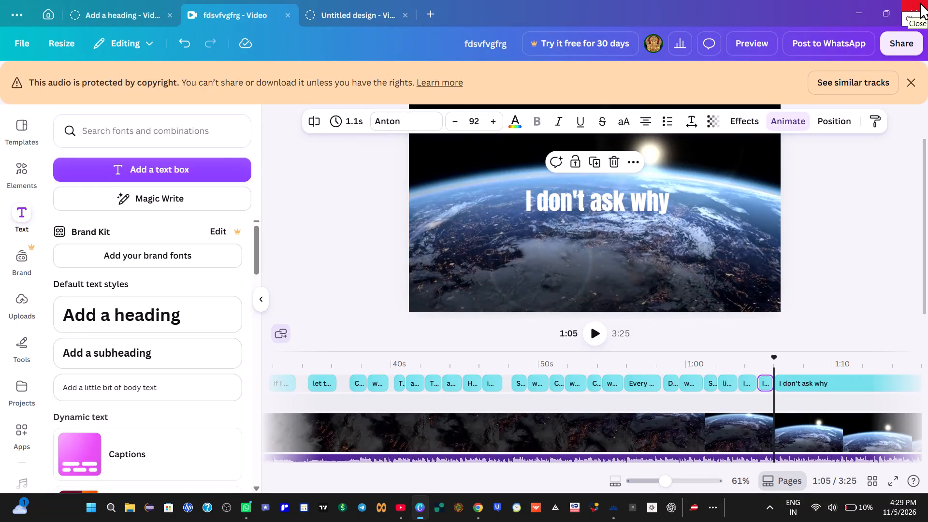
# Close the Canva project, the Chrome lyrics page, YouTube and the McAfee scan window, and bring up Prolific to close it as well.
pyautogui.click(920, 2)
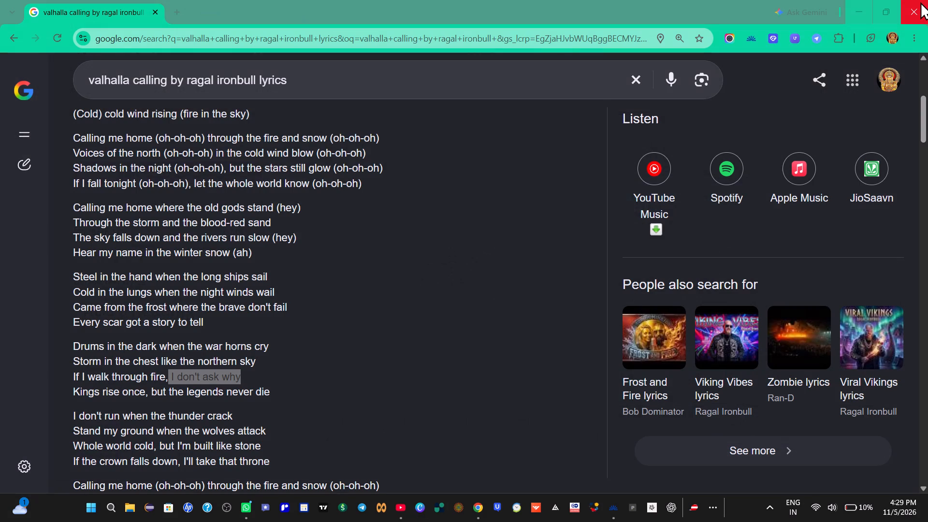
pyautogui.click(920, 2)
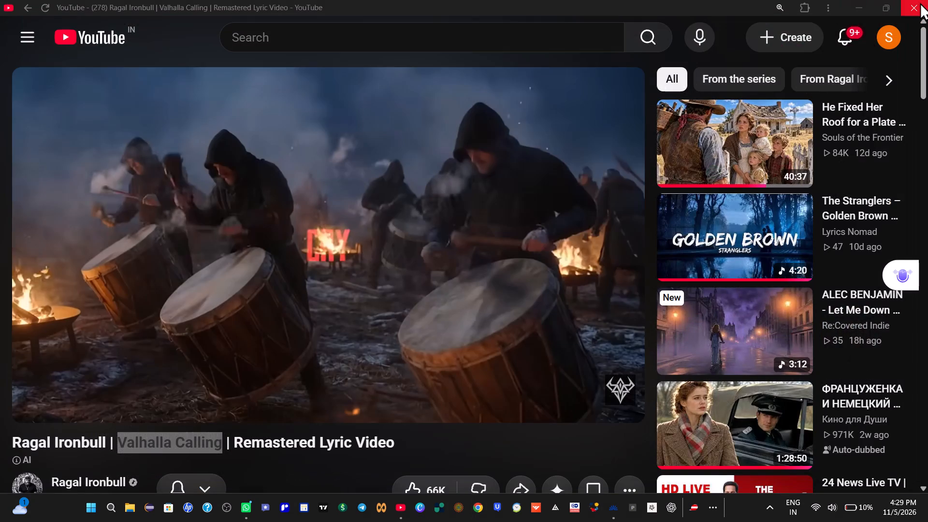
pyautogui.click(920, 2)
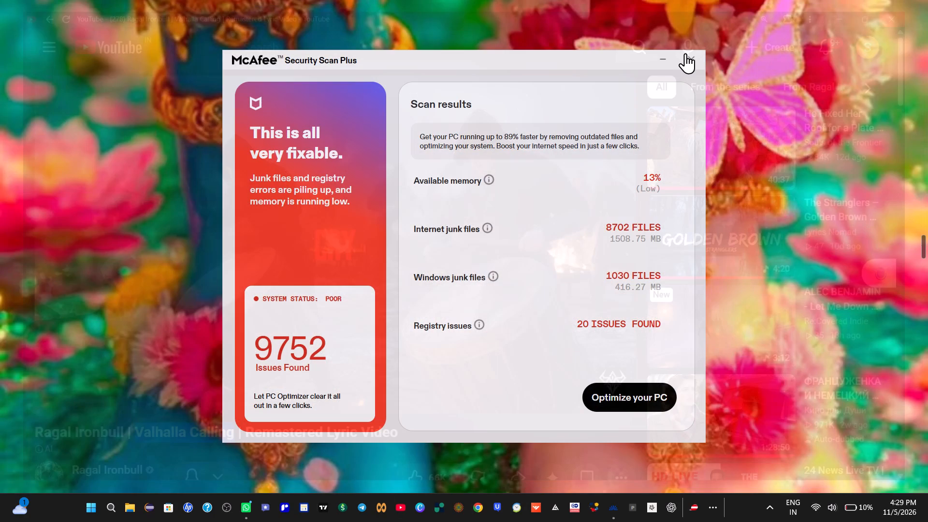
pyautogui.click(689, 60)
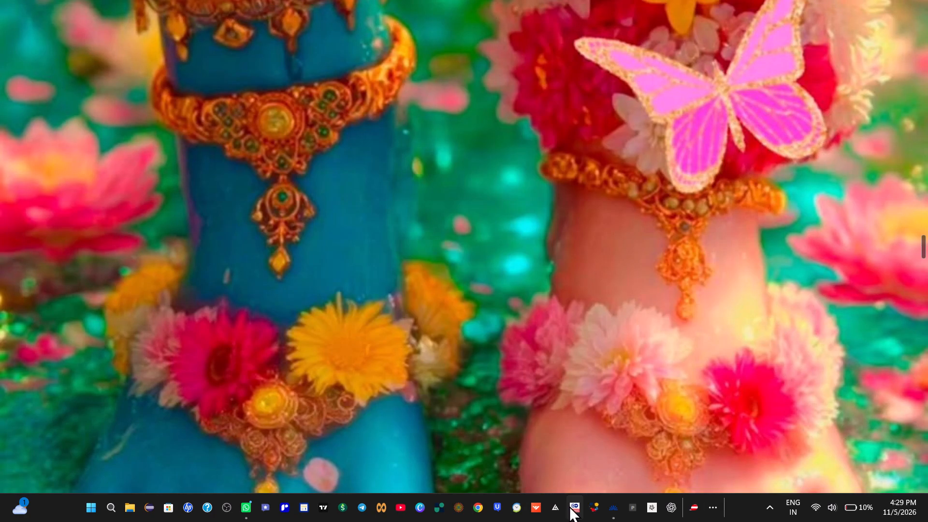
pyautogui.click(608, 511)
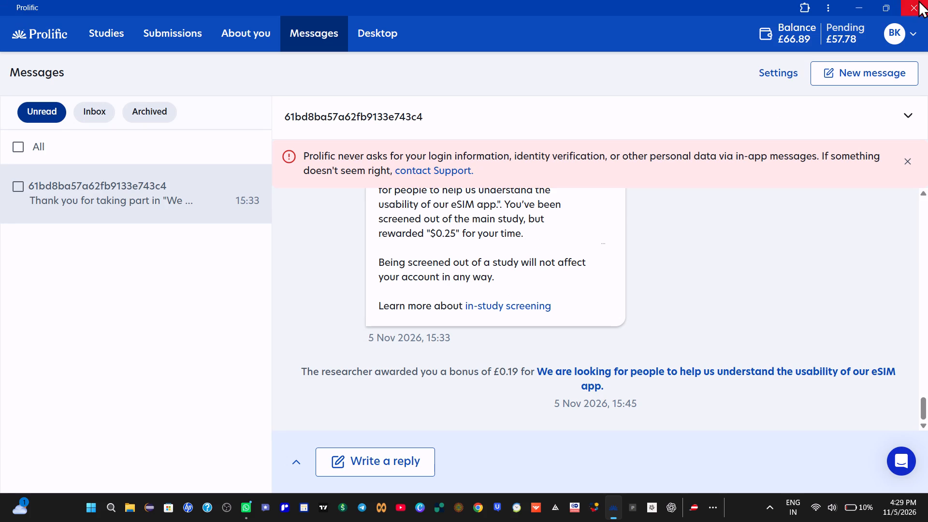
pyautogui.click(918, 0)
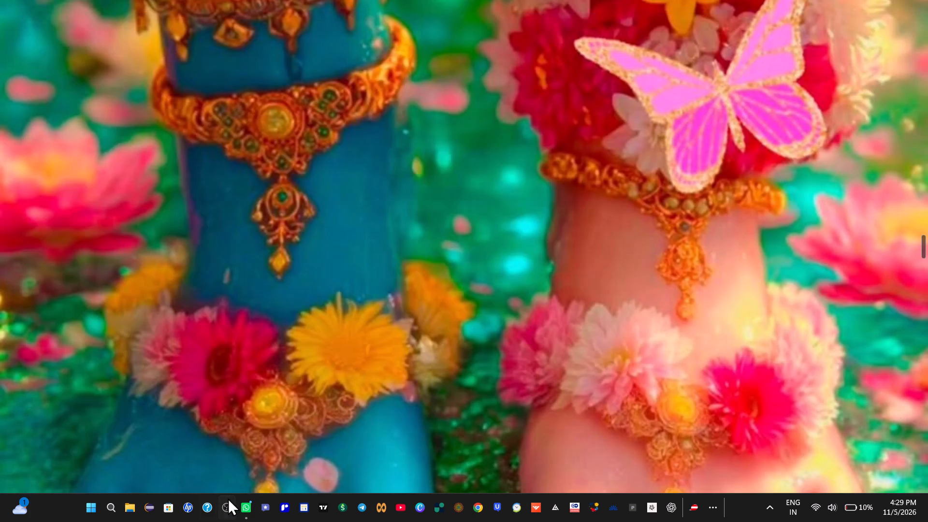